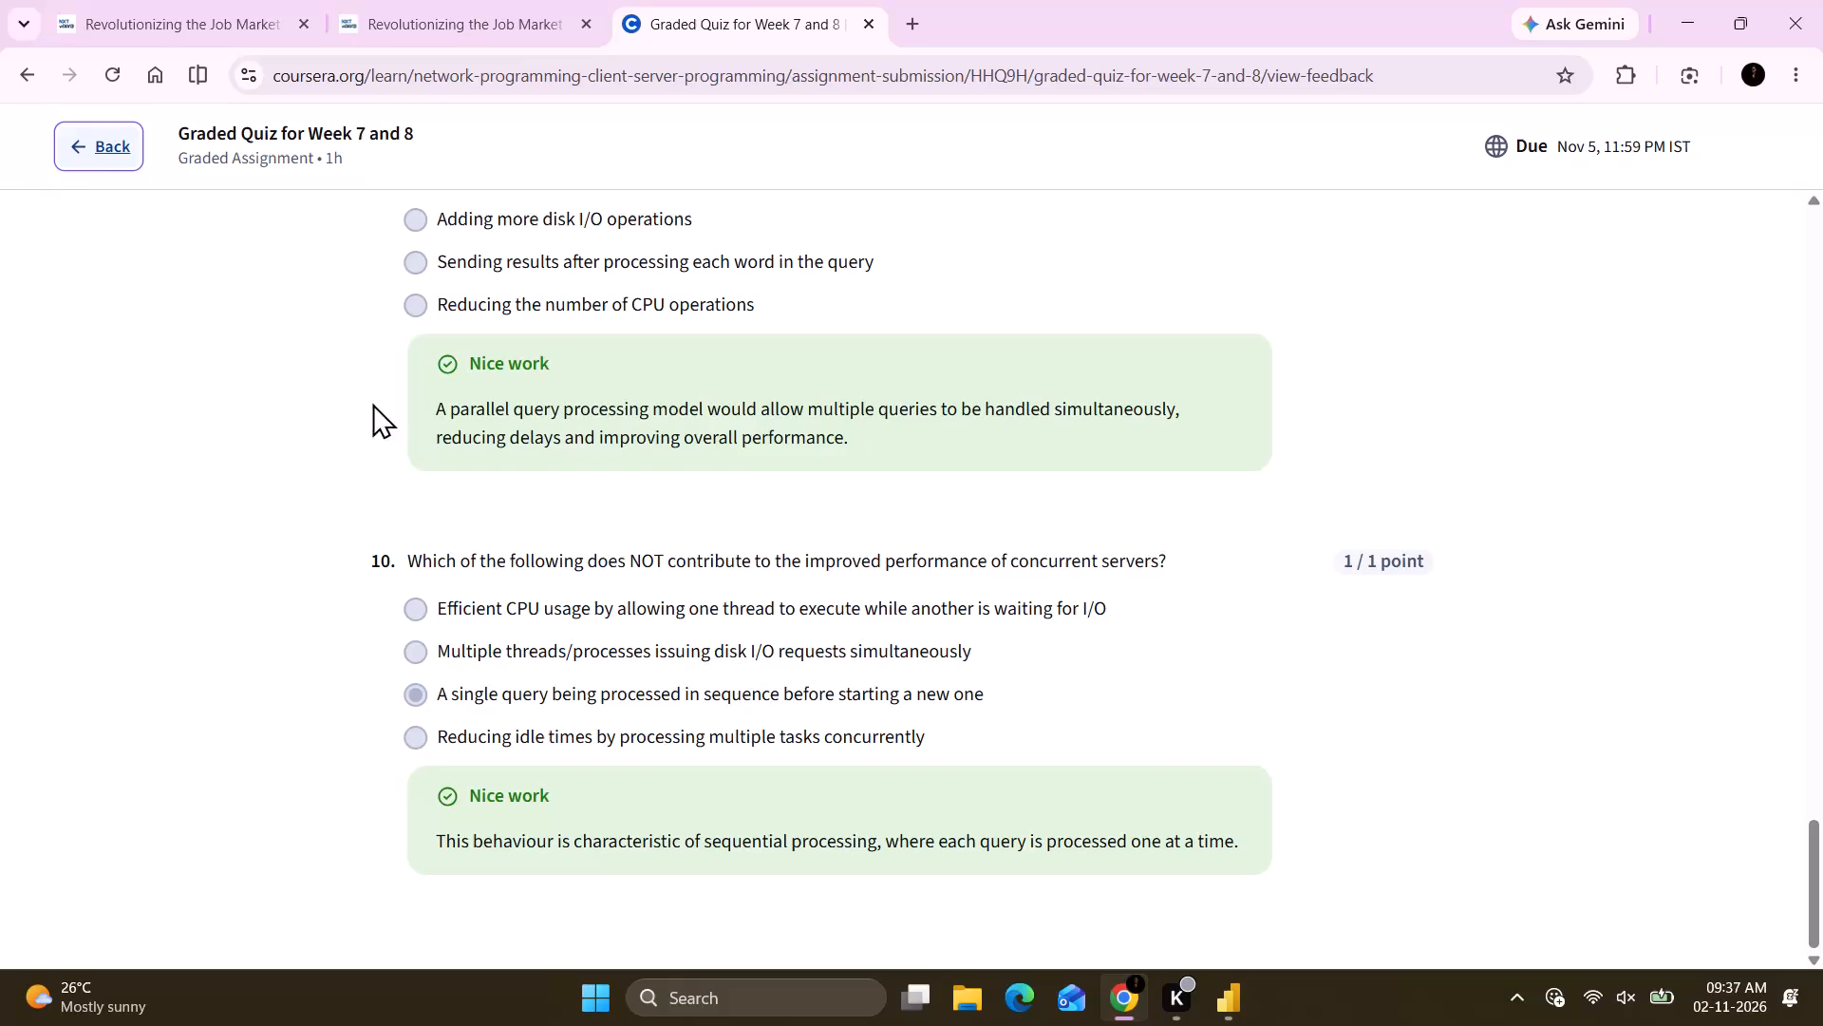
Leave the graded quiz feedback and go to the Bachelor of Science in Computer Science degree home page.
left_click(86, 142)
left_click(269, 151)
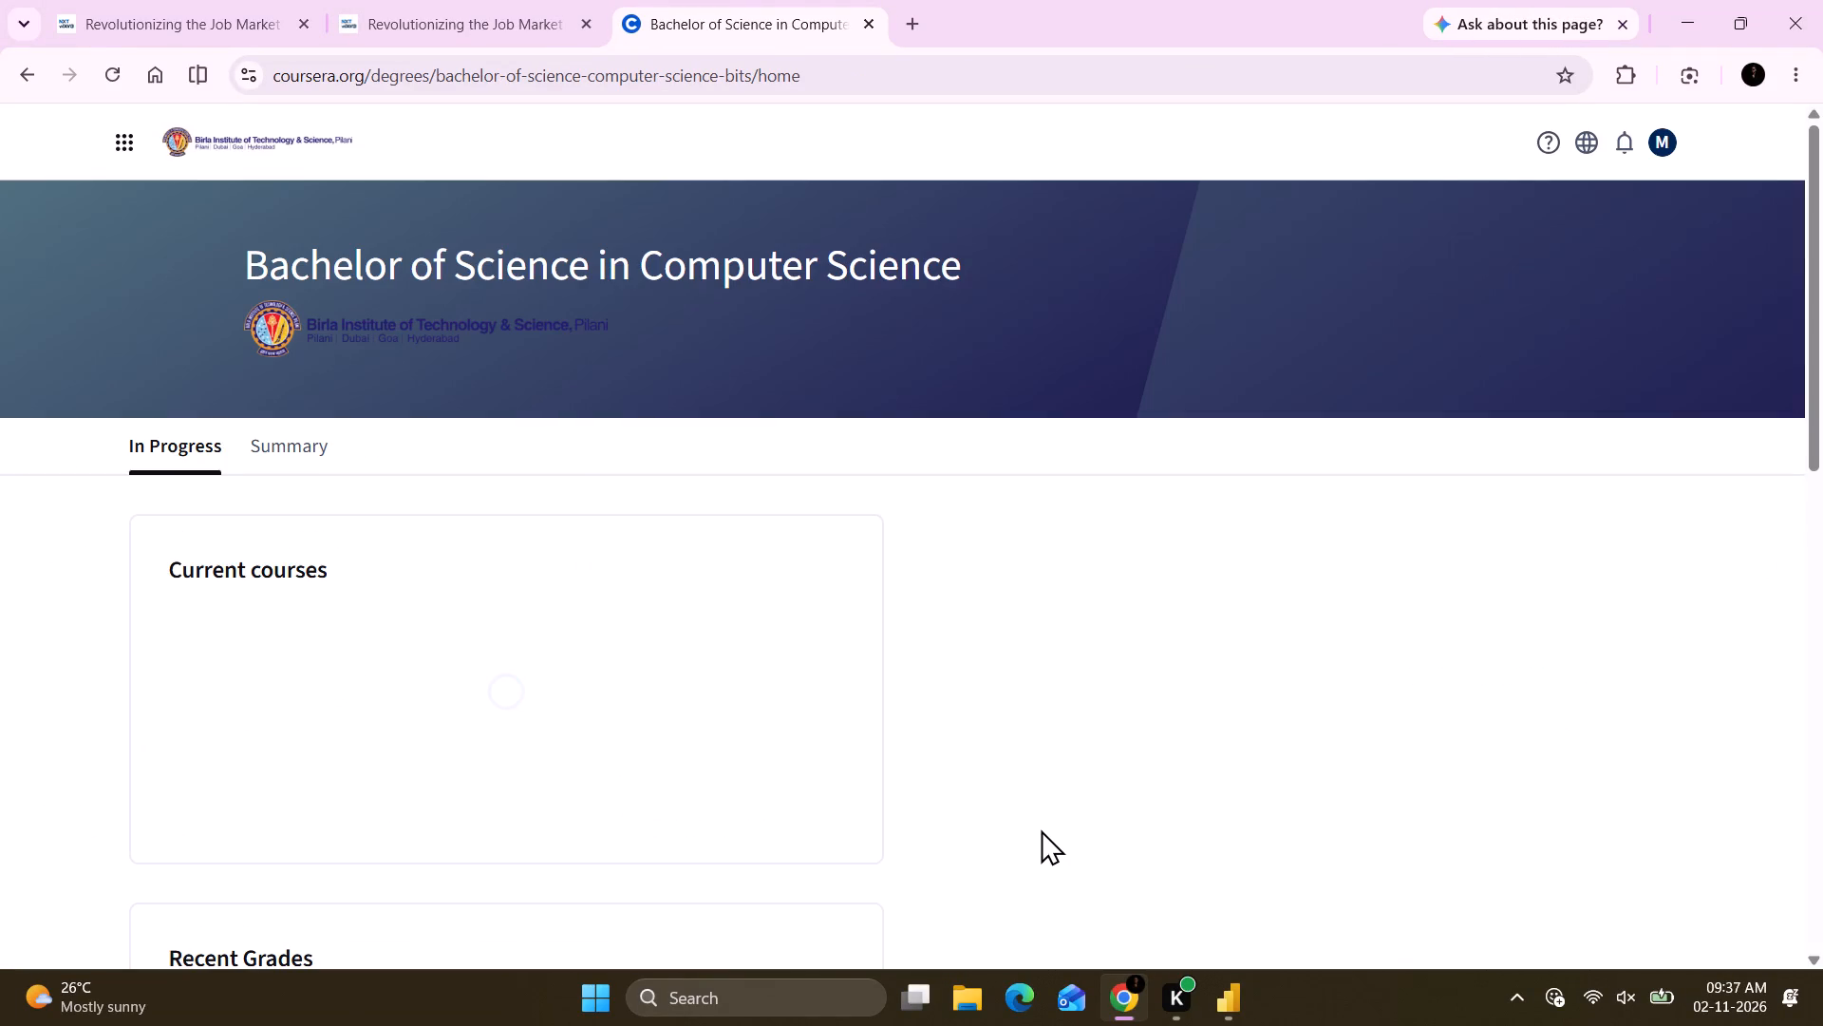
Show October 2026 in the degree calendar, select October 30 and review the deadlines and live events around that date.
scroll(1099, 478, "down", 1)
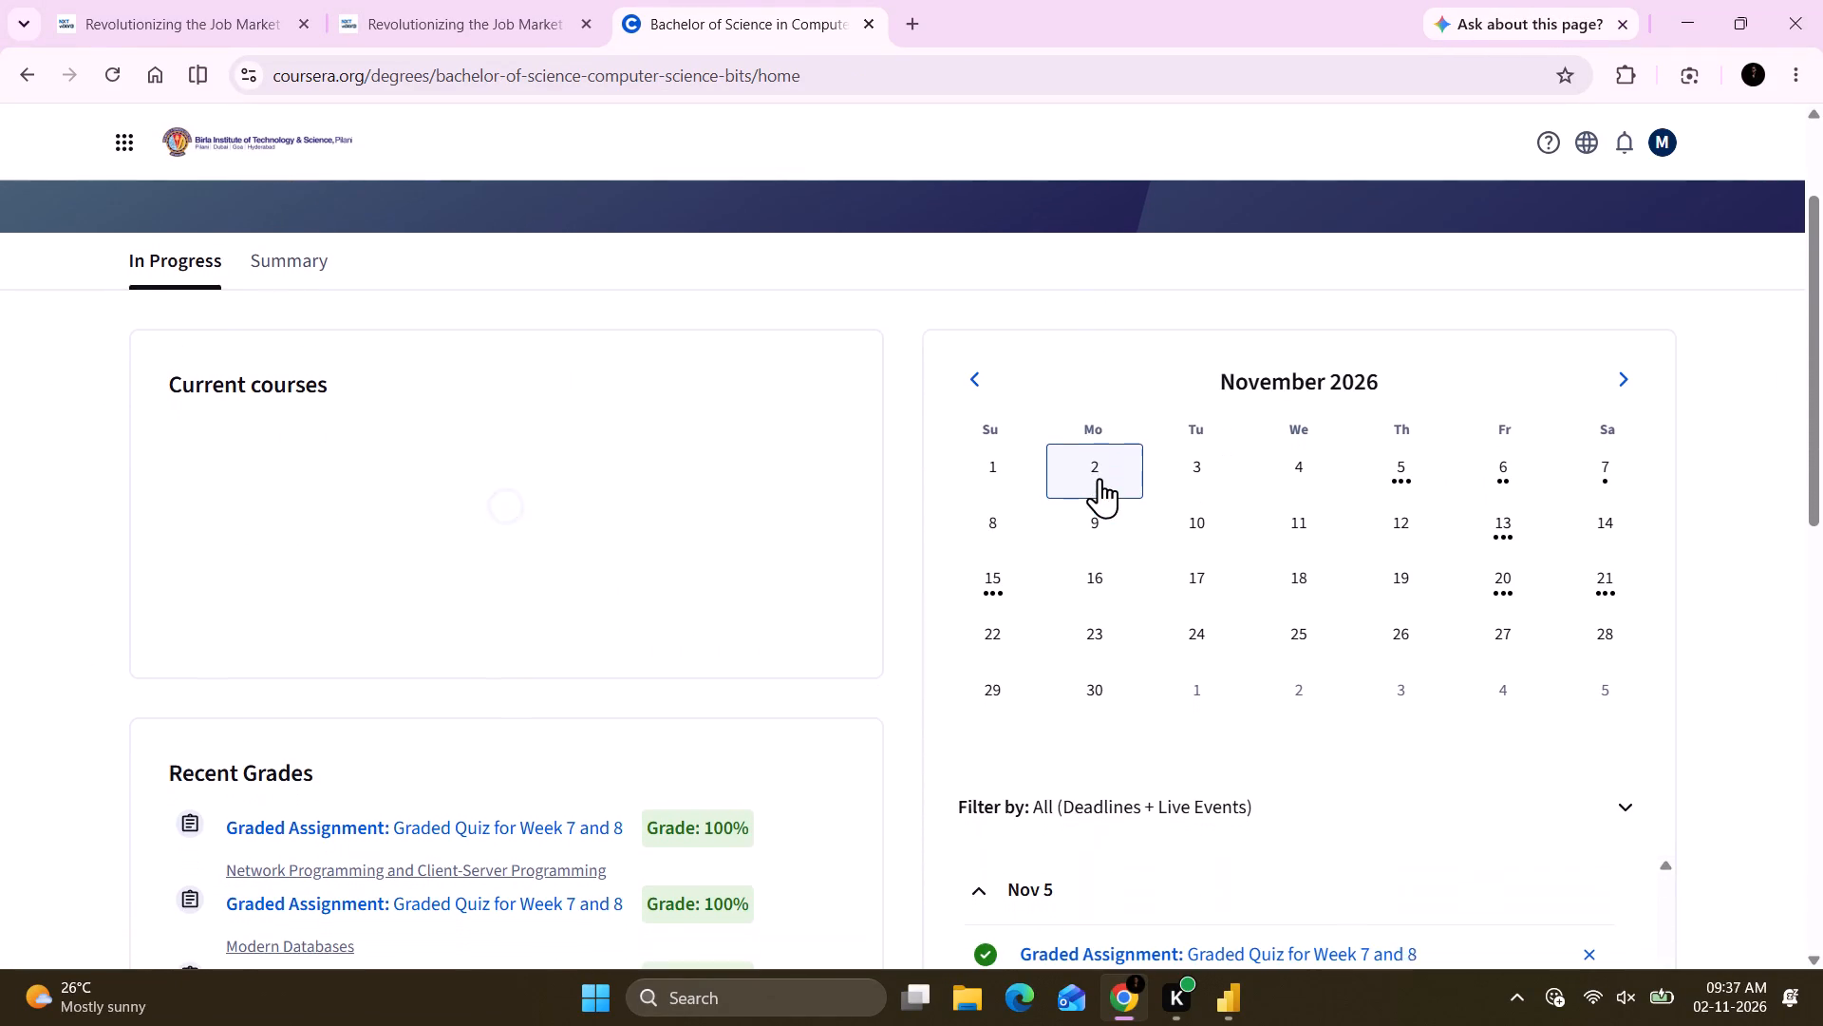
scroll(1099, 478, "down", 1)
left_click(984, 392)
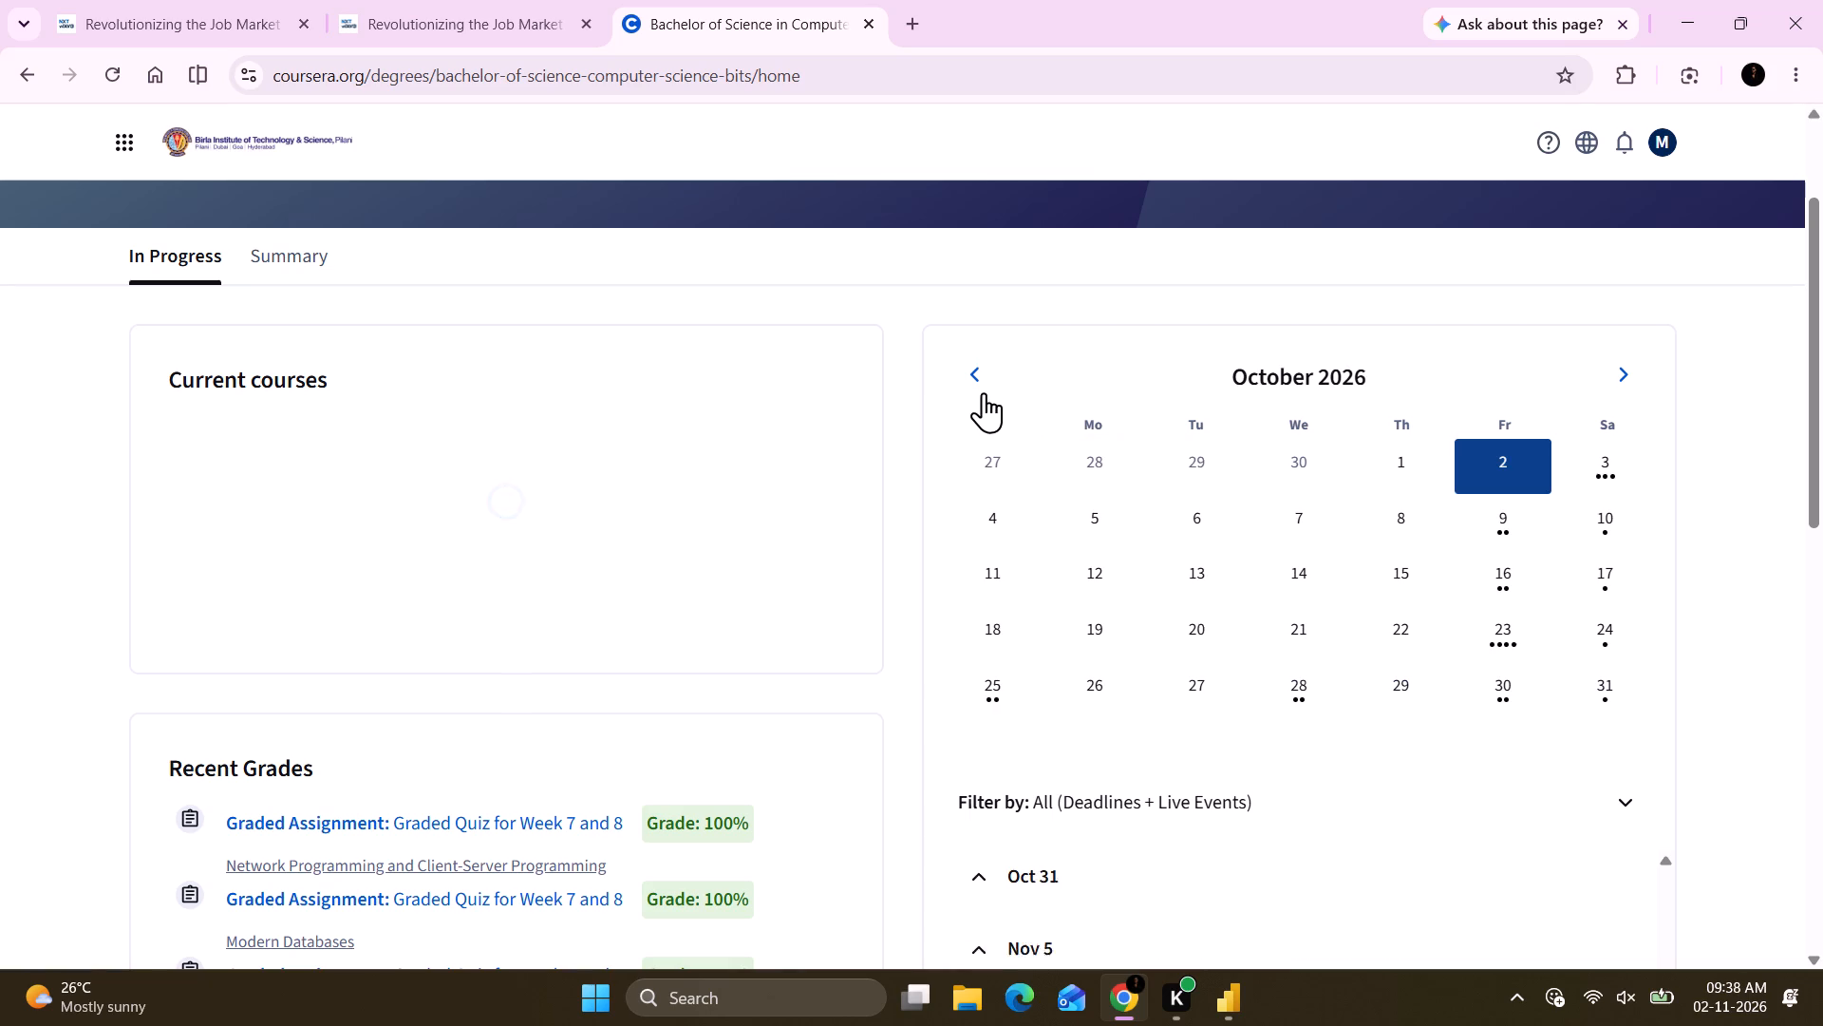
left_click(1522, 679)
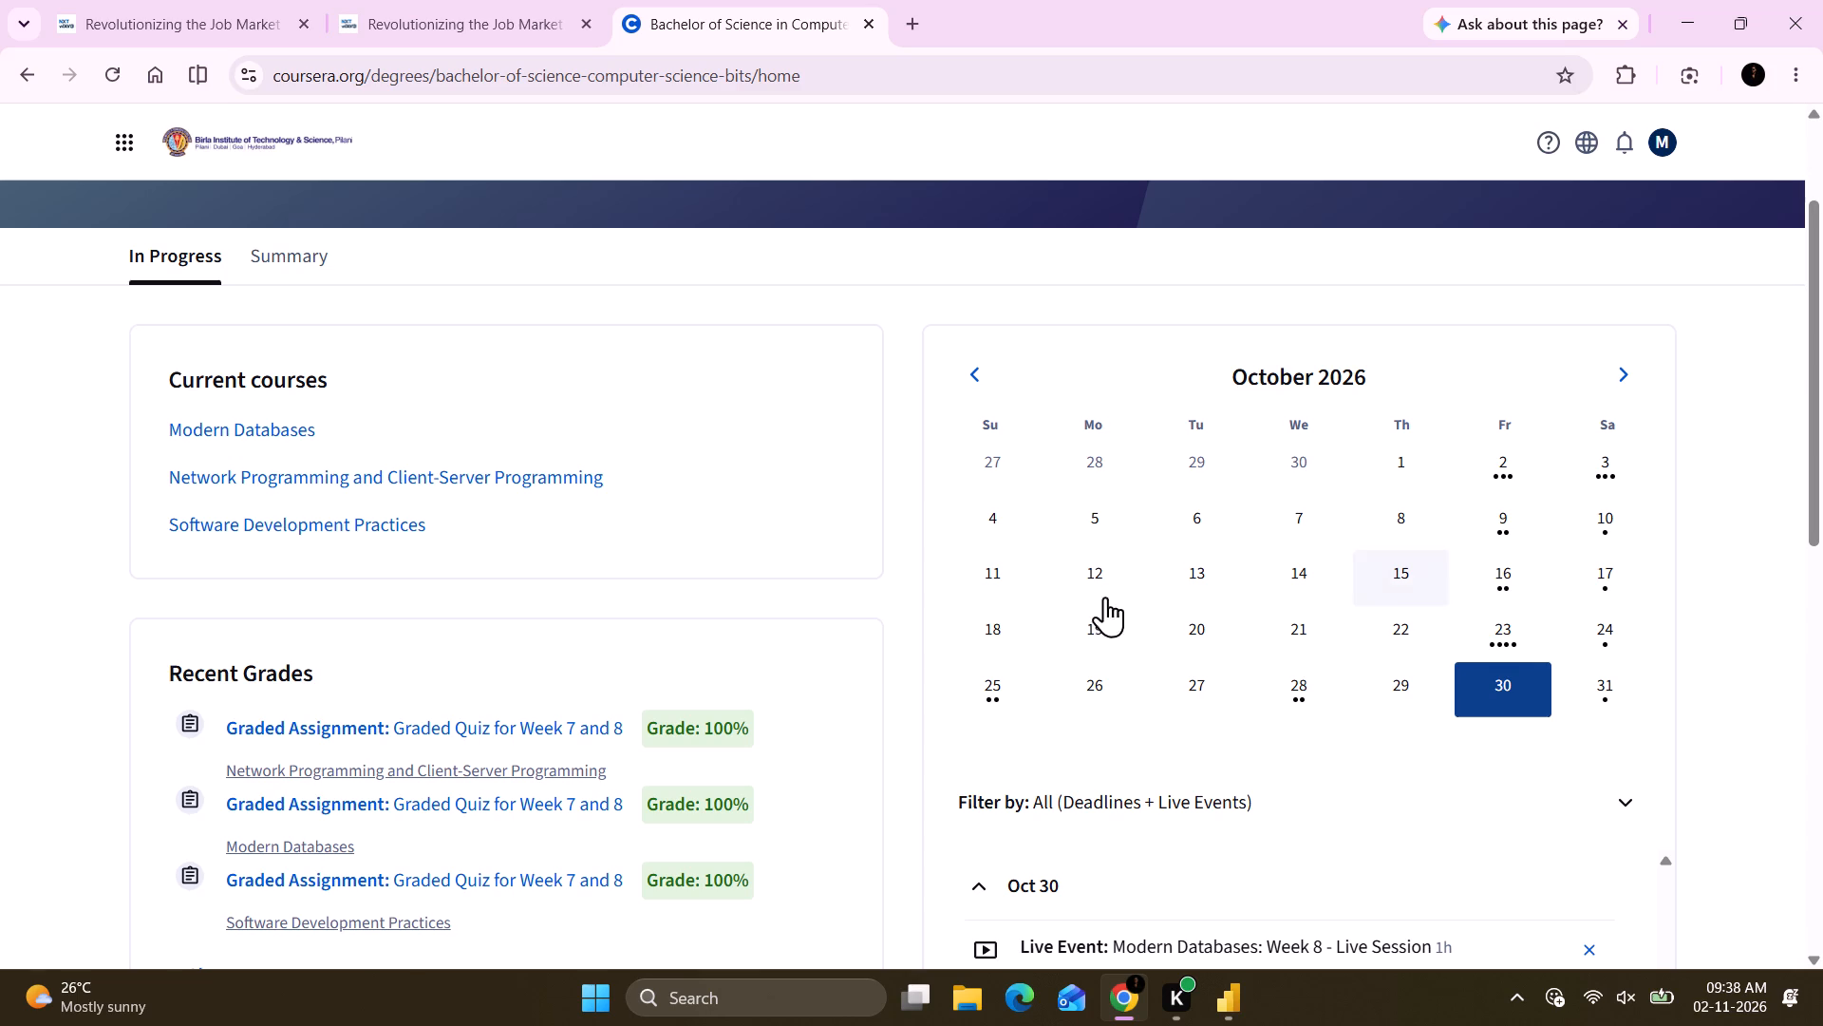
scroll(1361, 820, "down", 3)
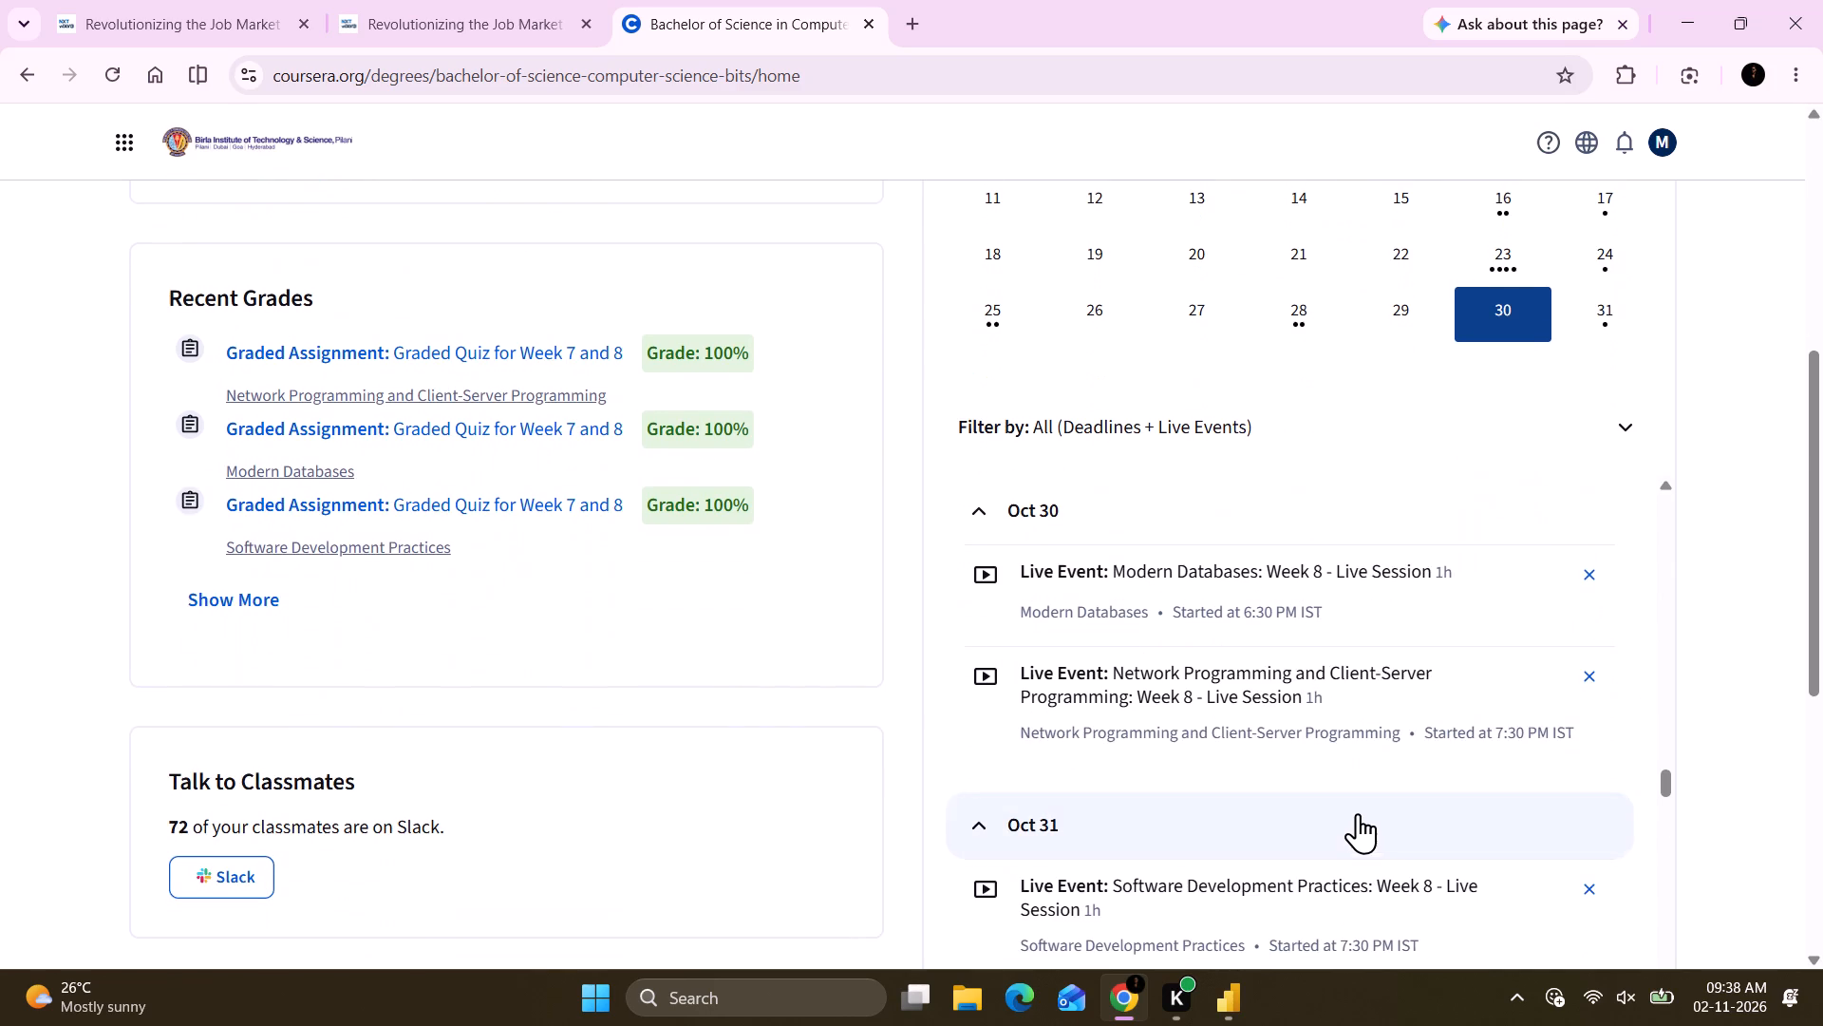
scroll(1228, 651, "up", 1)
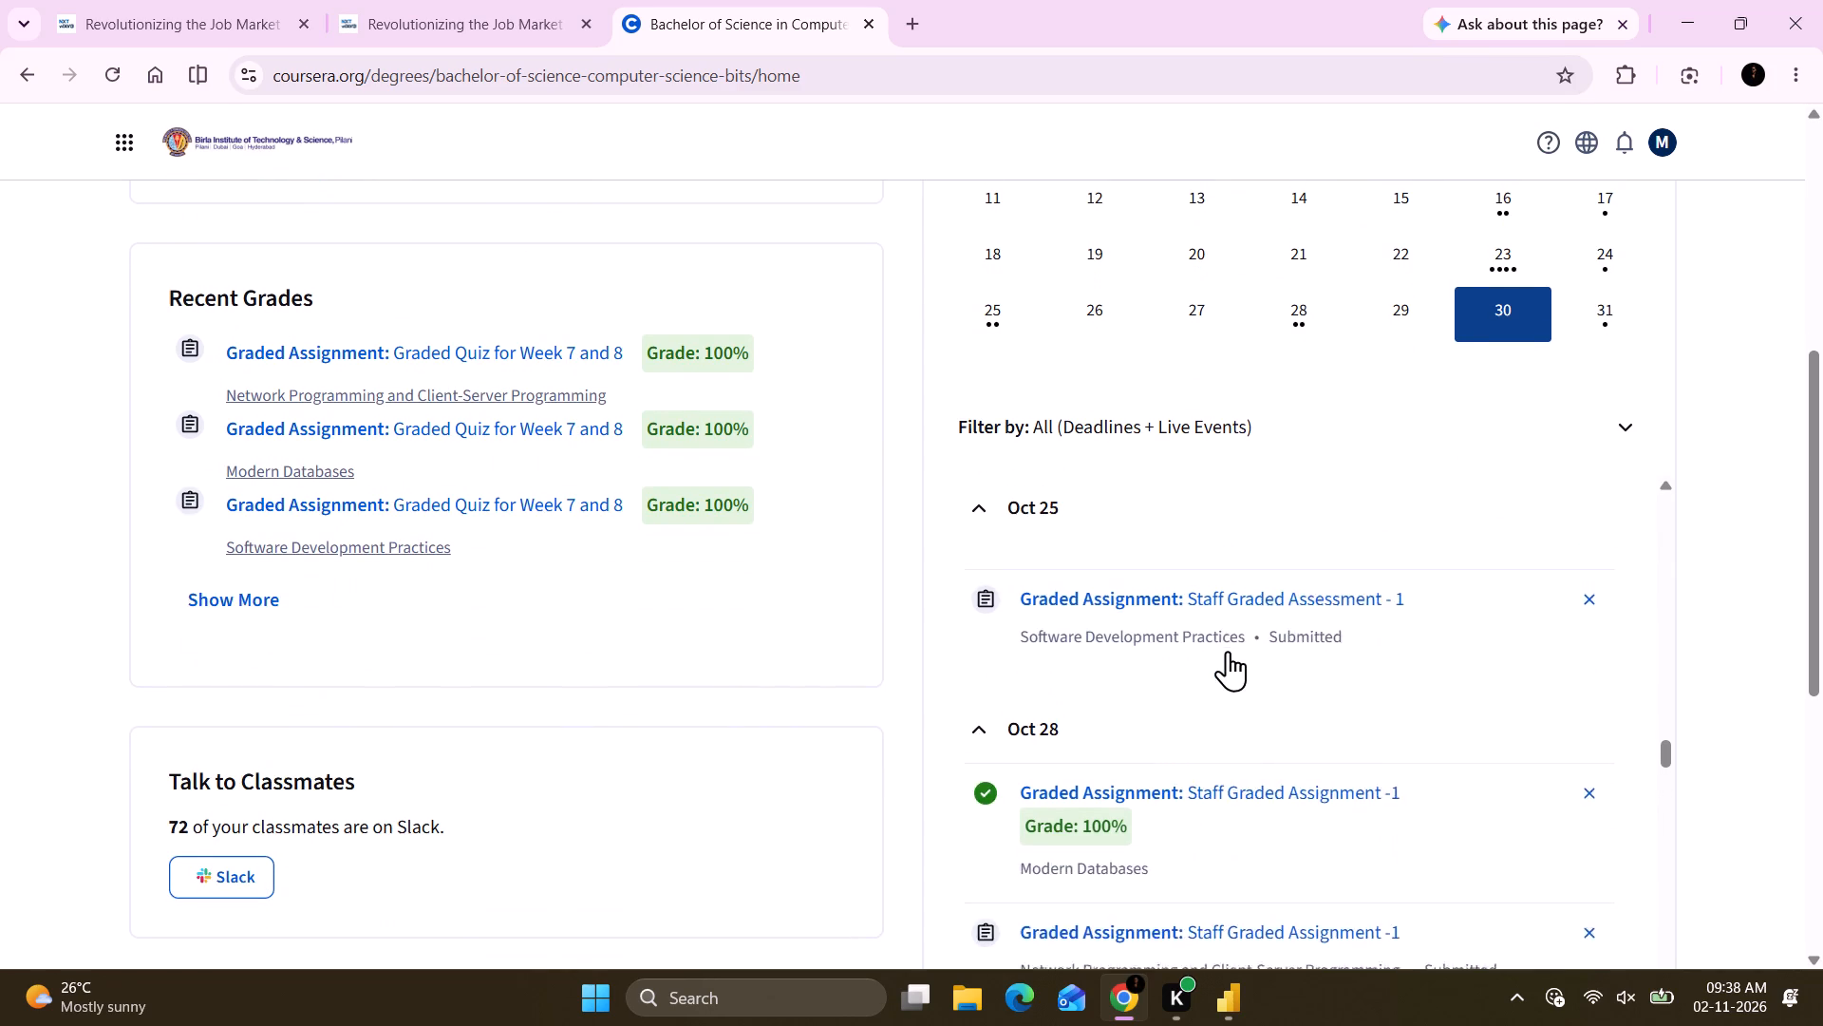
scroll(1228, 651, "up", 2)
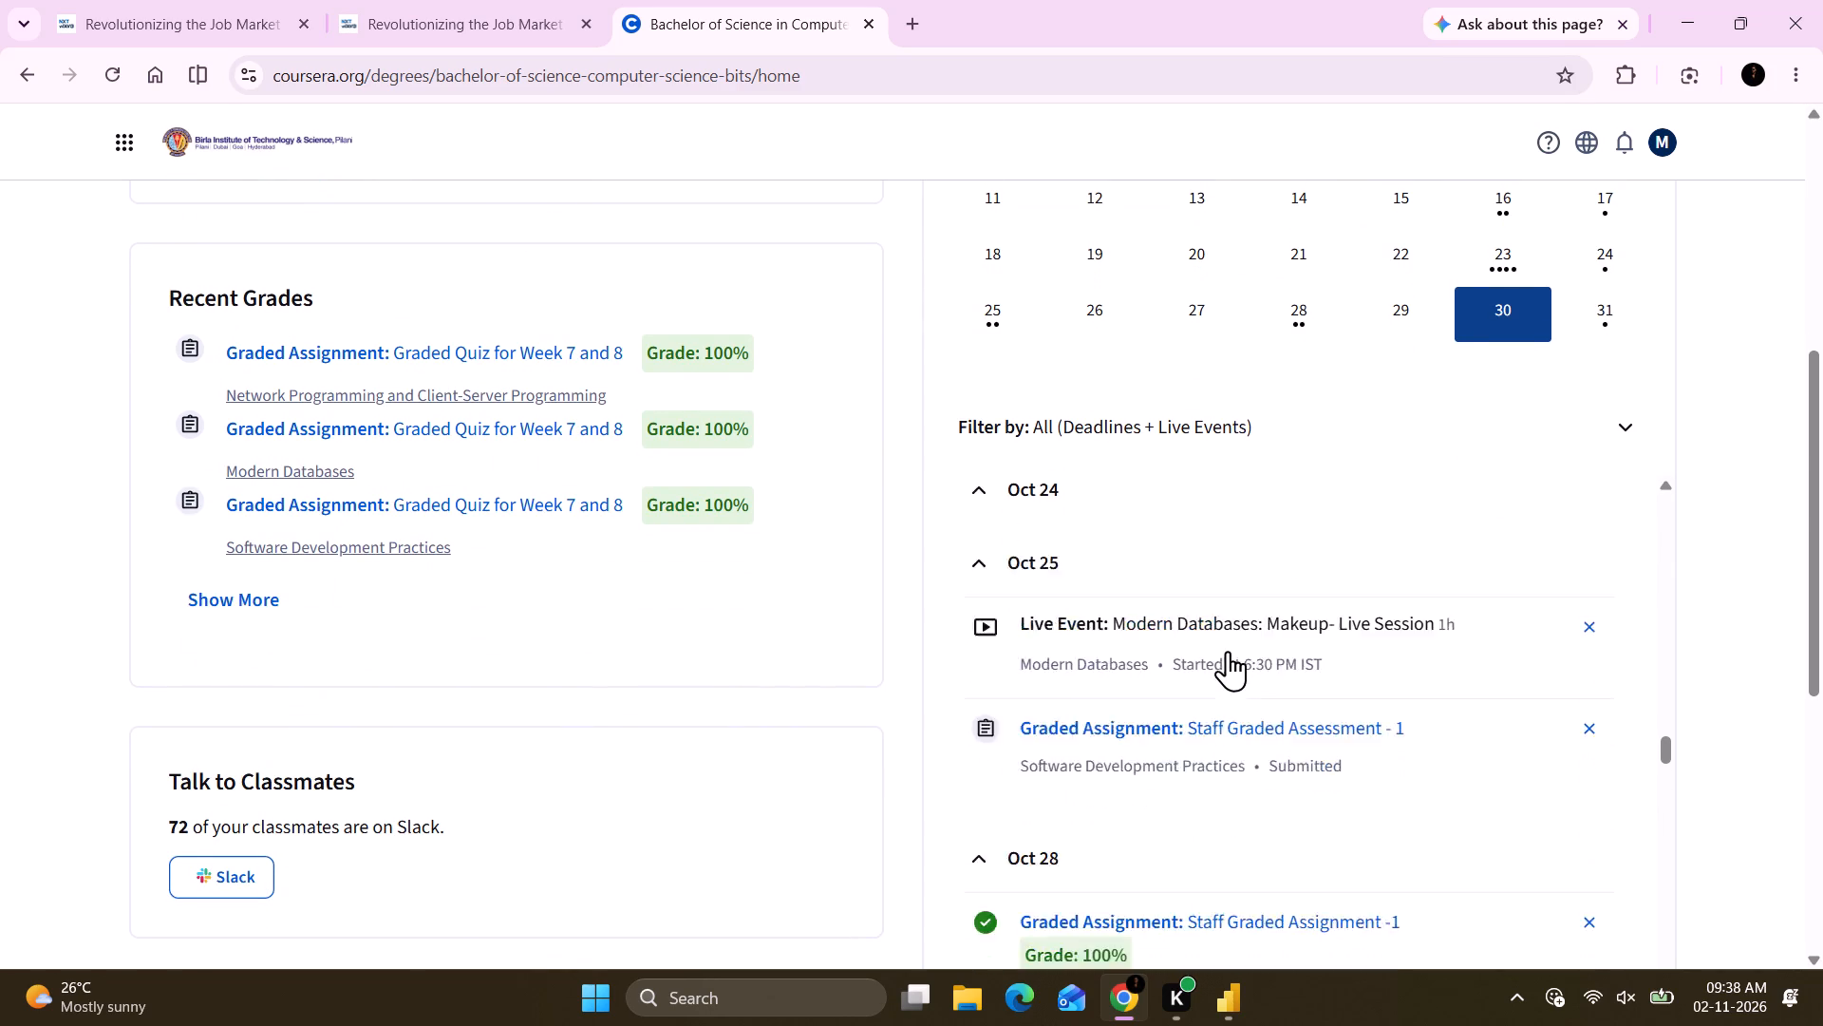
scroll(1228, 651, "up", 2)
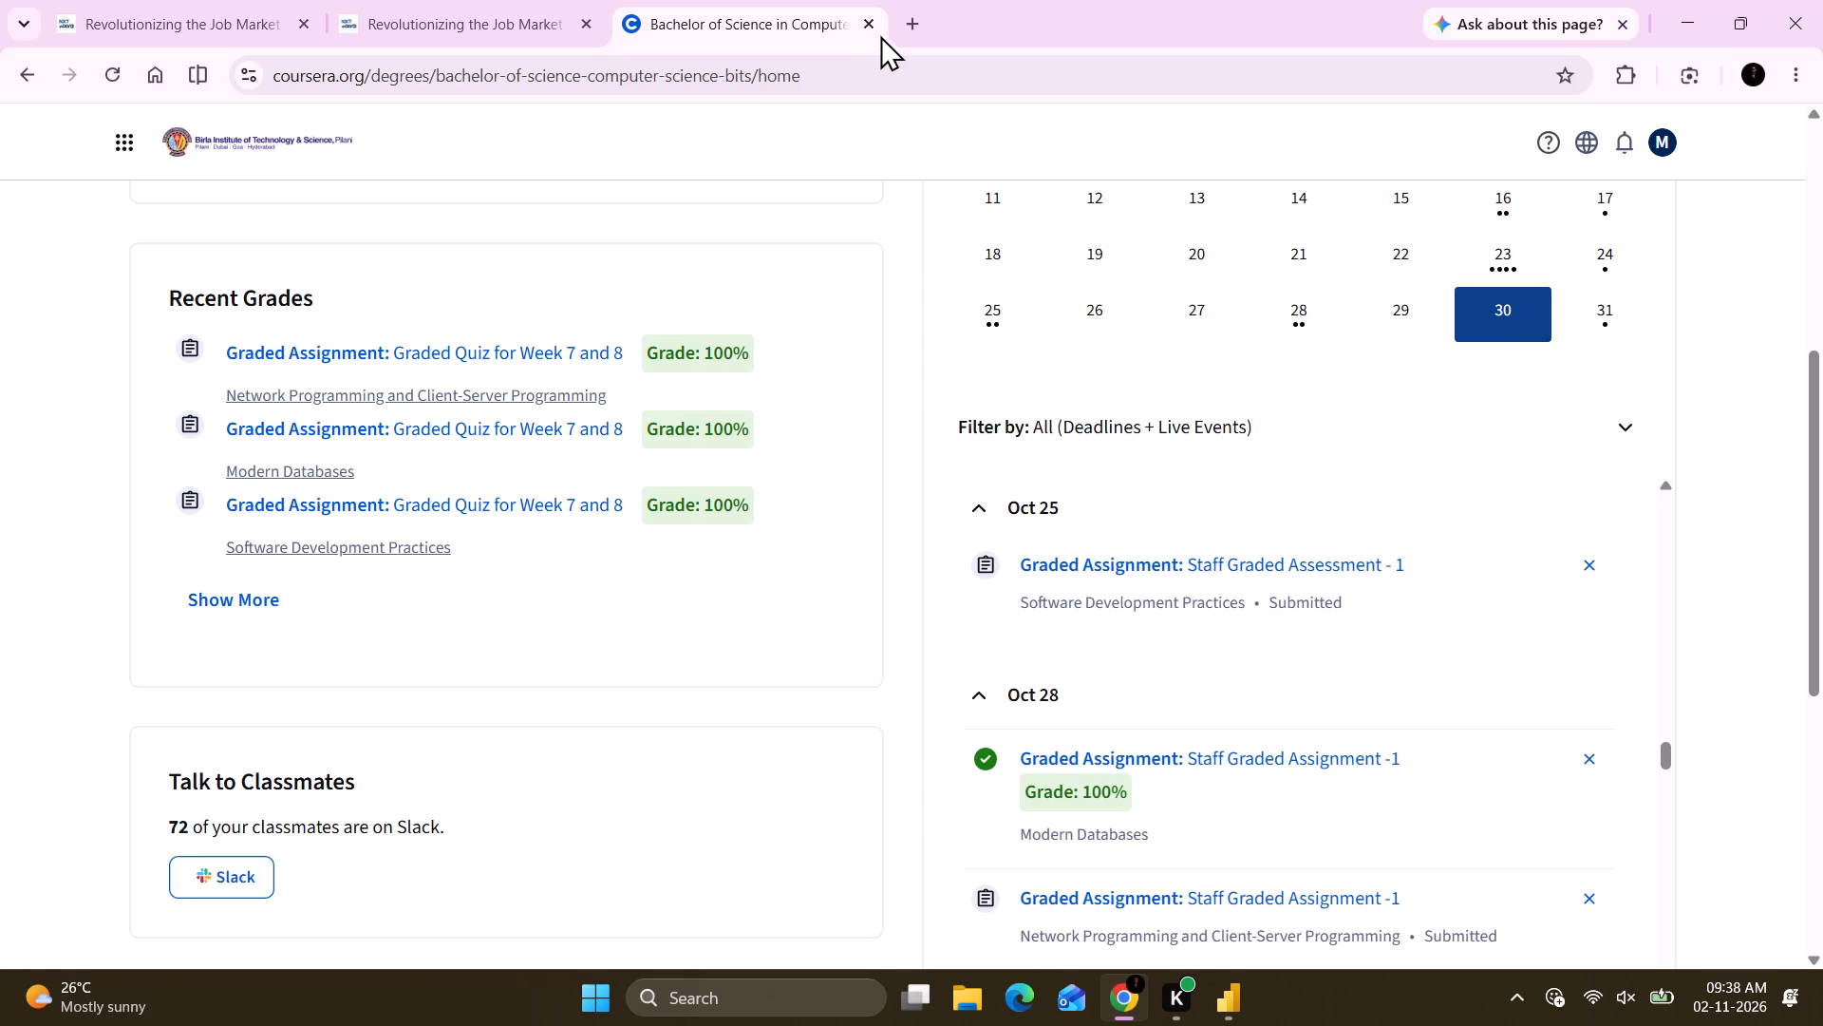
Close the degree page and the "Deploying a Backend Application" reading material, keeping only the learning portal home page open.
left_click(859, 21)
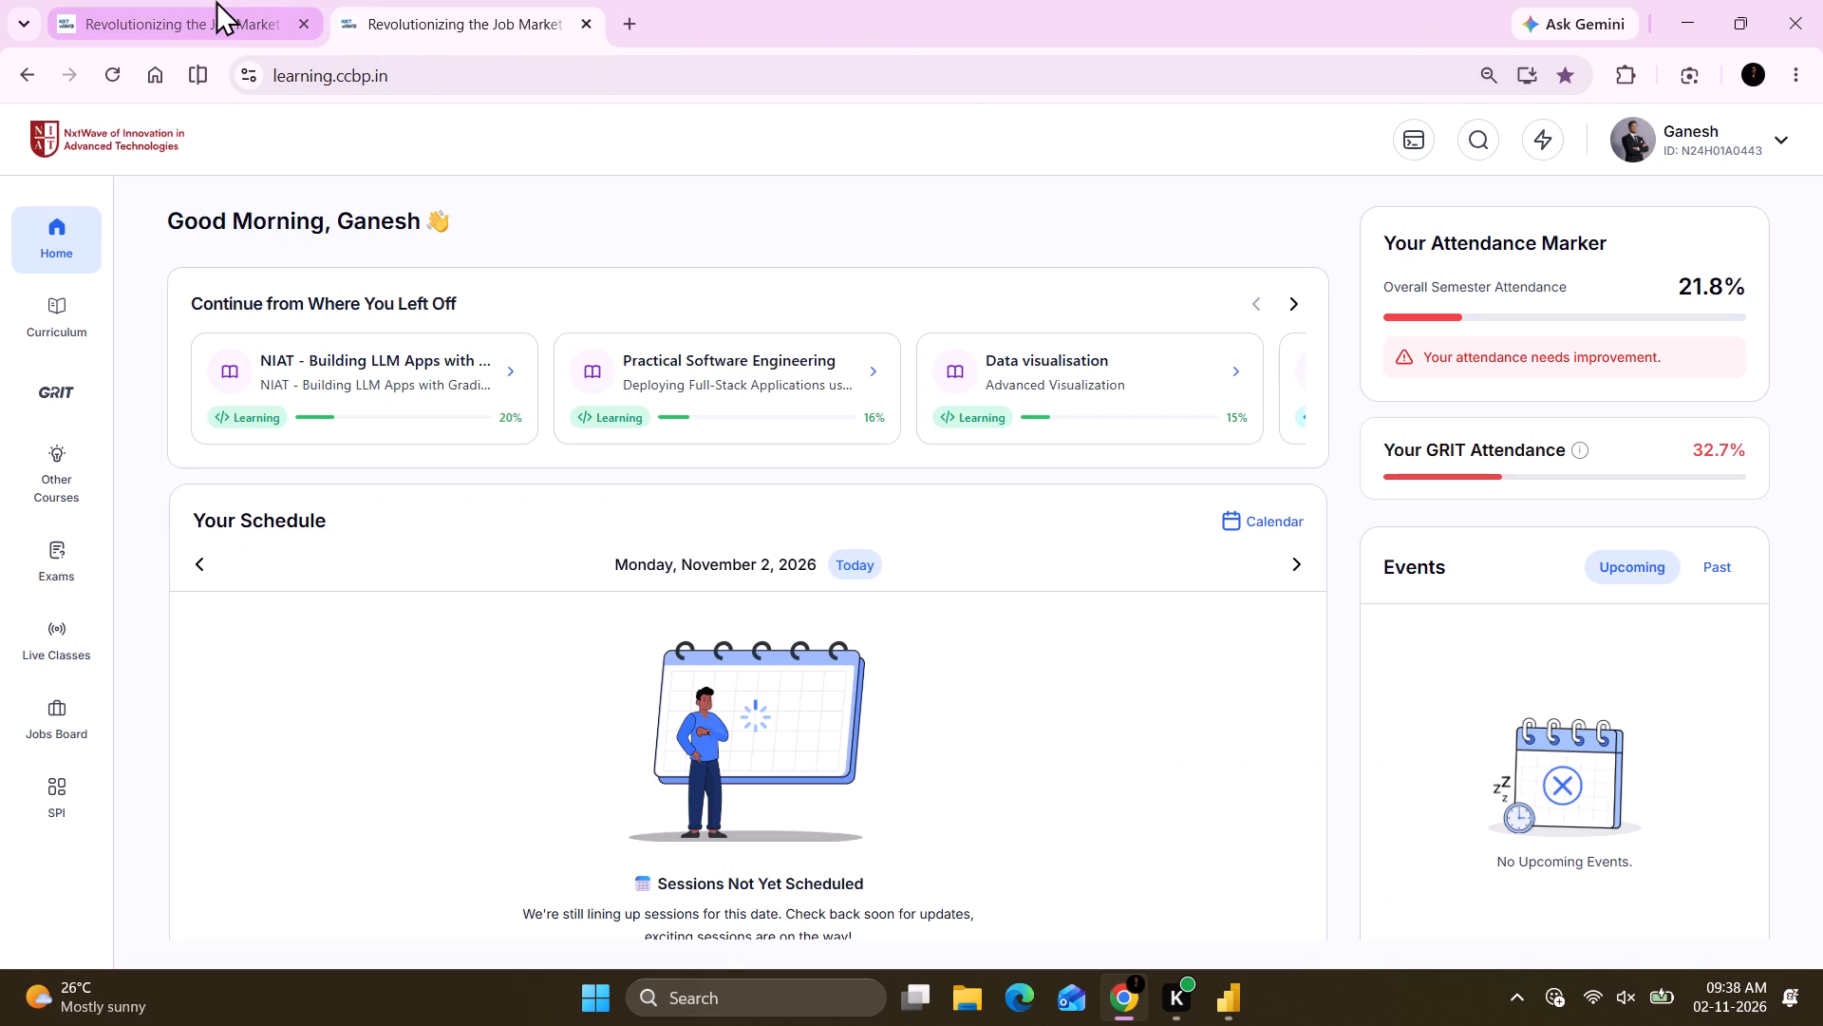
left_click(221, 0)
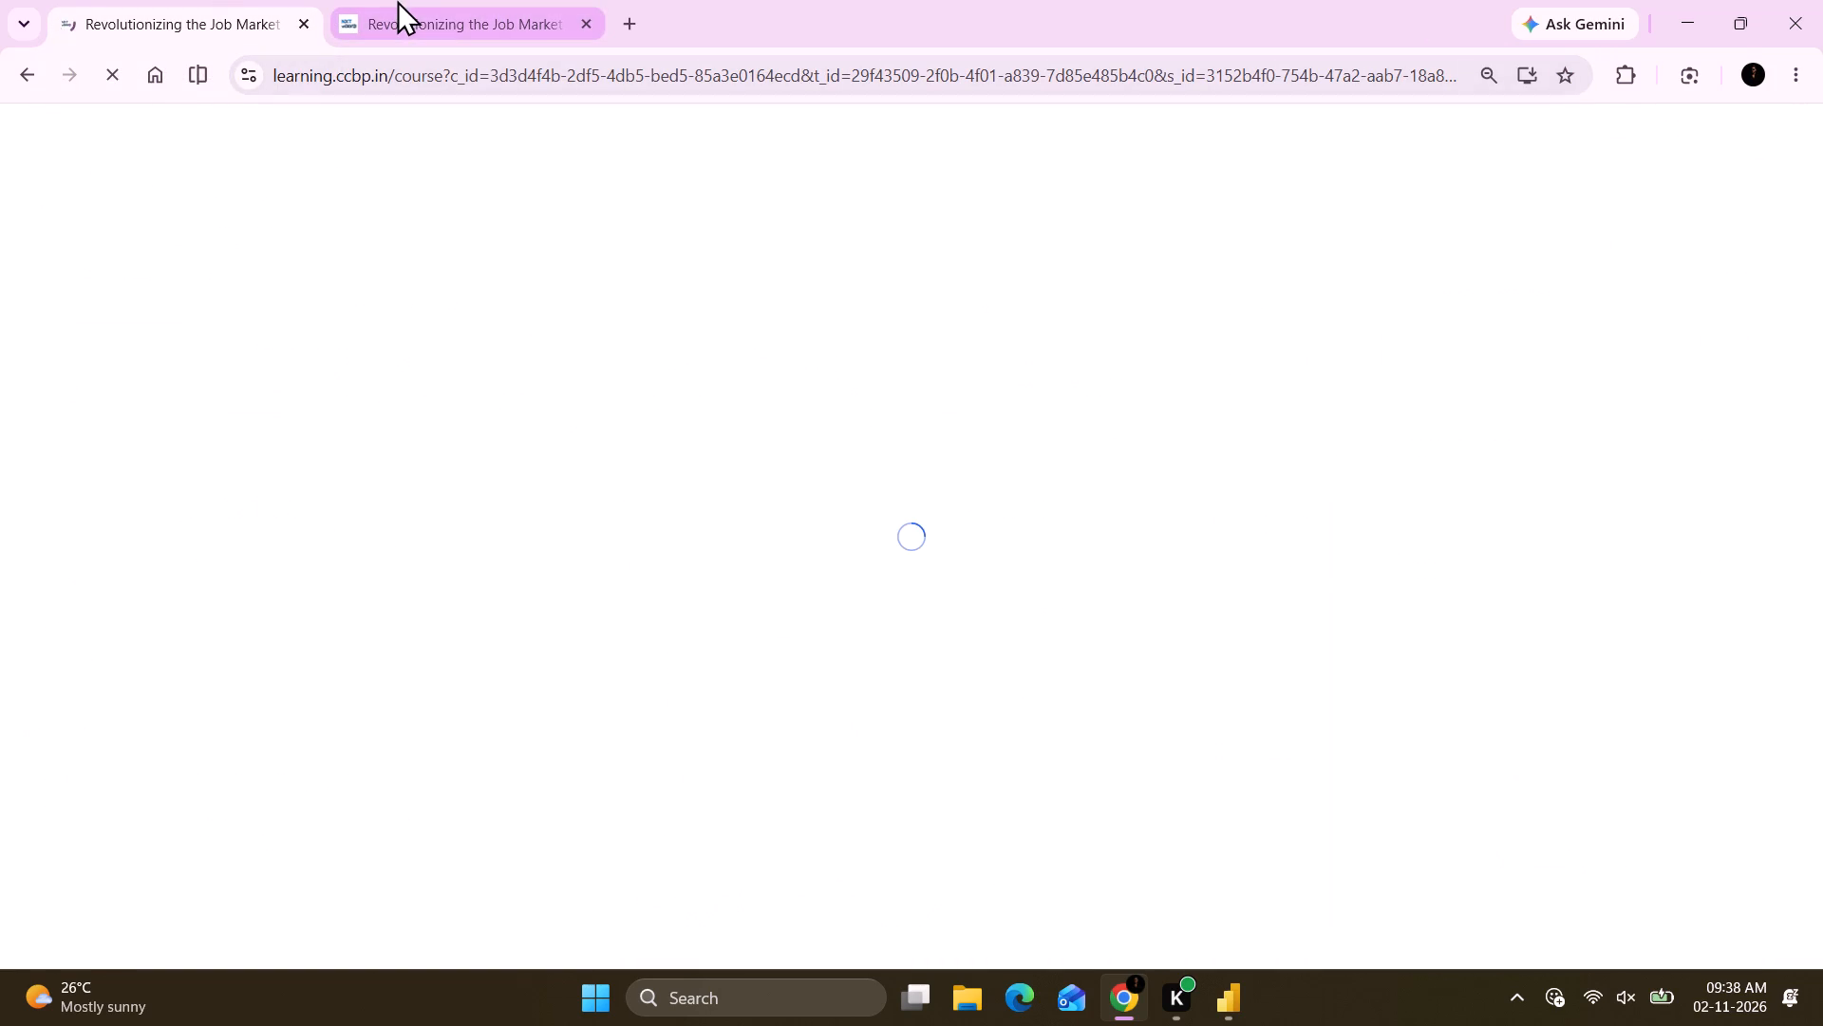
left_click(300, 22)
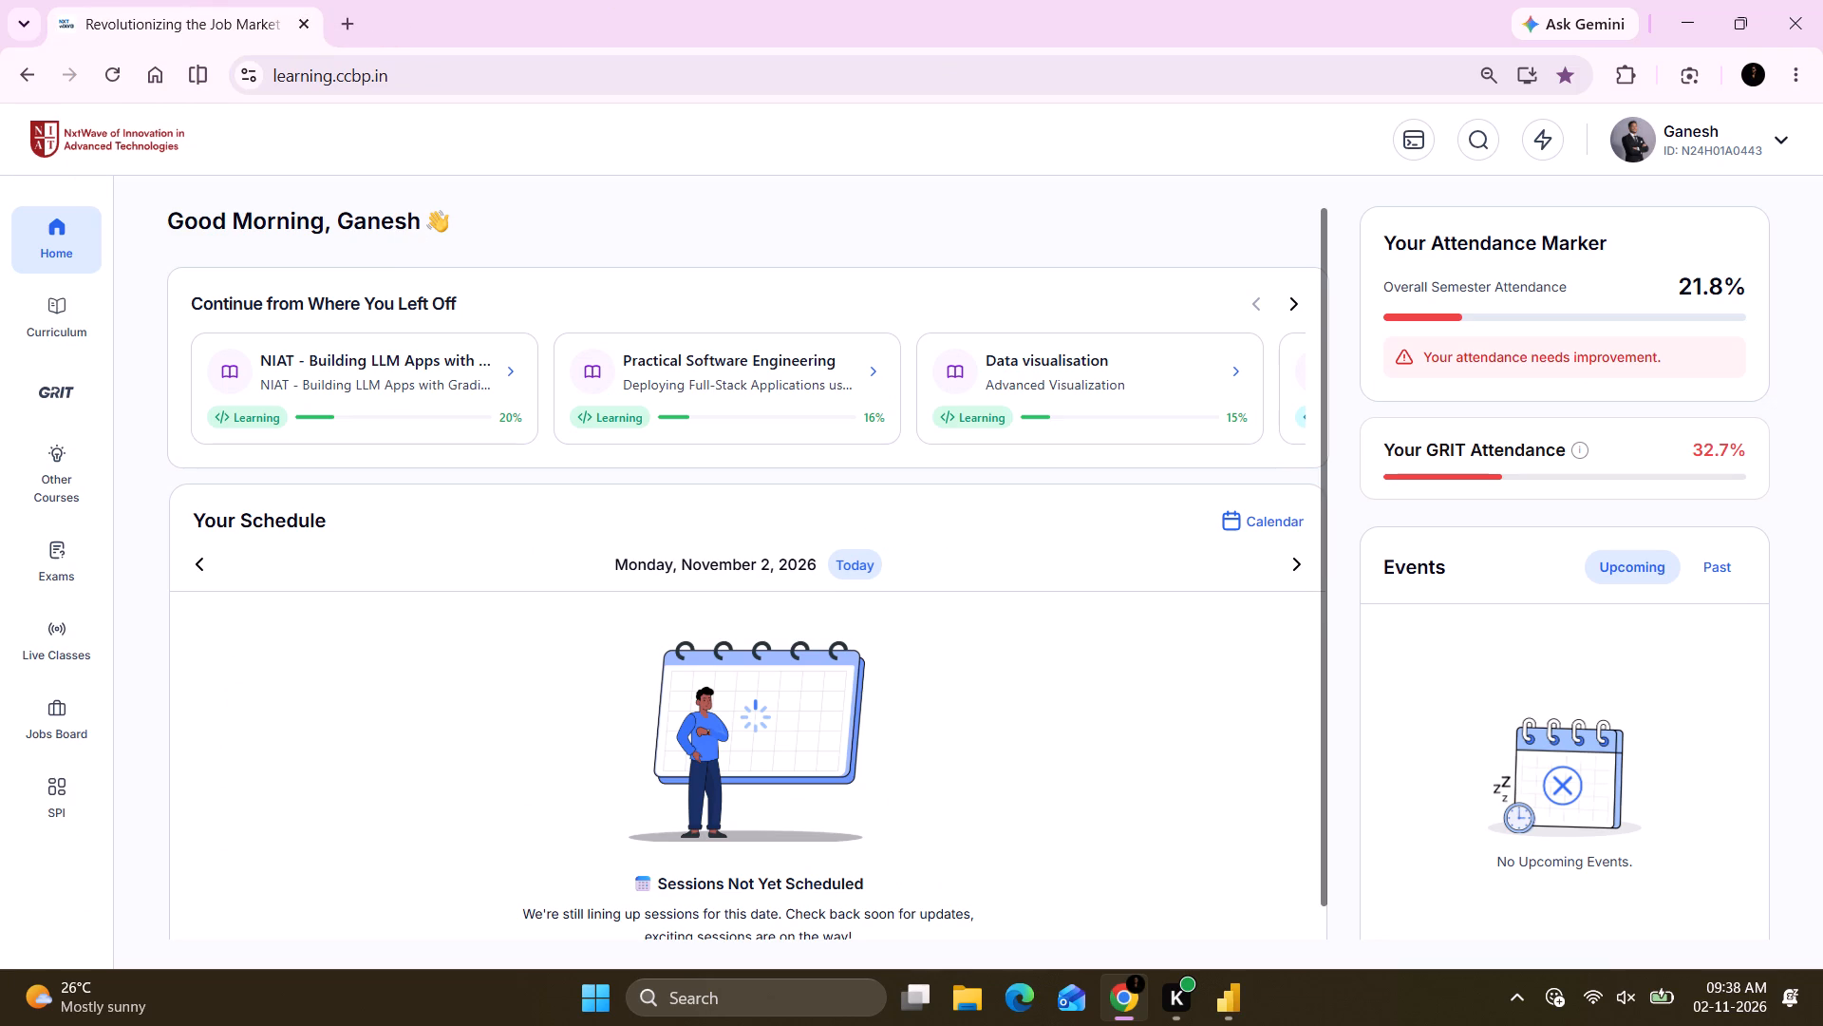
Resume the Data visualisation course and open its "Q & A Tooling | Hands on guide" lesson from the course contents.
left_click(1065, 370)
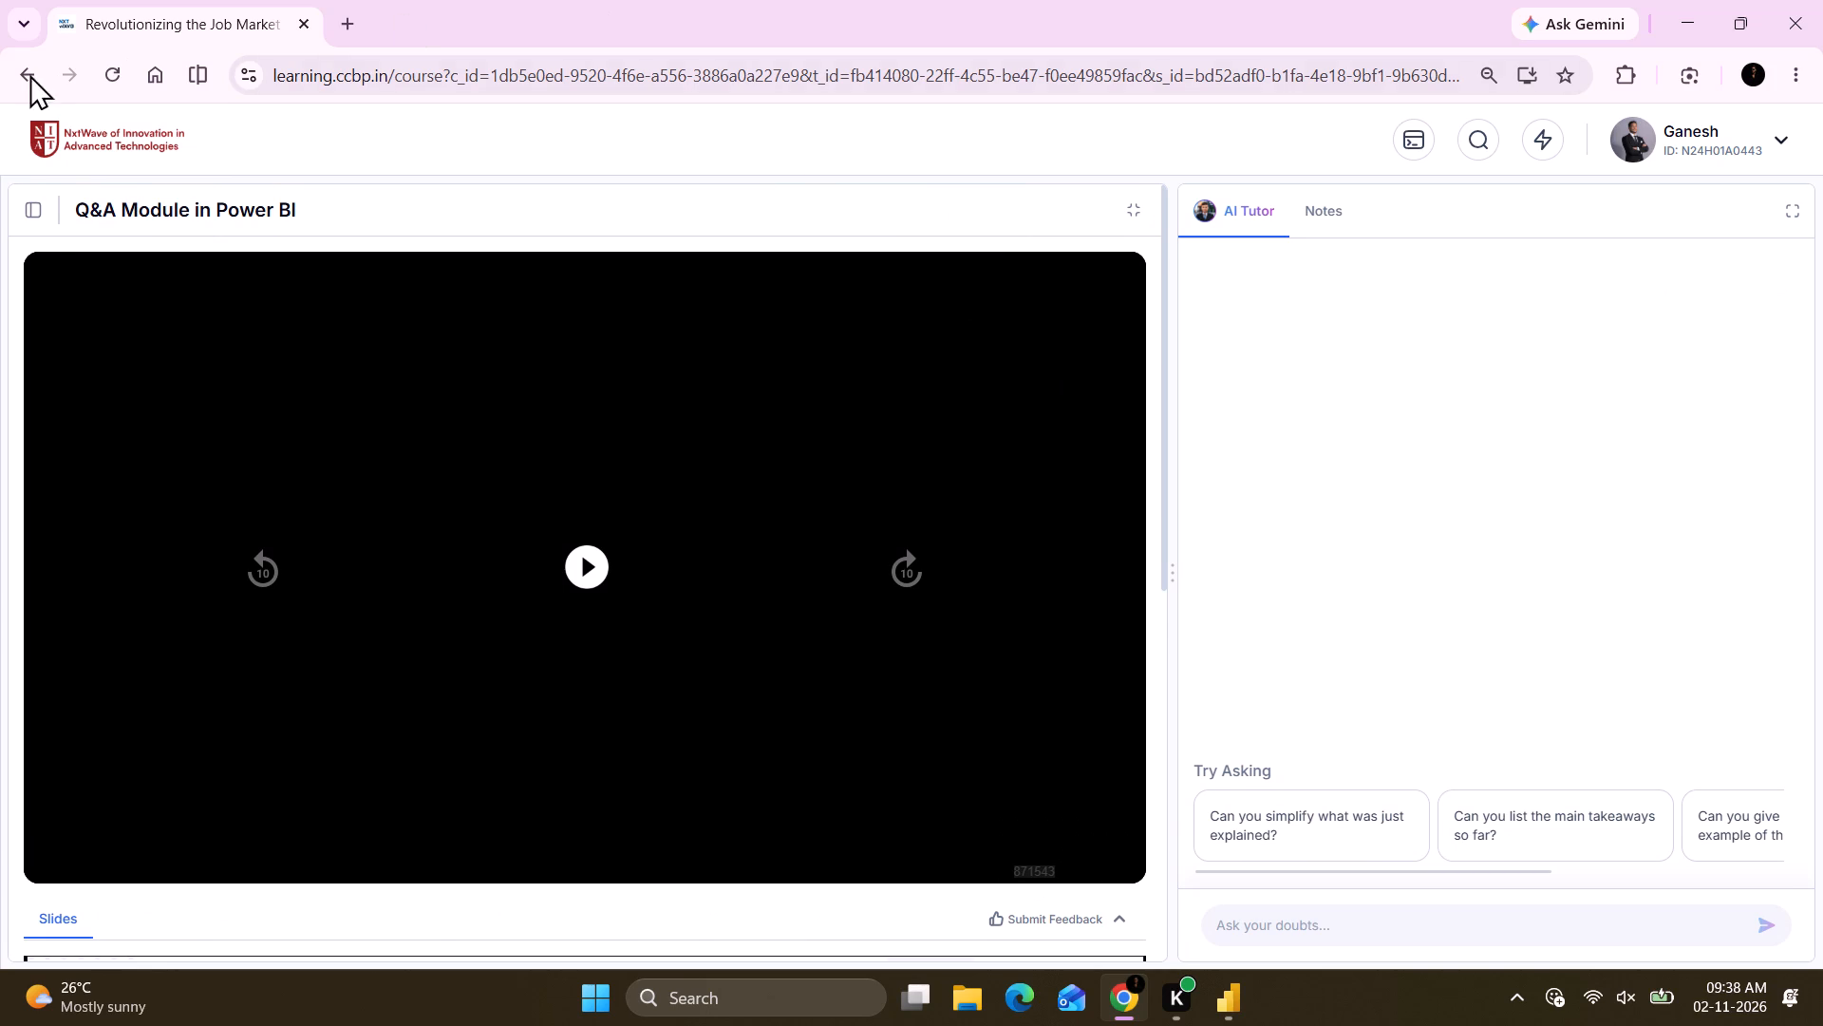
left_click(30, 201)
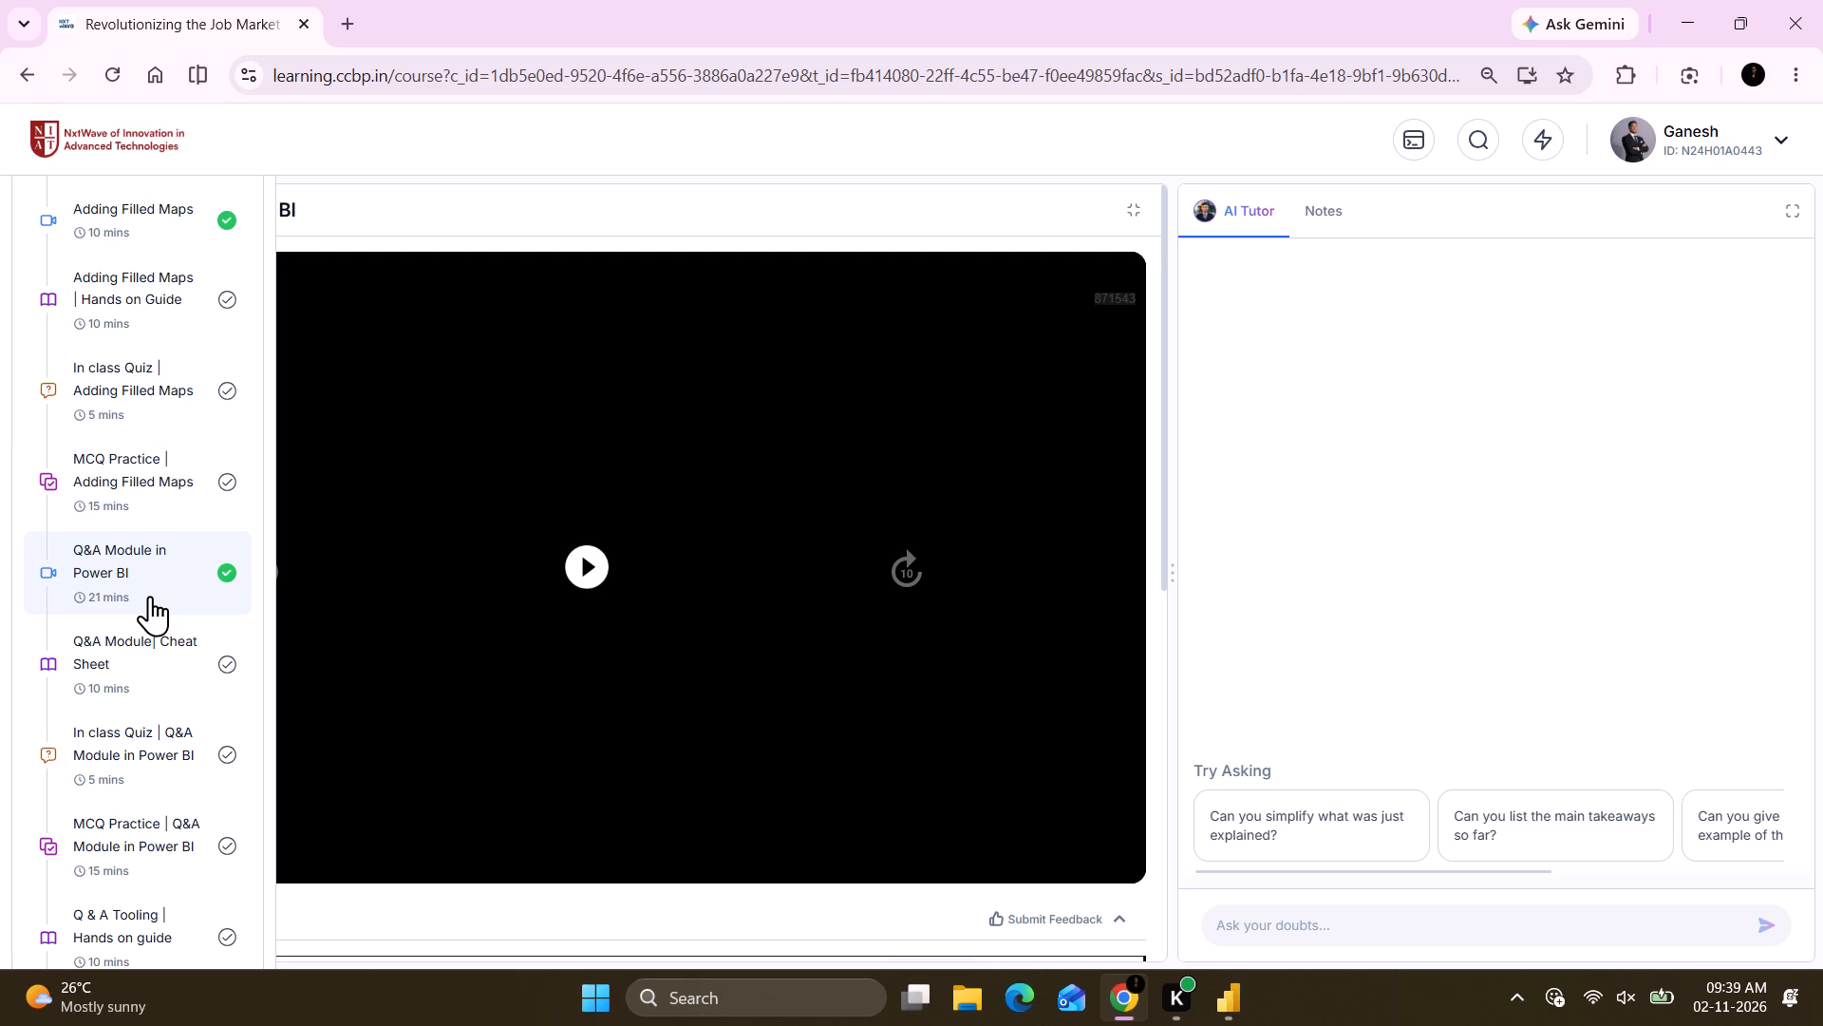
scroll(179, 755, "down", 1)
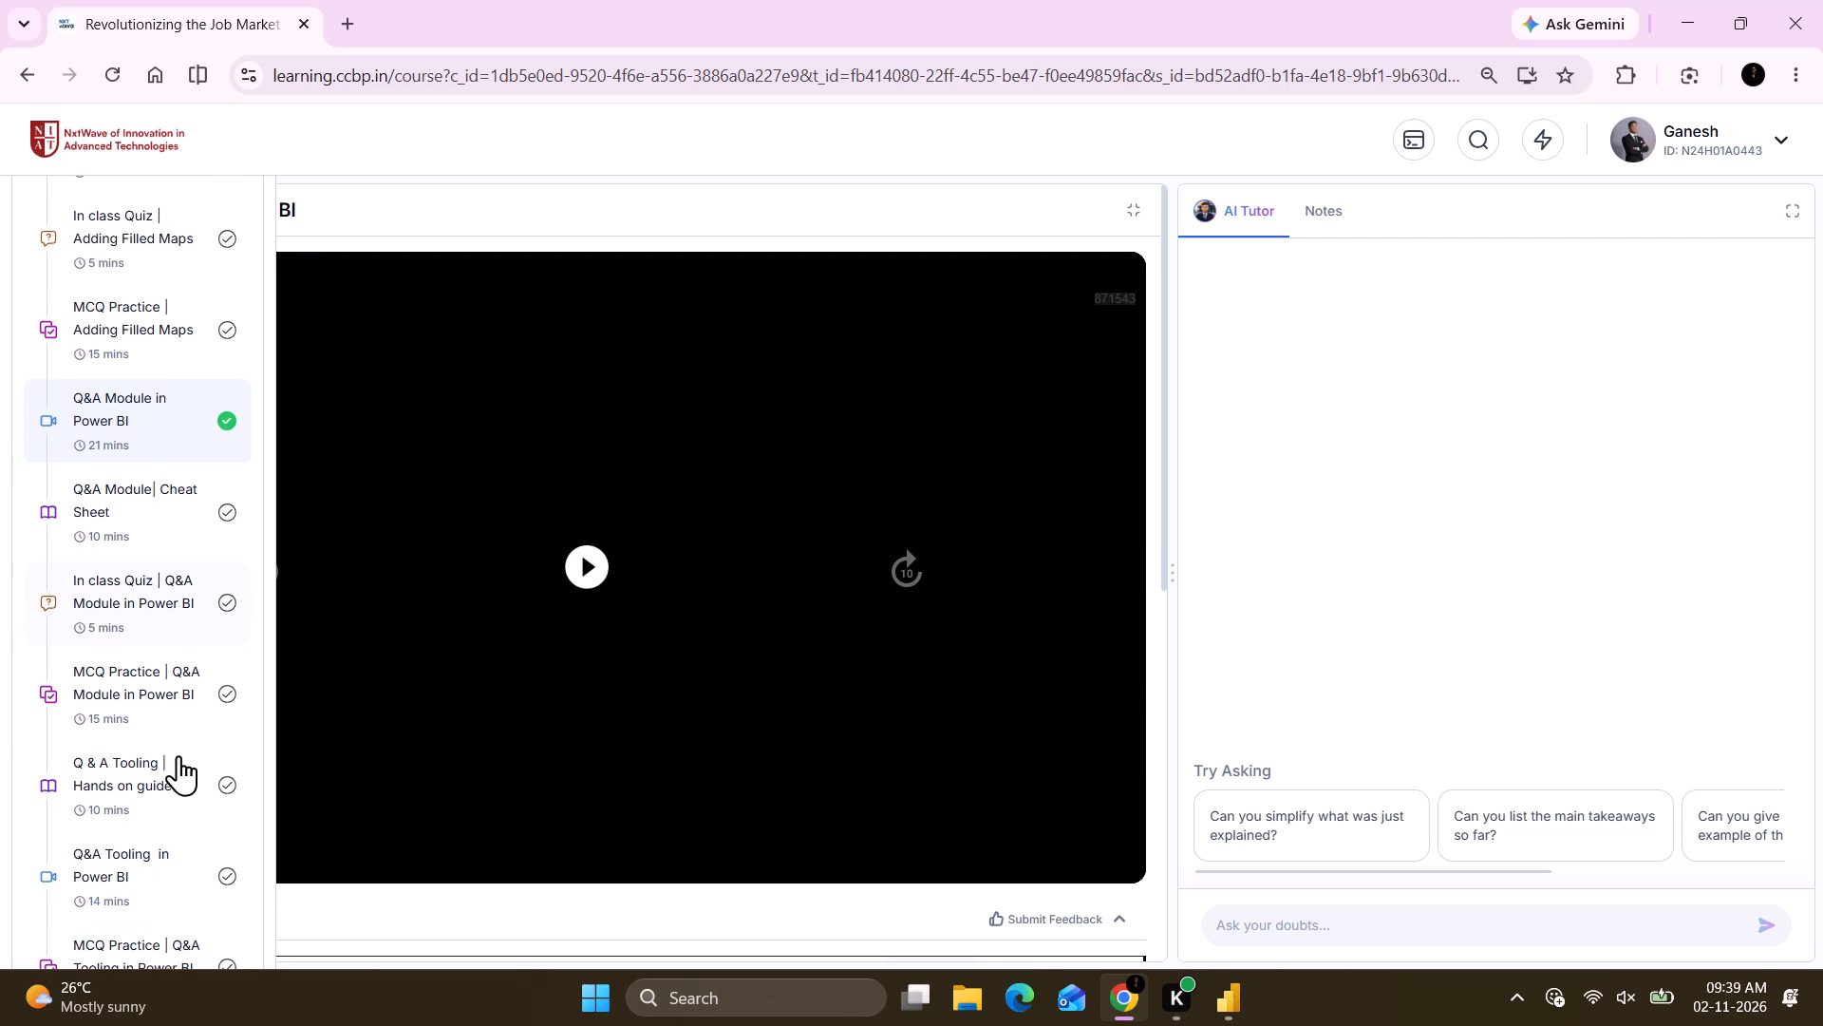
left_click(146, 814)
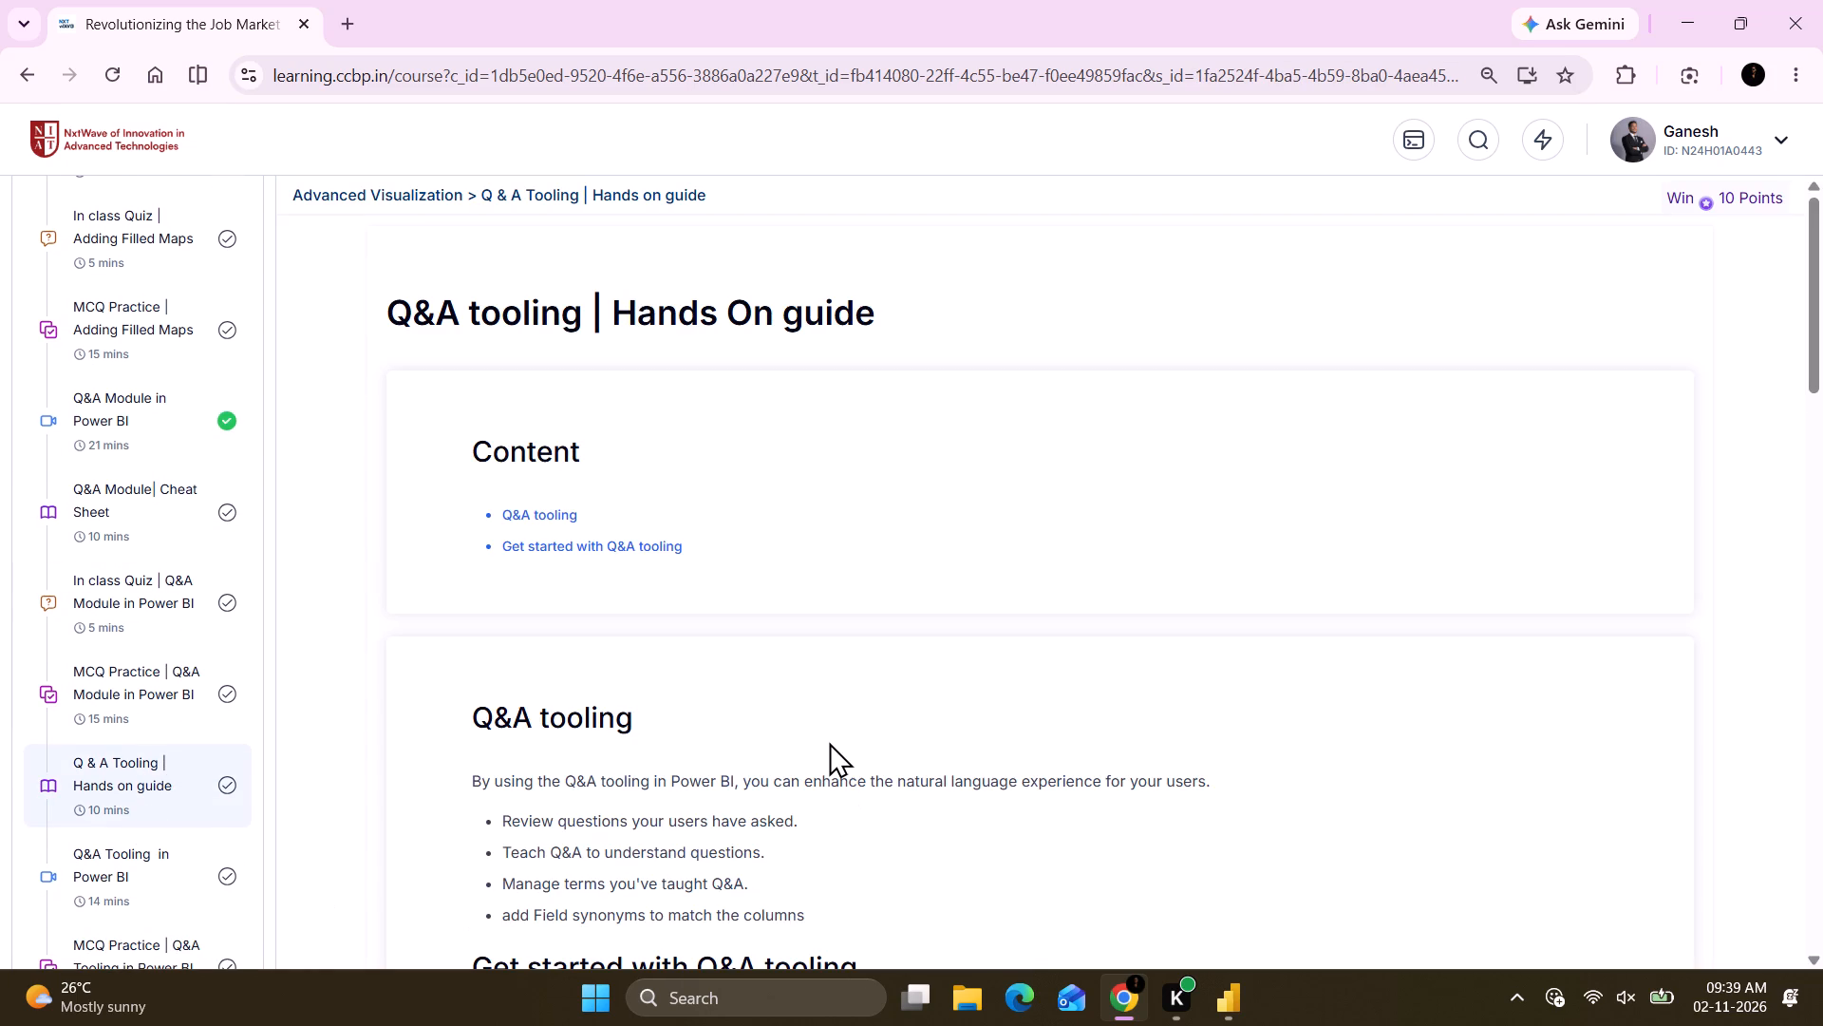
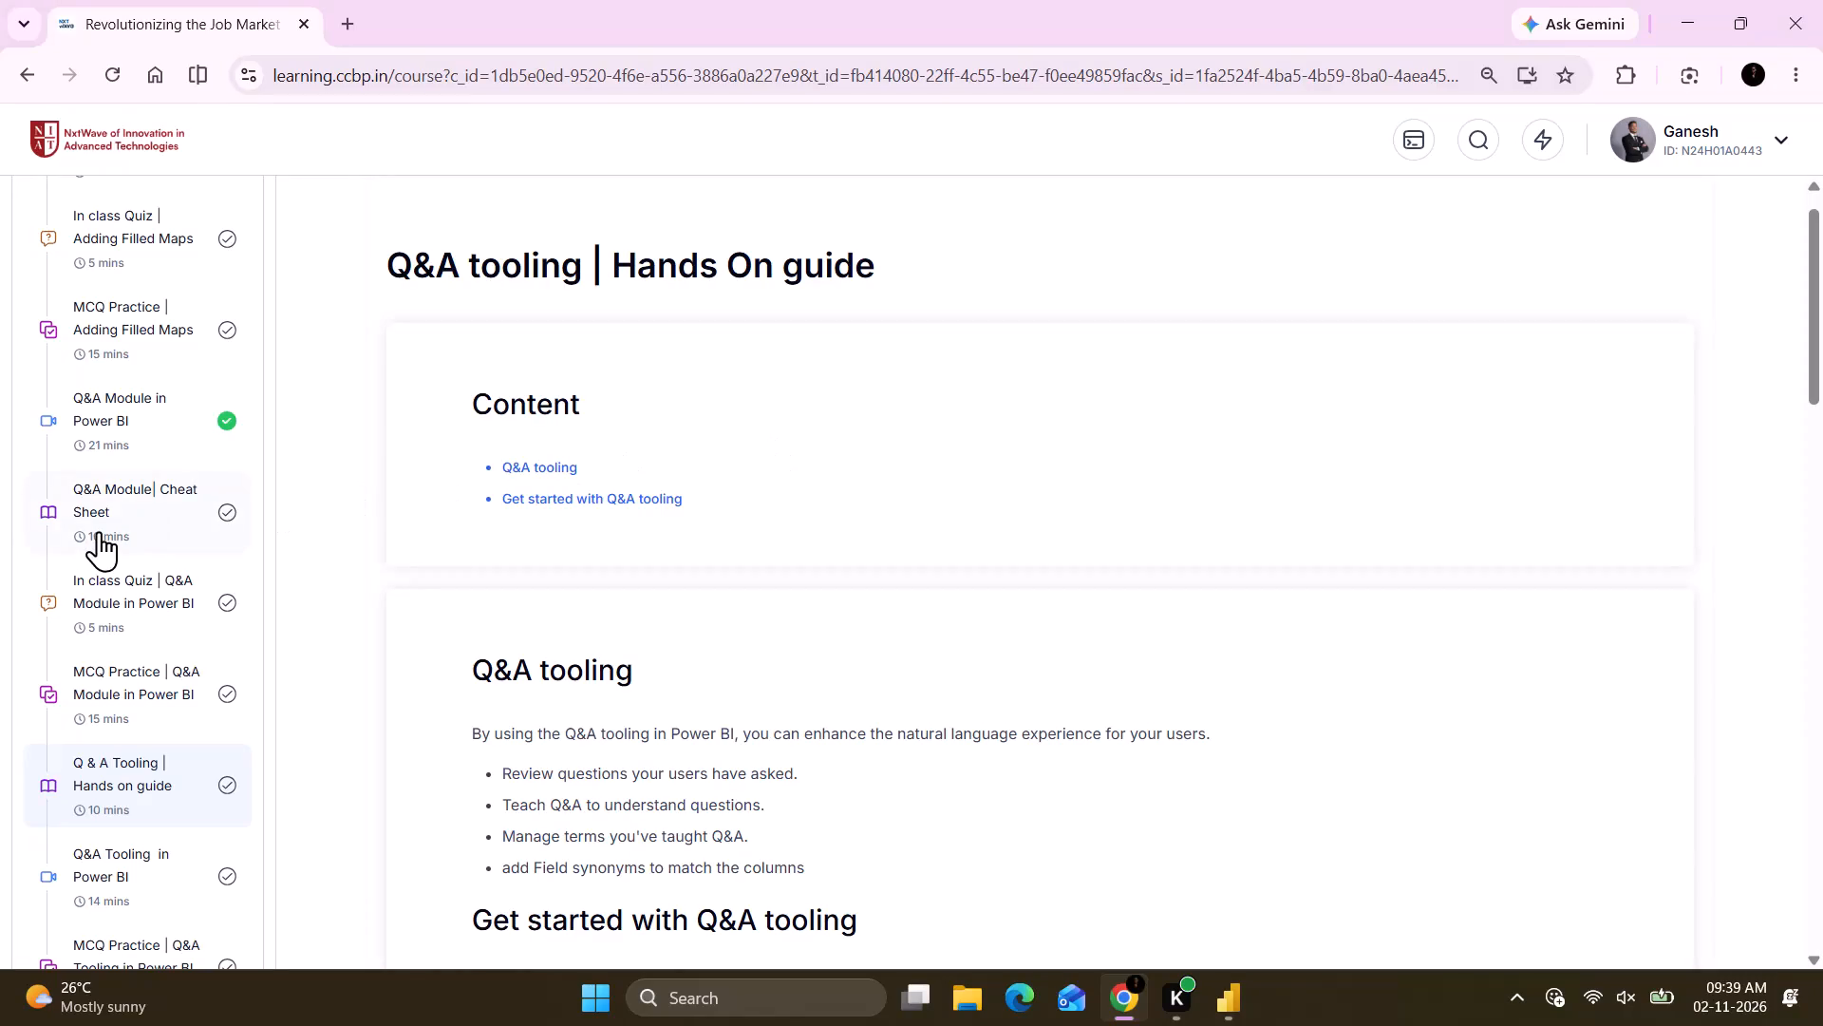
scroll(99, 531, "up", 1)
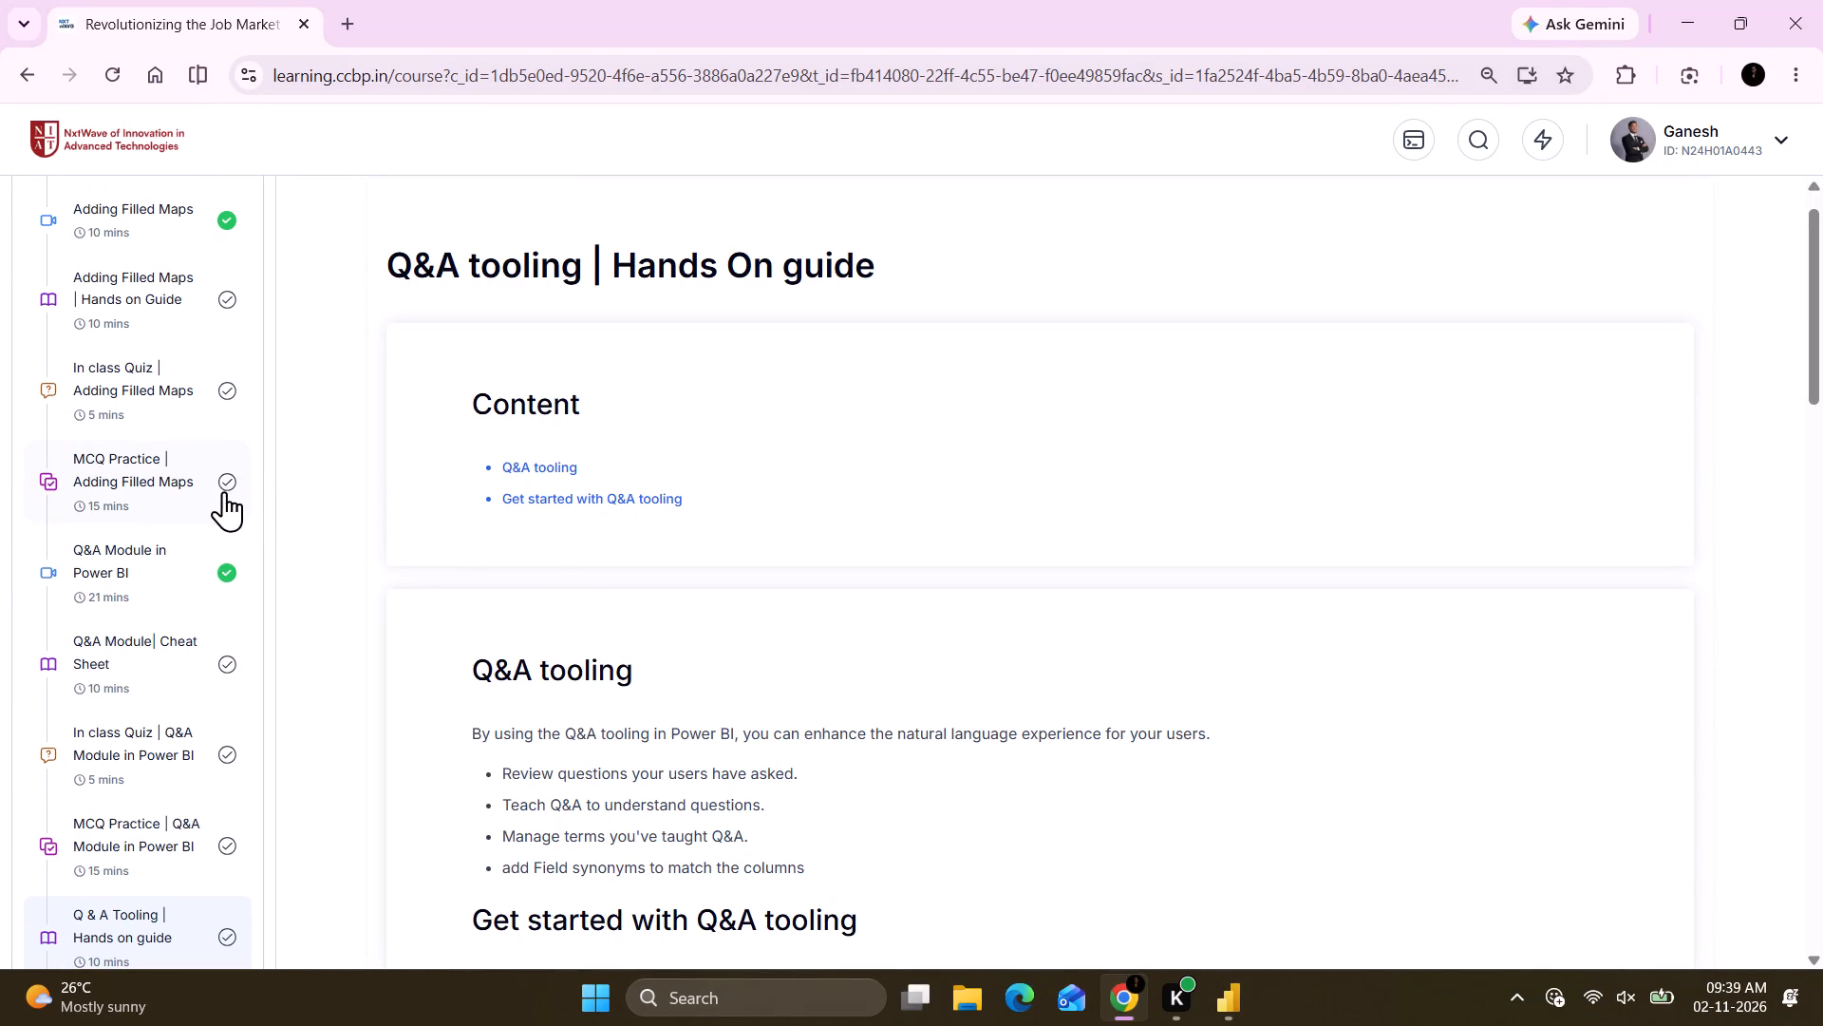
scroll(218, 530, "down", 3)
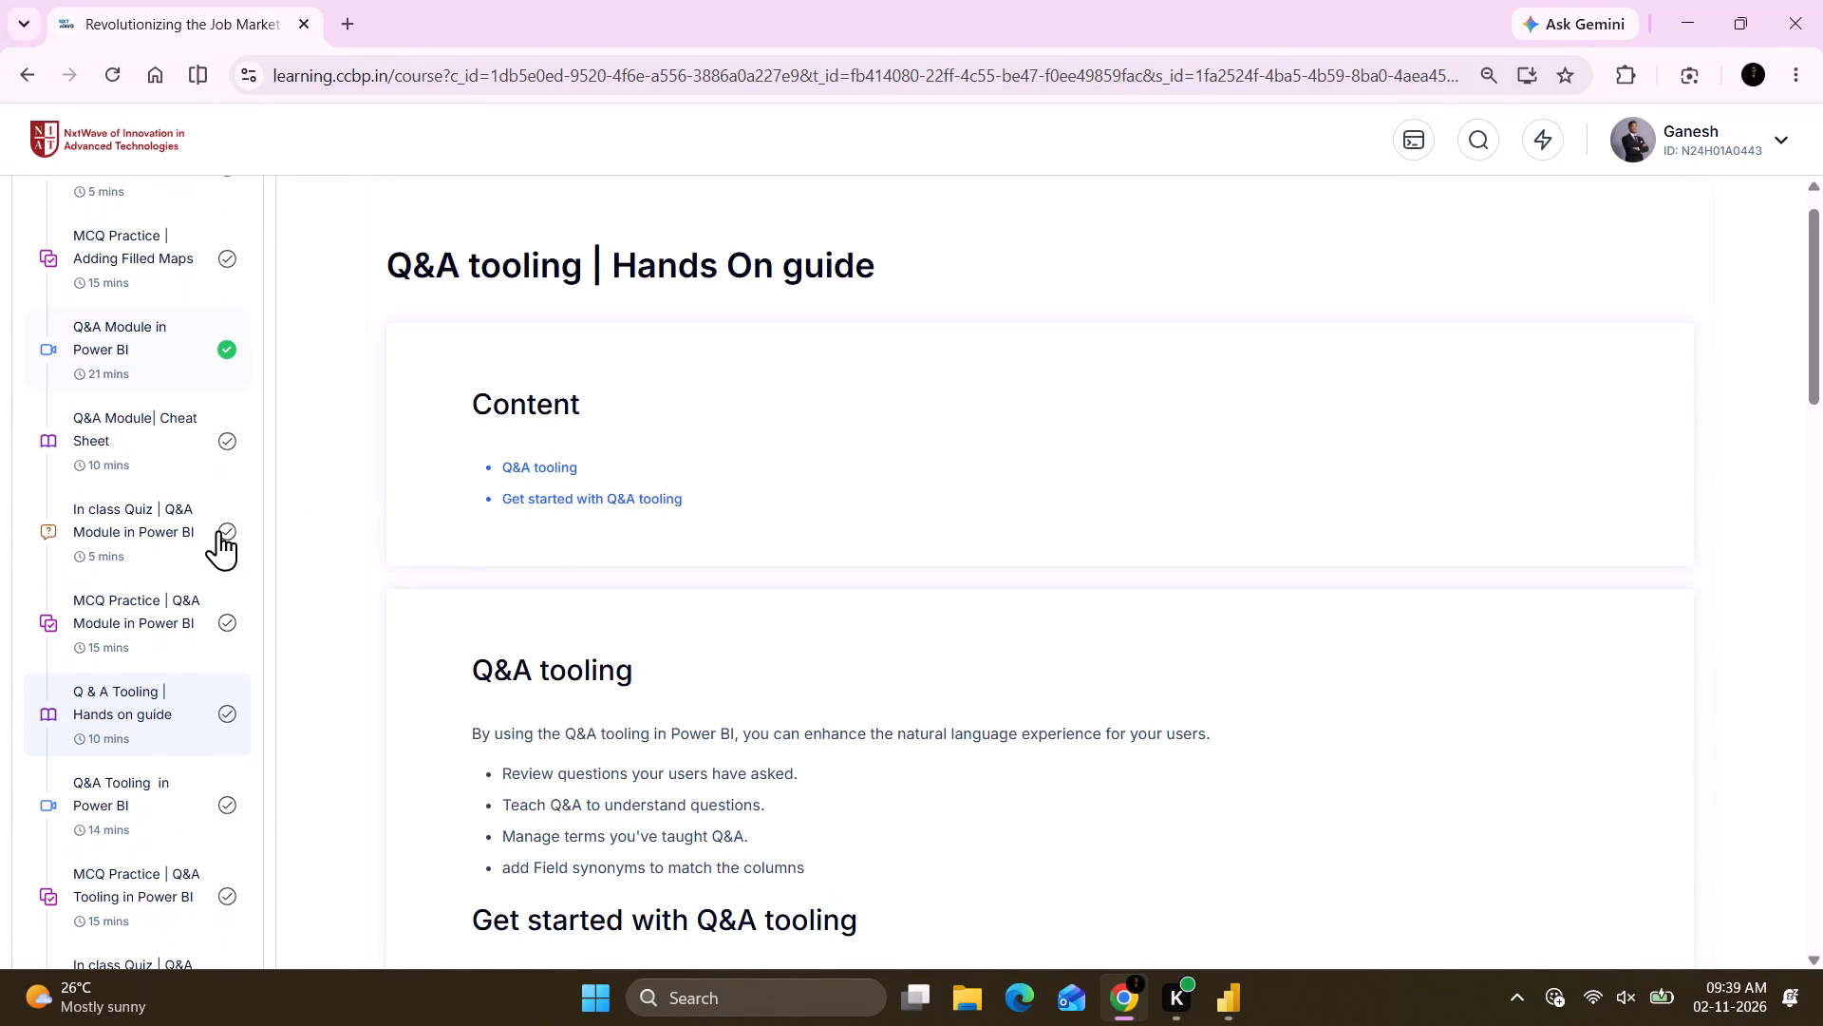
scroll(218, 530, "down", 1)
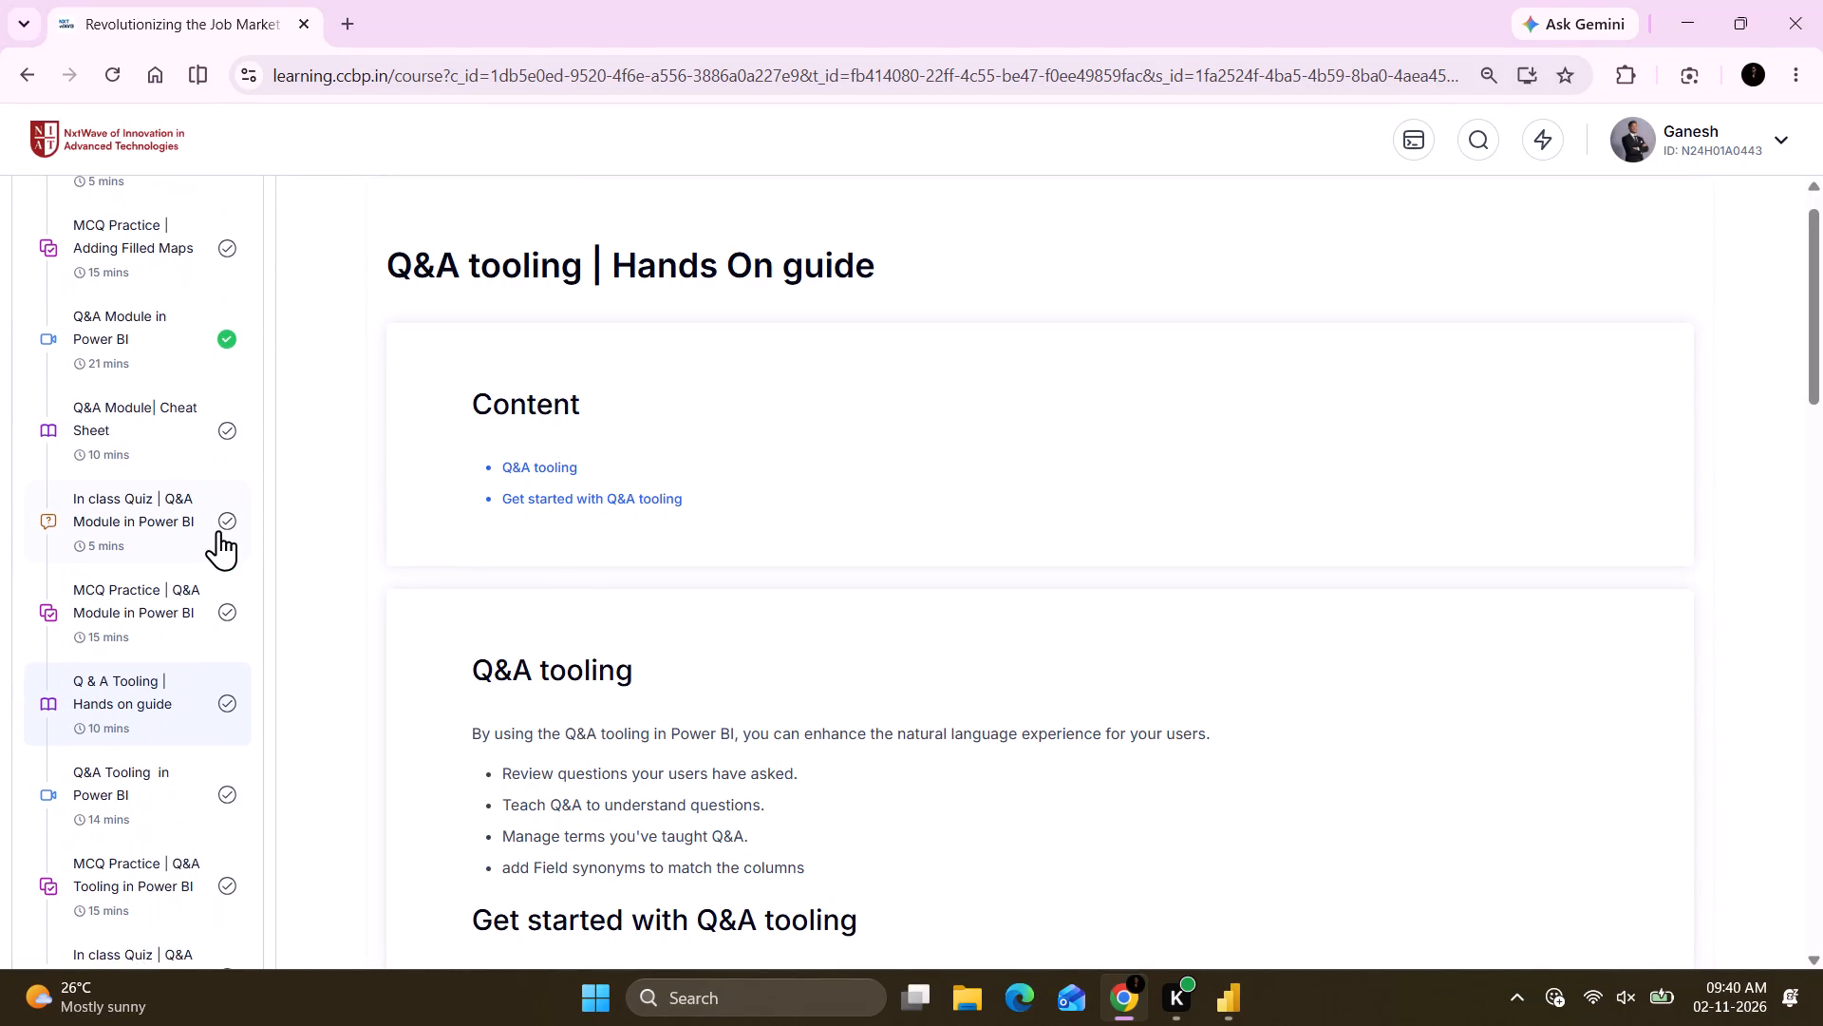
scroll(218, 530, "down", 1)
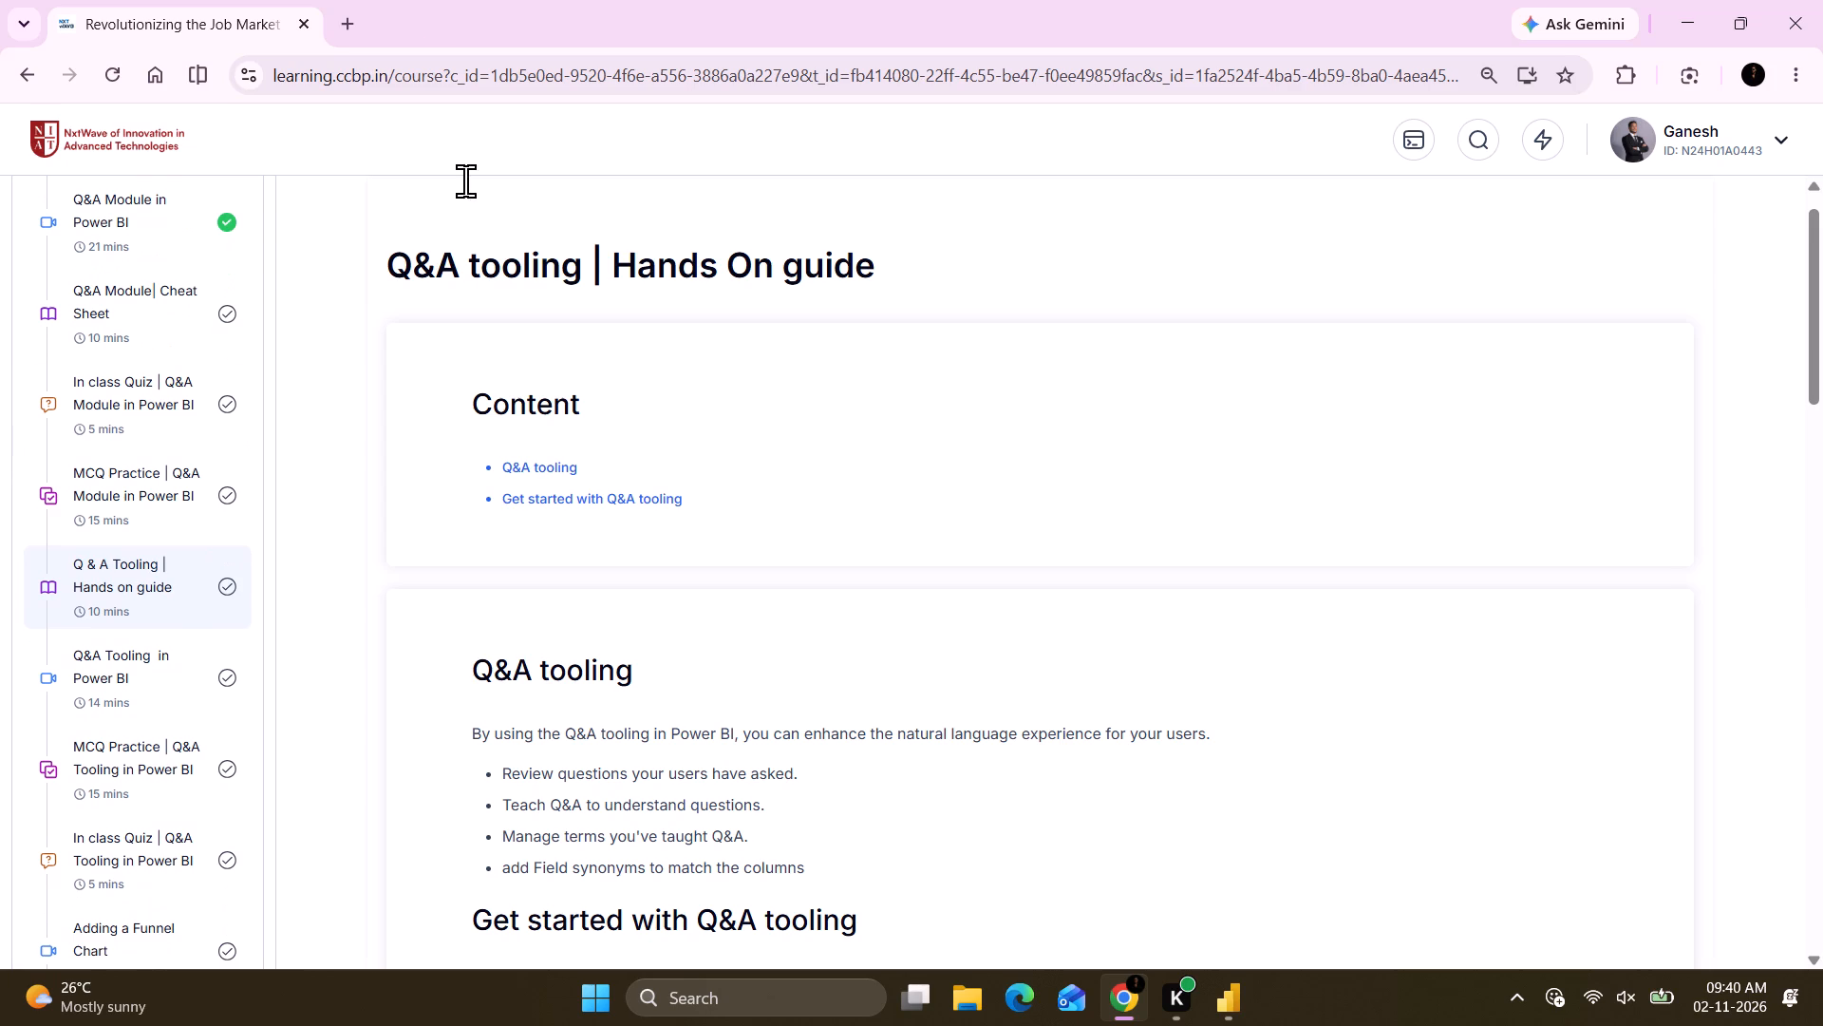
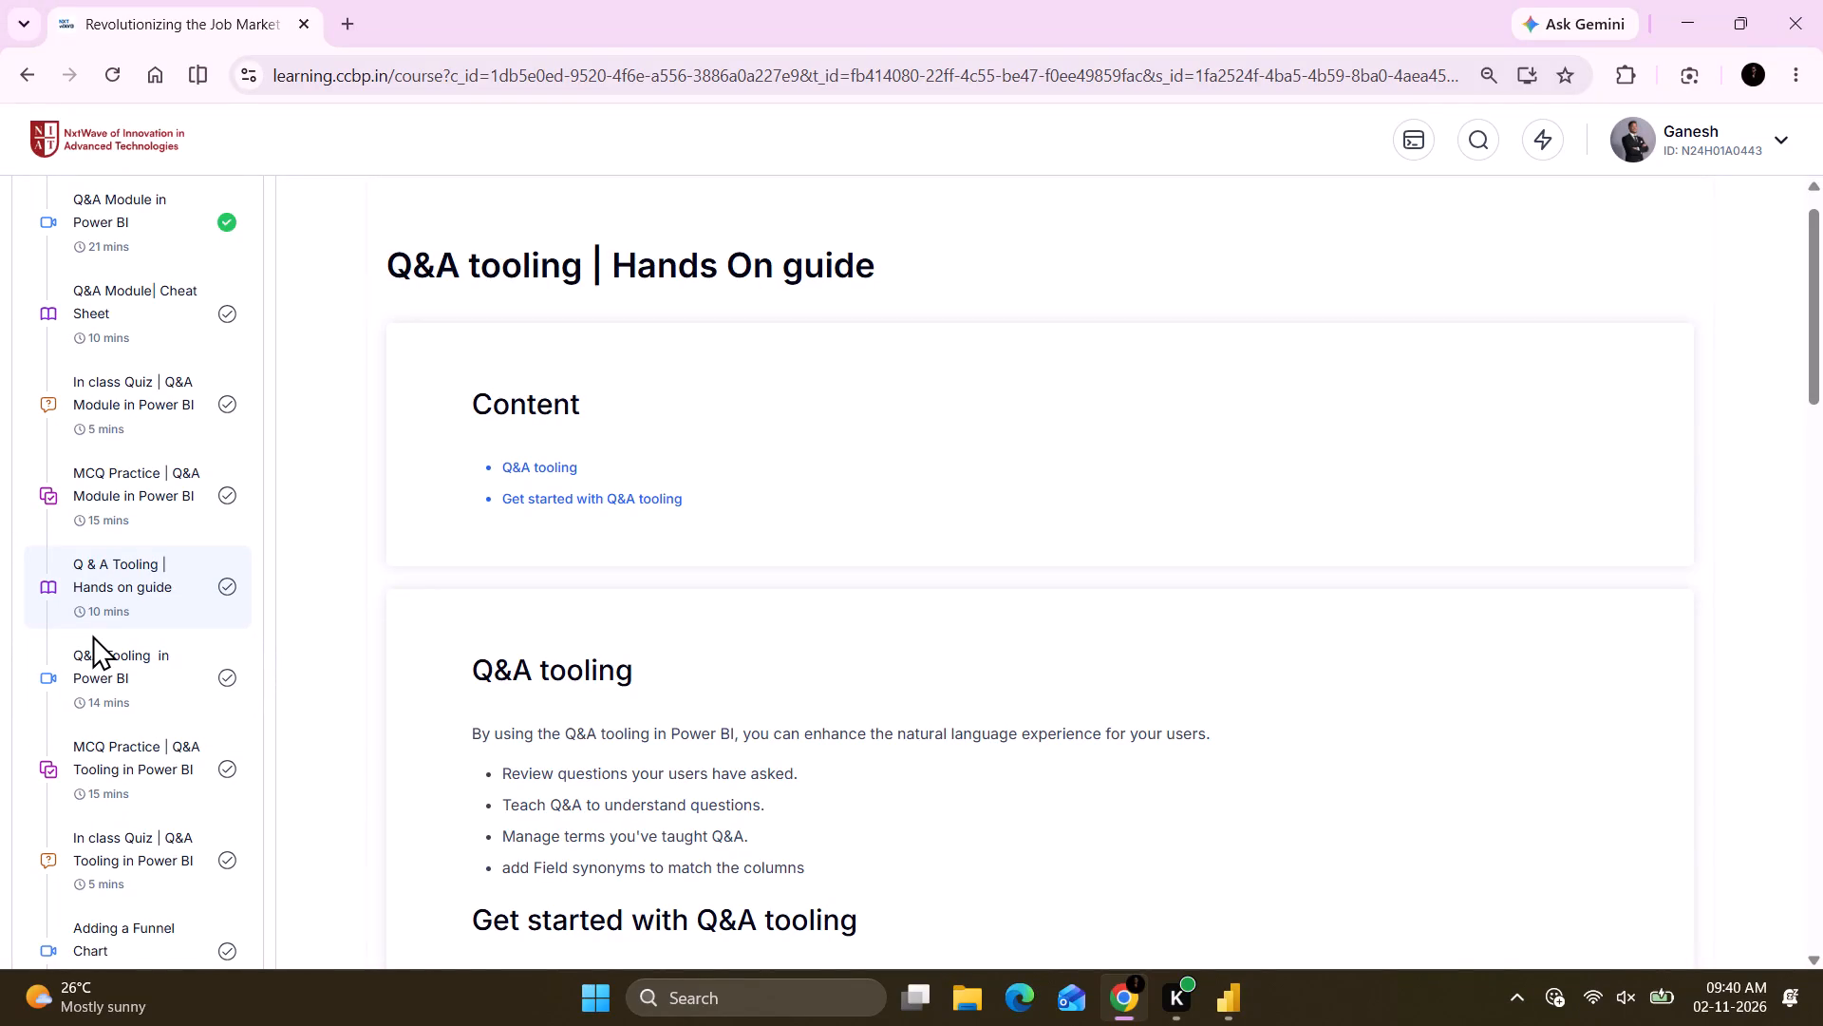
Open the Adding a Funnel Chart lesson in the course list and show its slides.
scroll(92, 635, "down", 1)
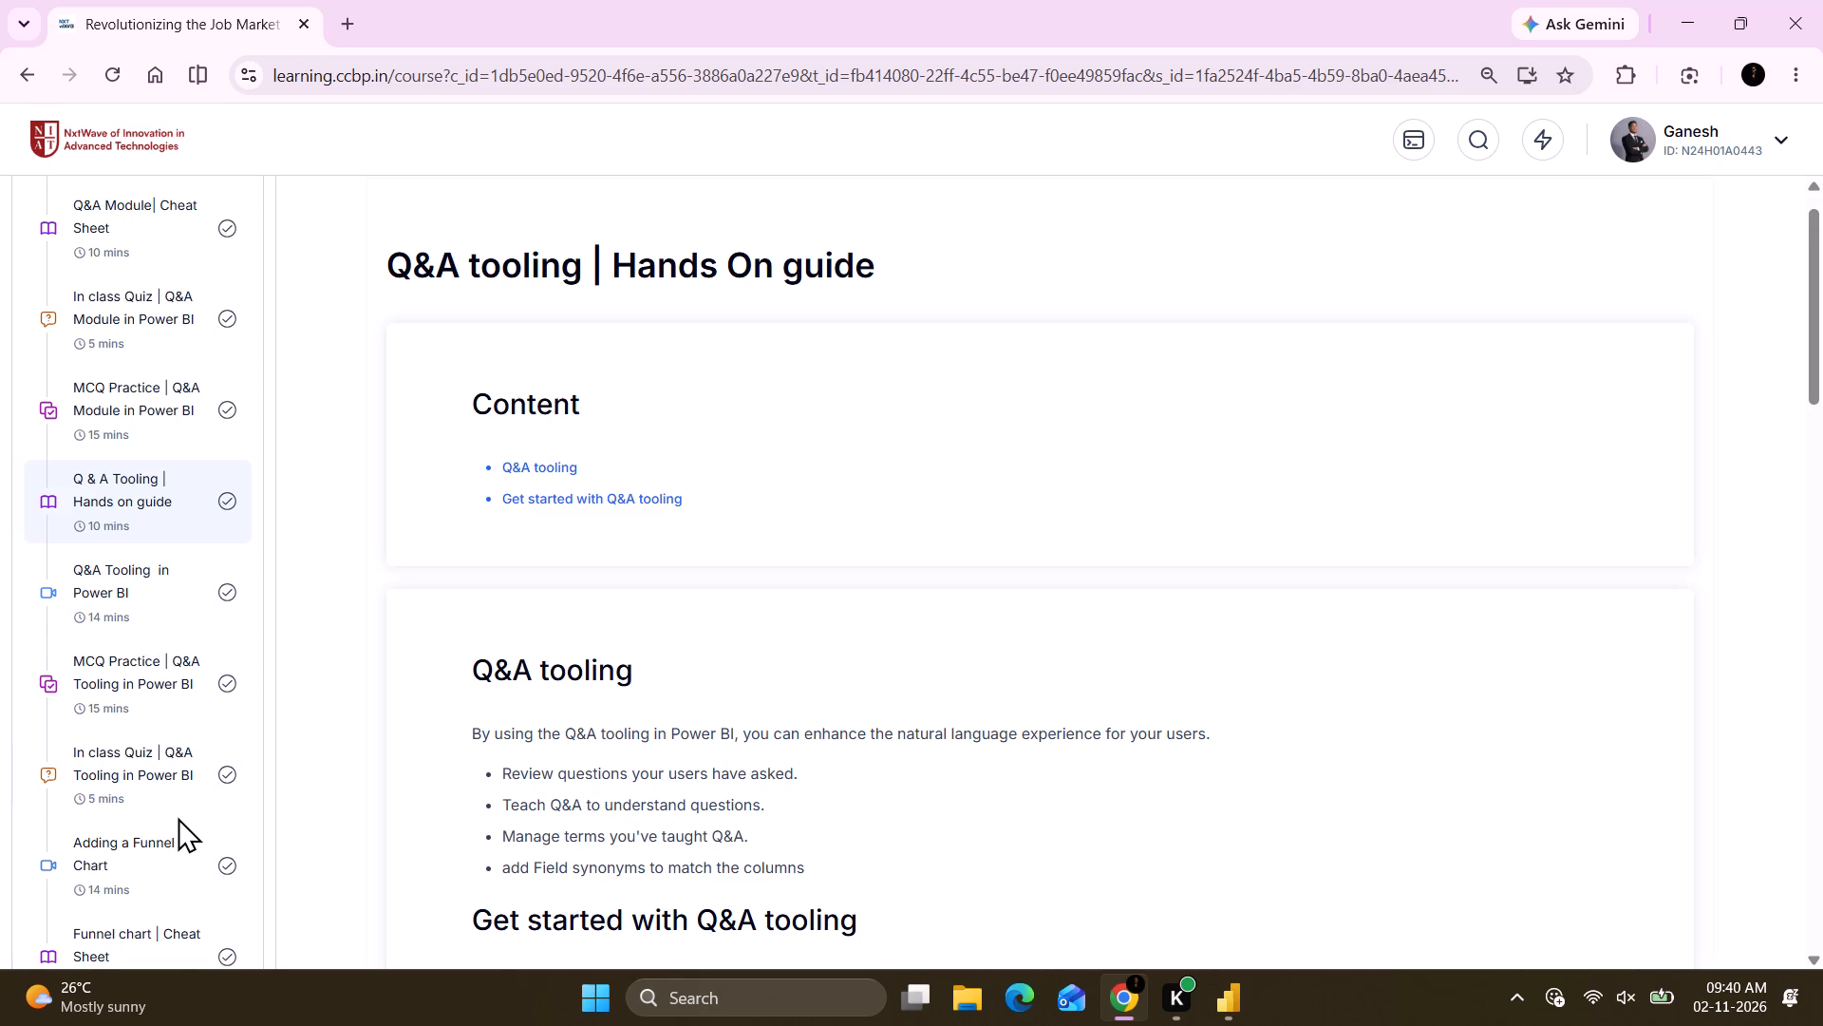
left_click(182, 842)
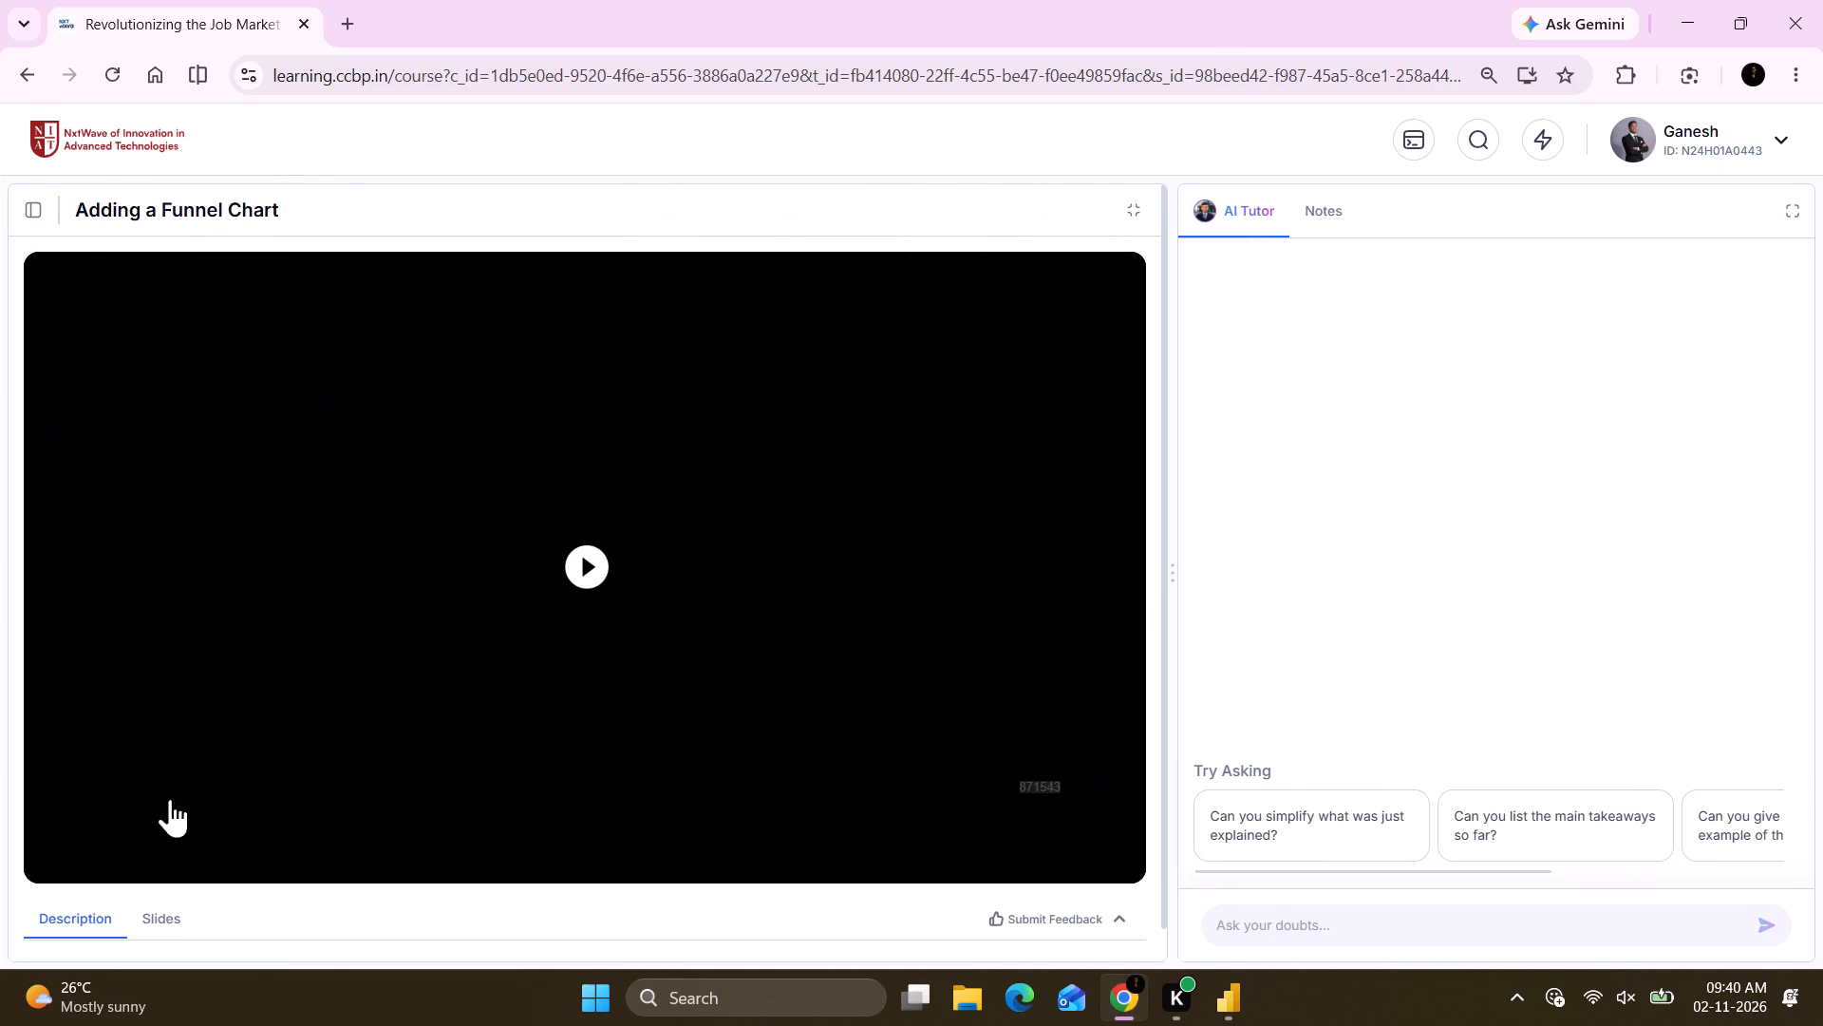
scroll(193, 515, "down", 3)
left_click(144, 881)
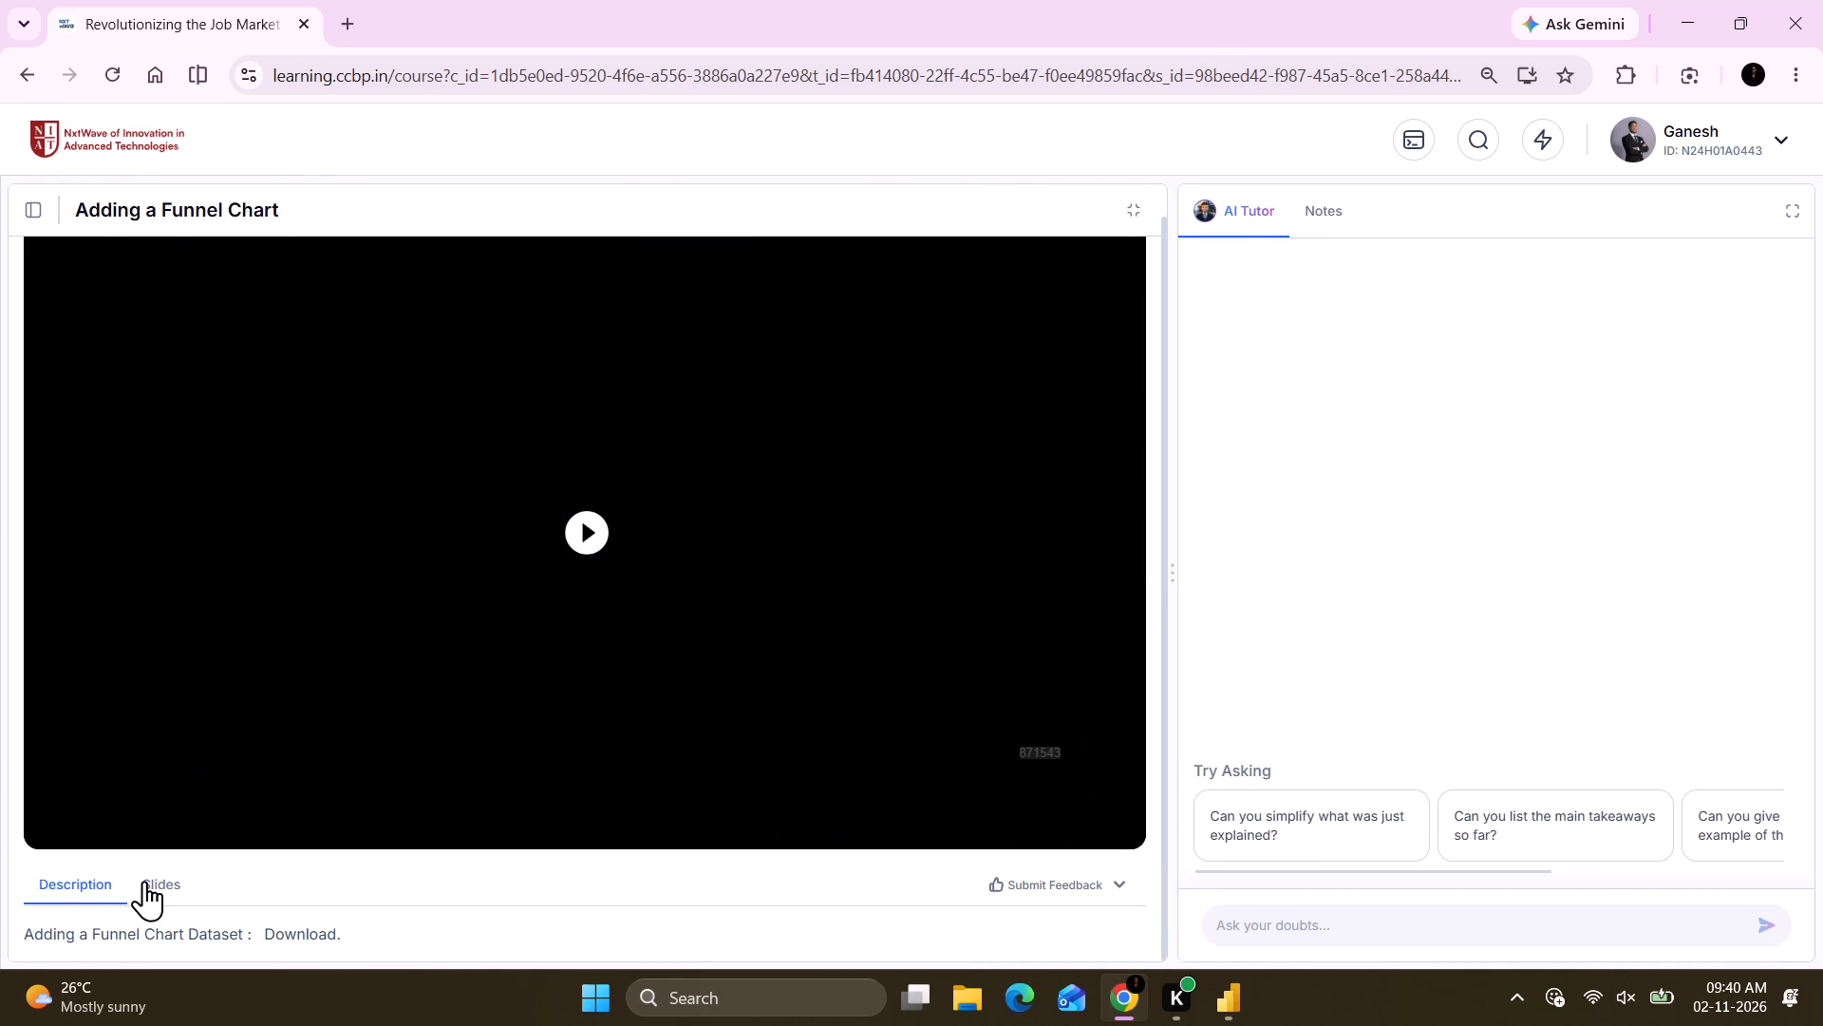
scroll(404, 816, "down", 4)
left_click(349, 733)
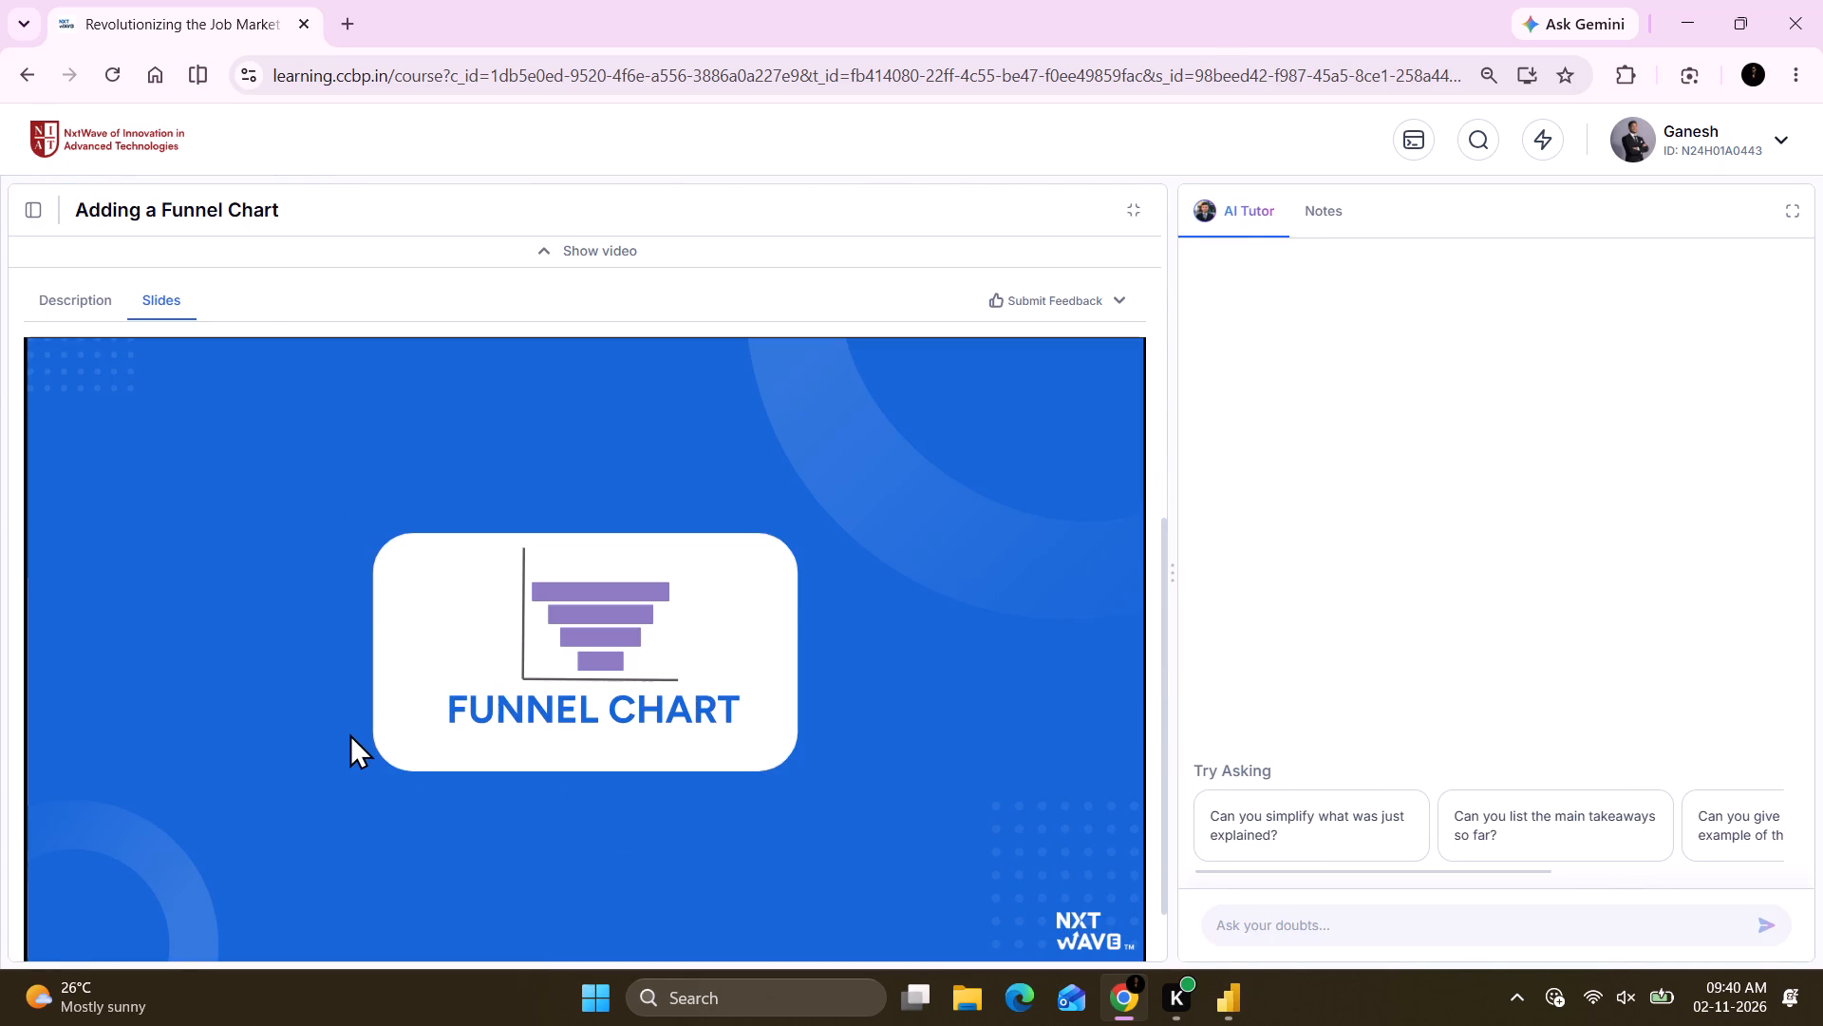
left_click(349, 733)
left_click(349, 733)
Switch to the online_store_class report in Power BI, try cross-filtering the dashboard by Uttar Pradesh on the map, and clear the selection.
key("Left")
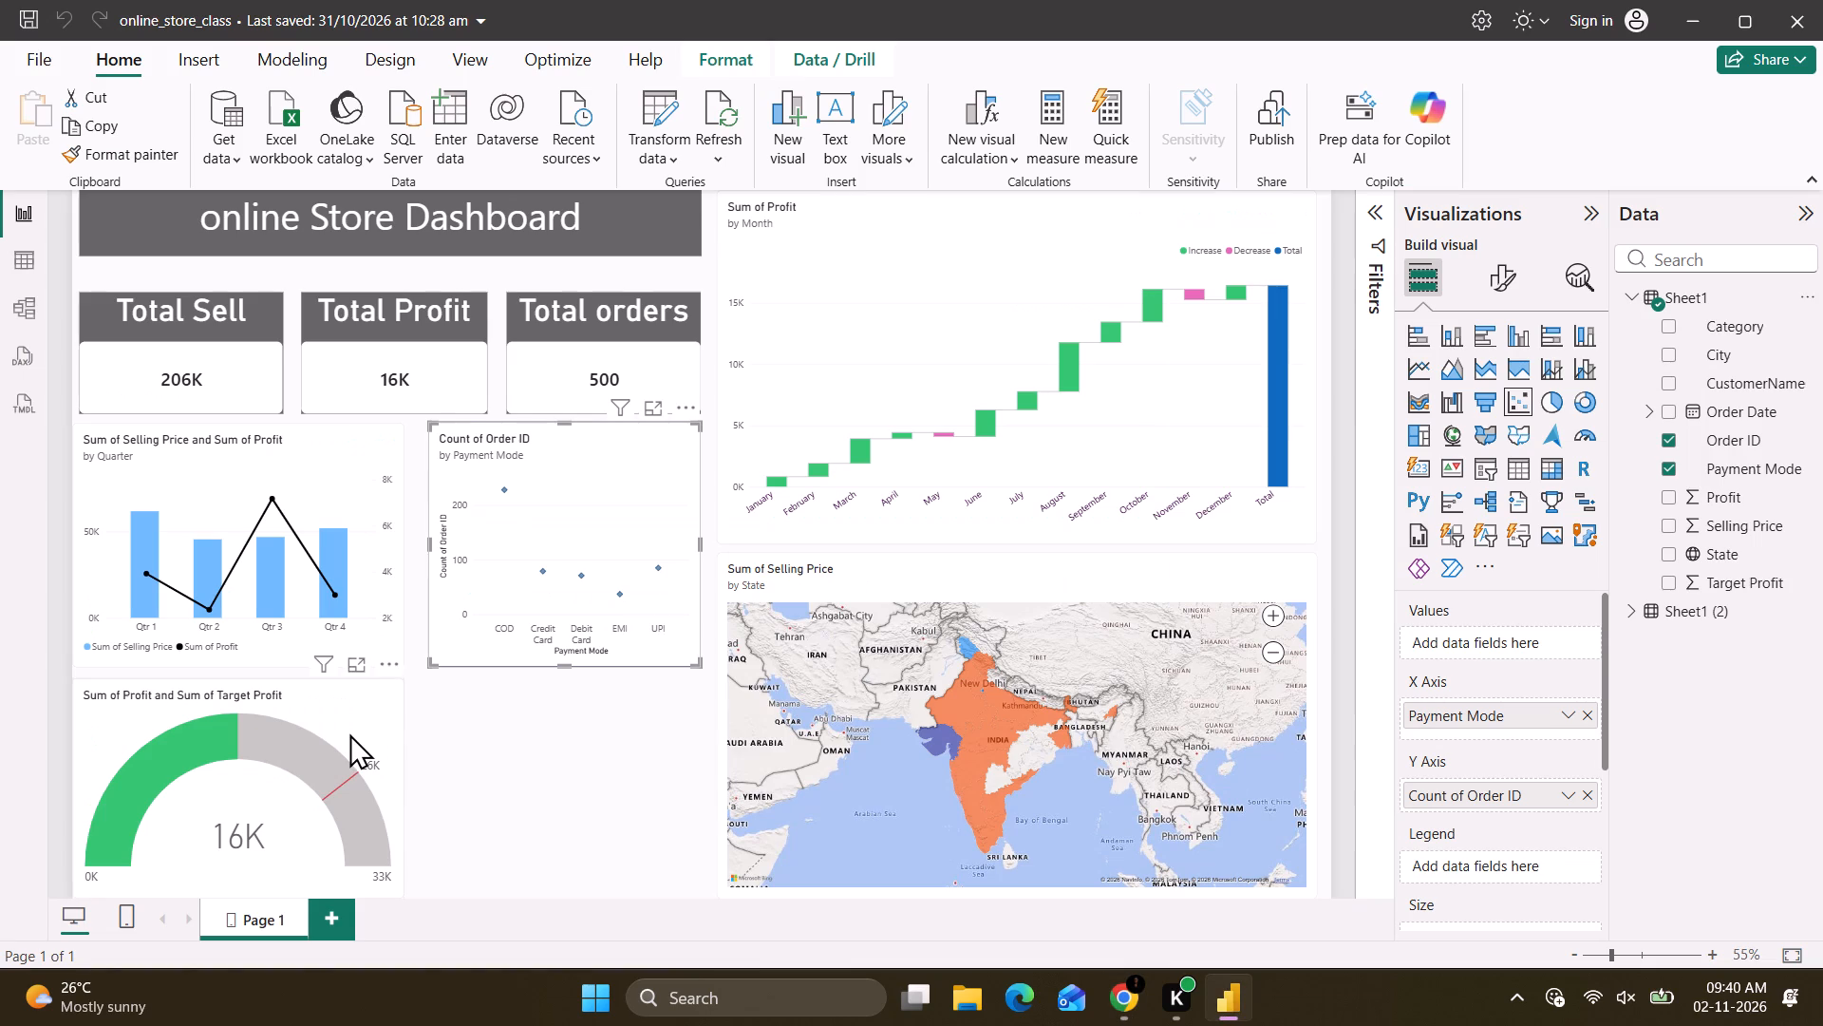
left_click(987, 686)
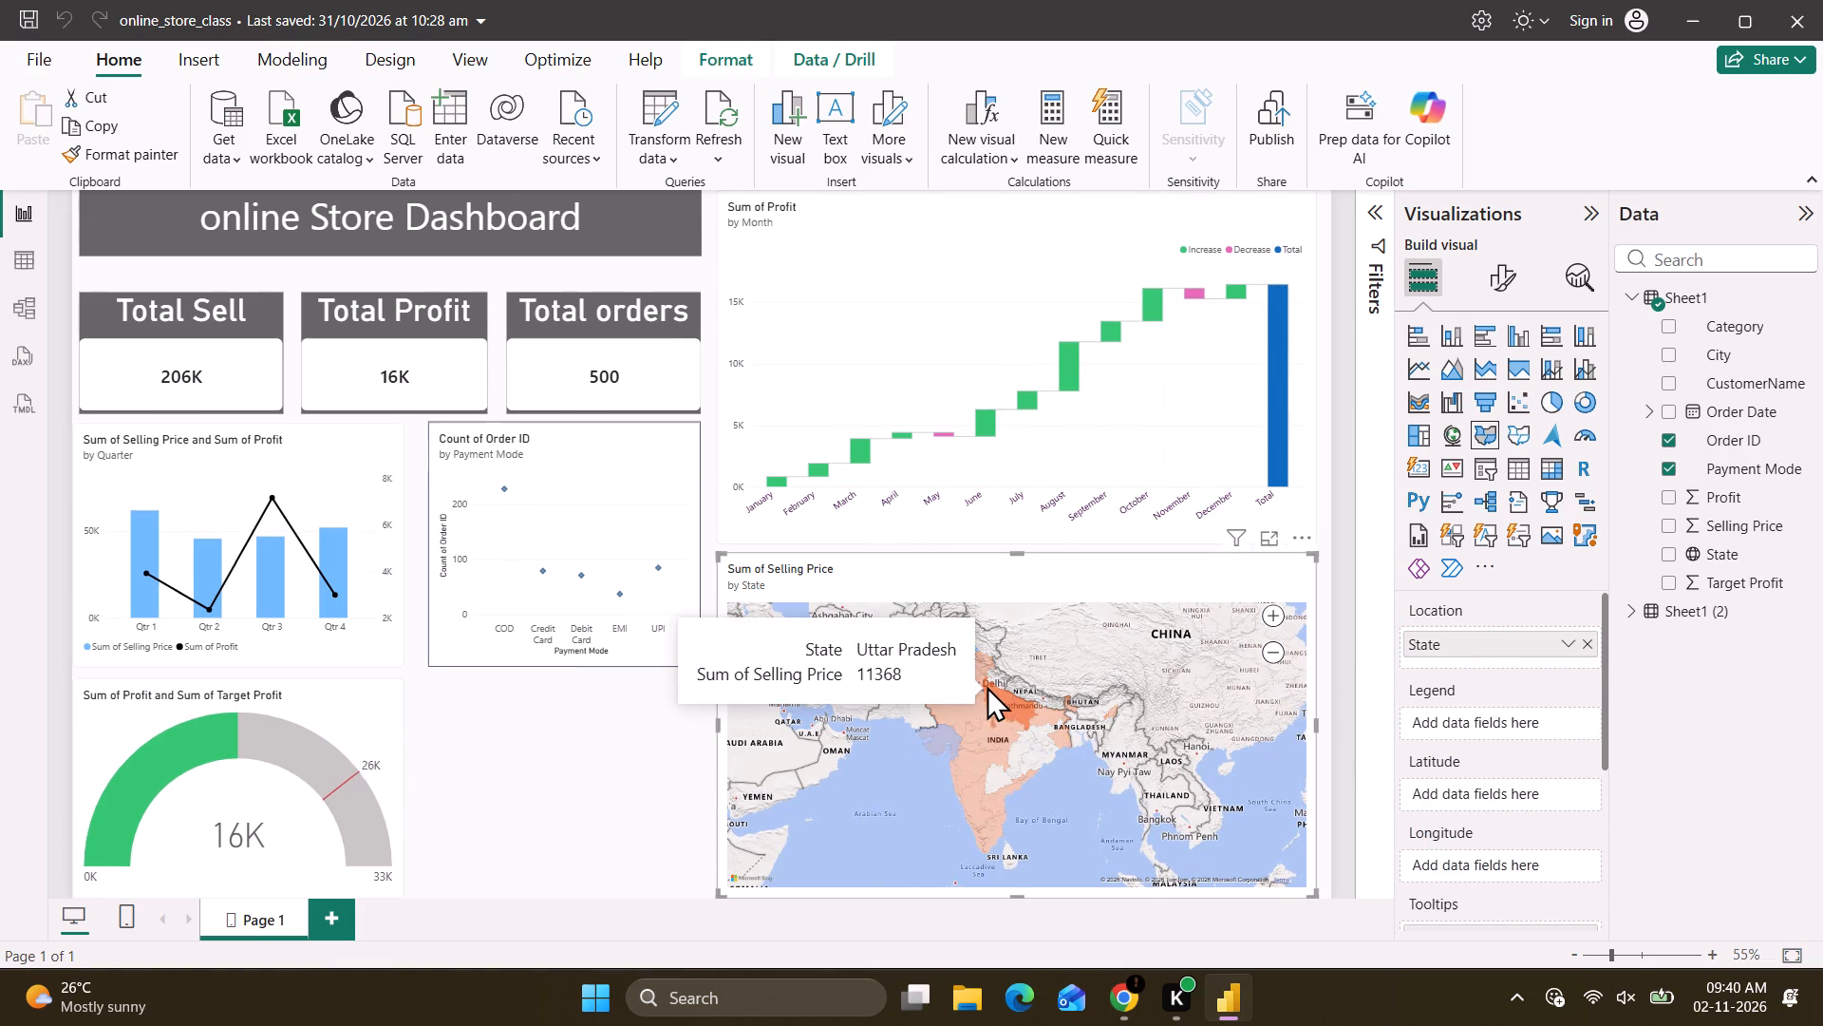
left_click(639, 803)
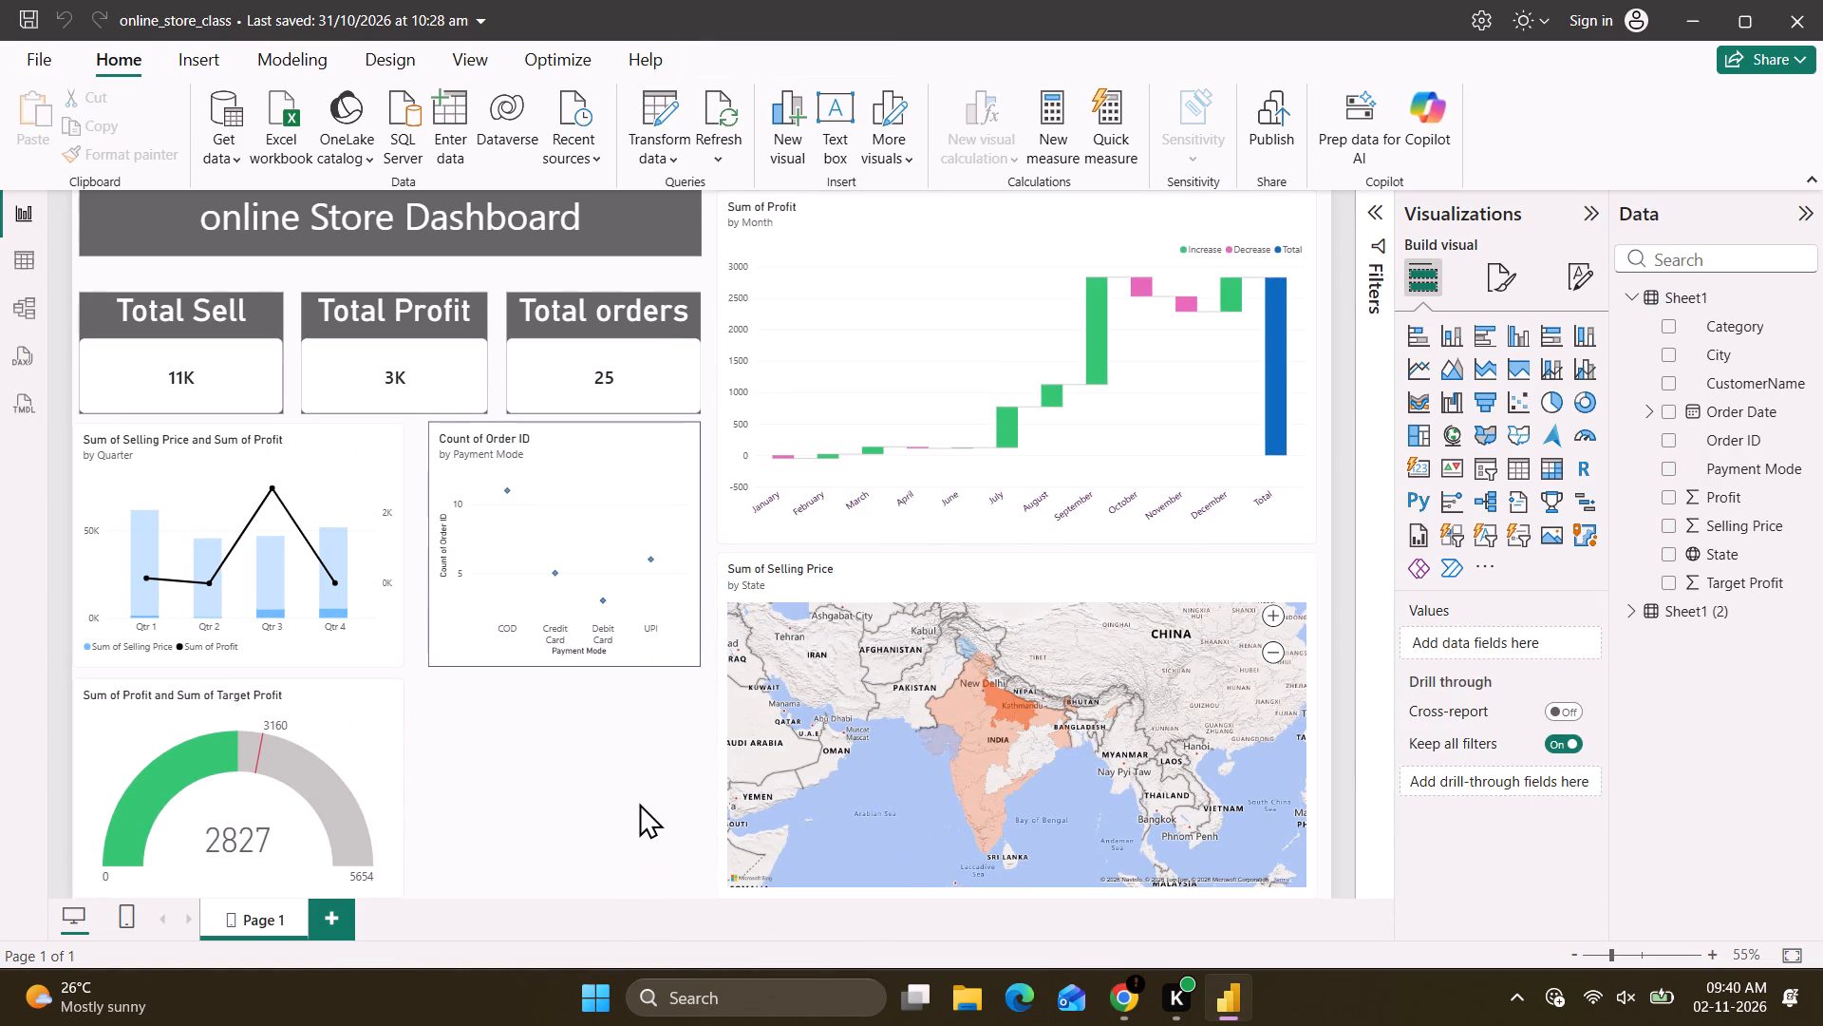
left_click(592, 597)
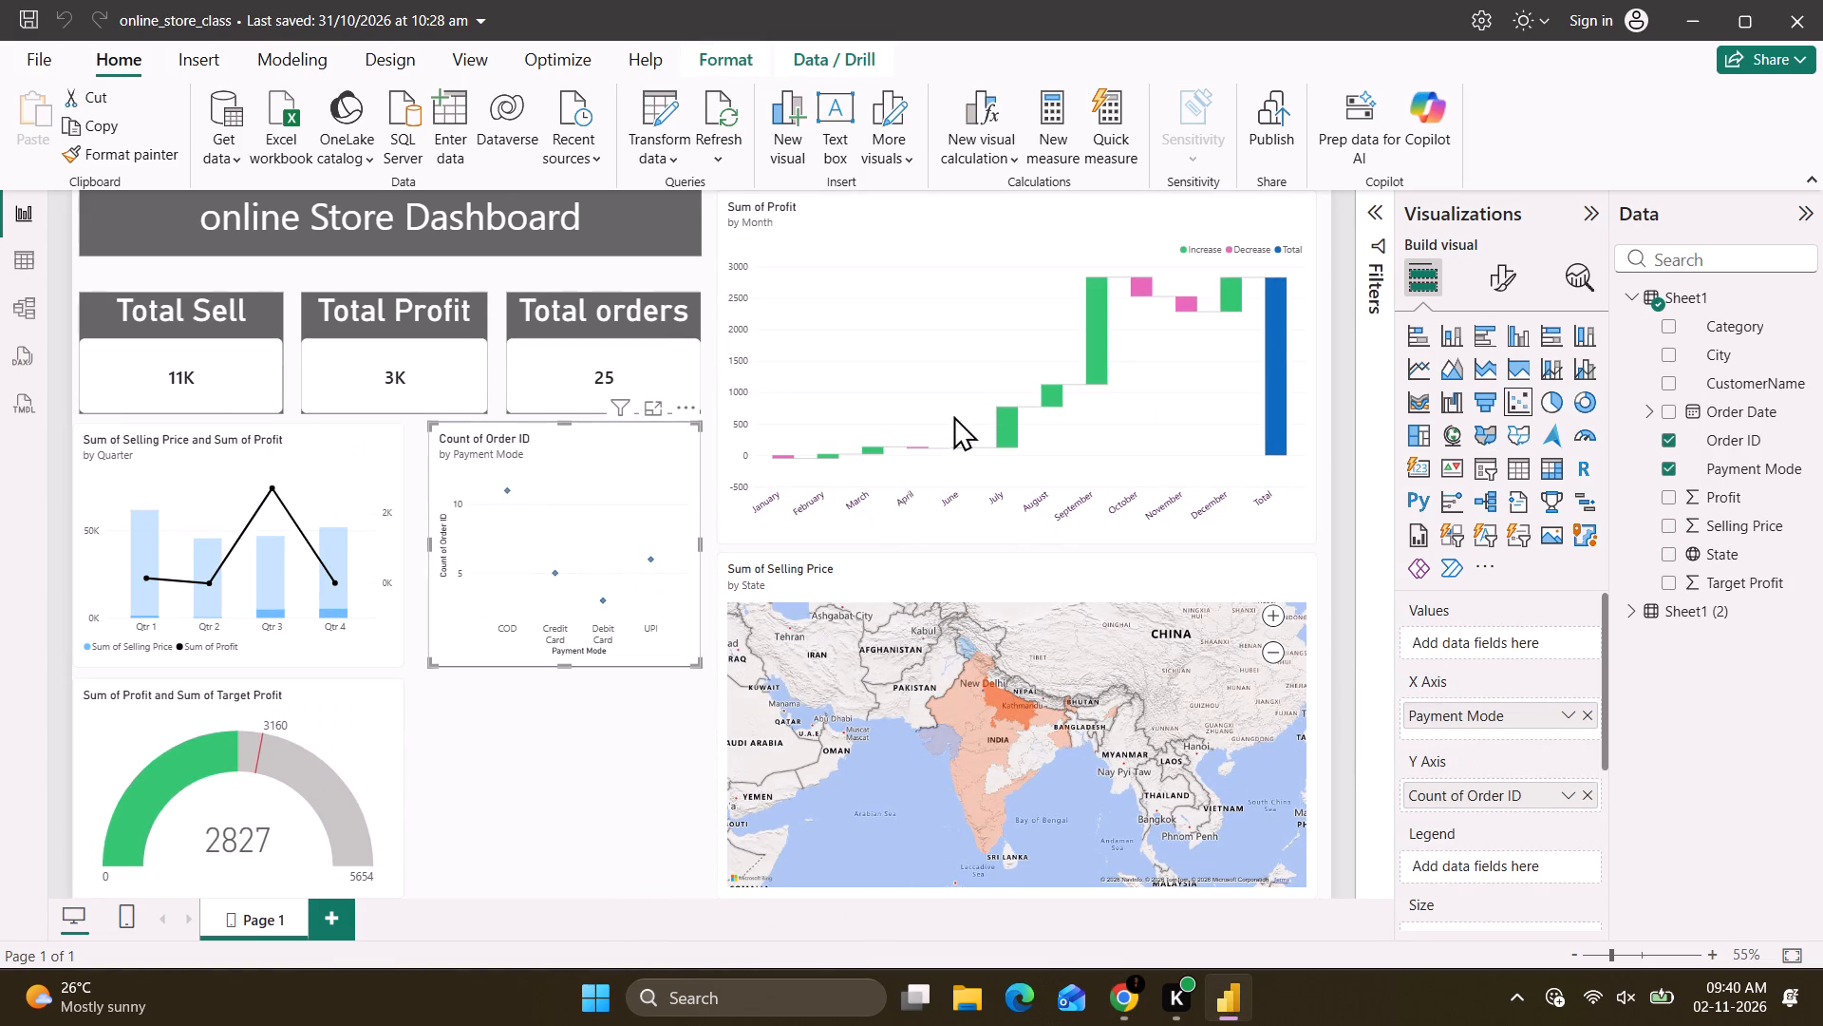
left_click(970, 411)
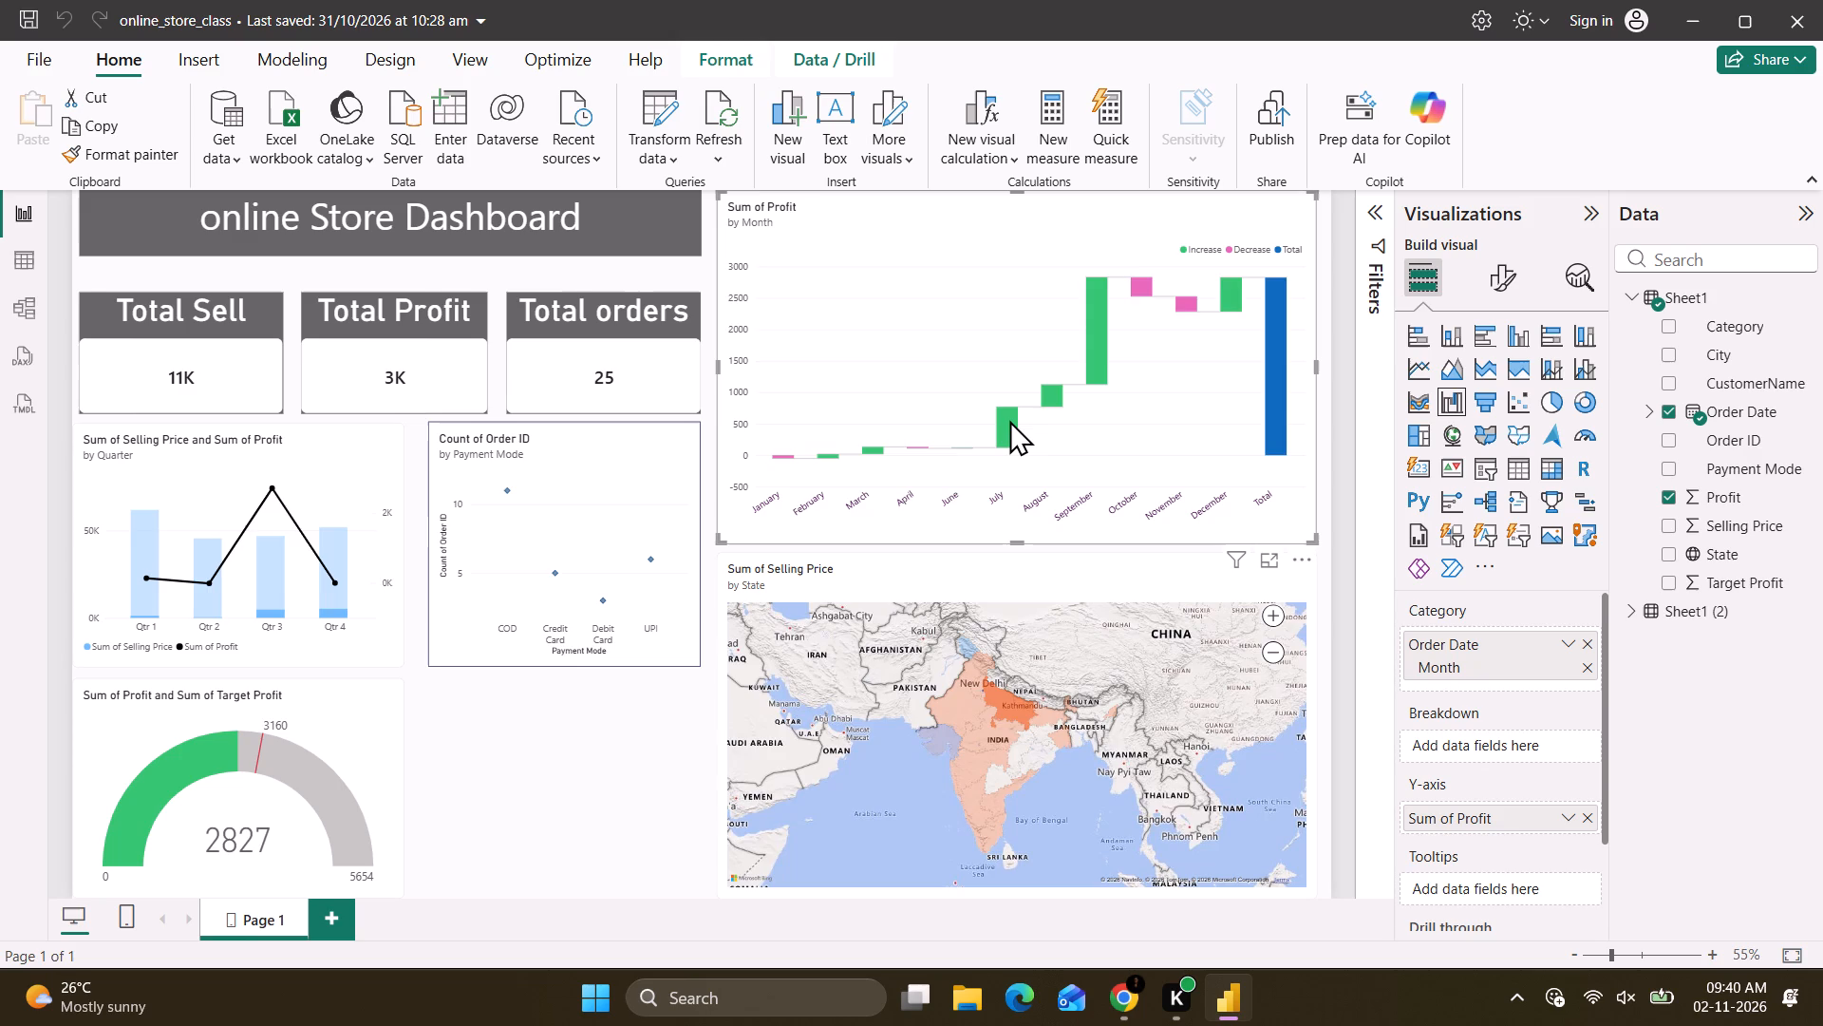
left_click(1009, 420)
left_click(1118, 423)
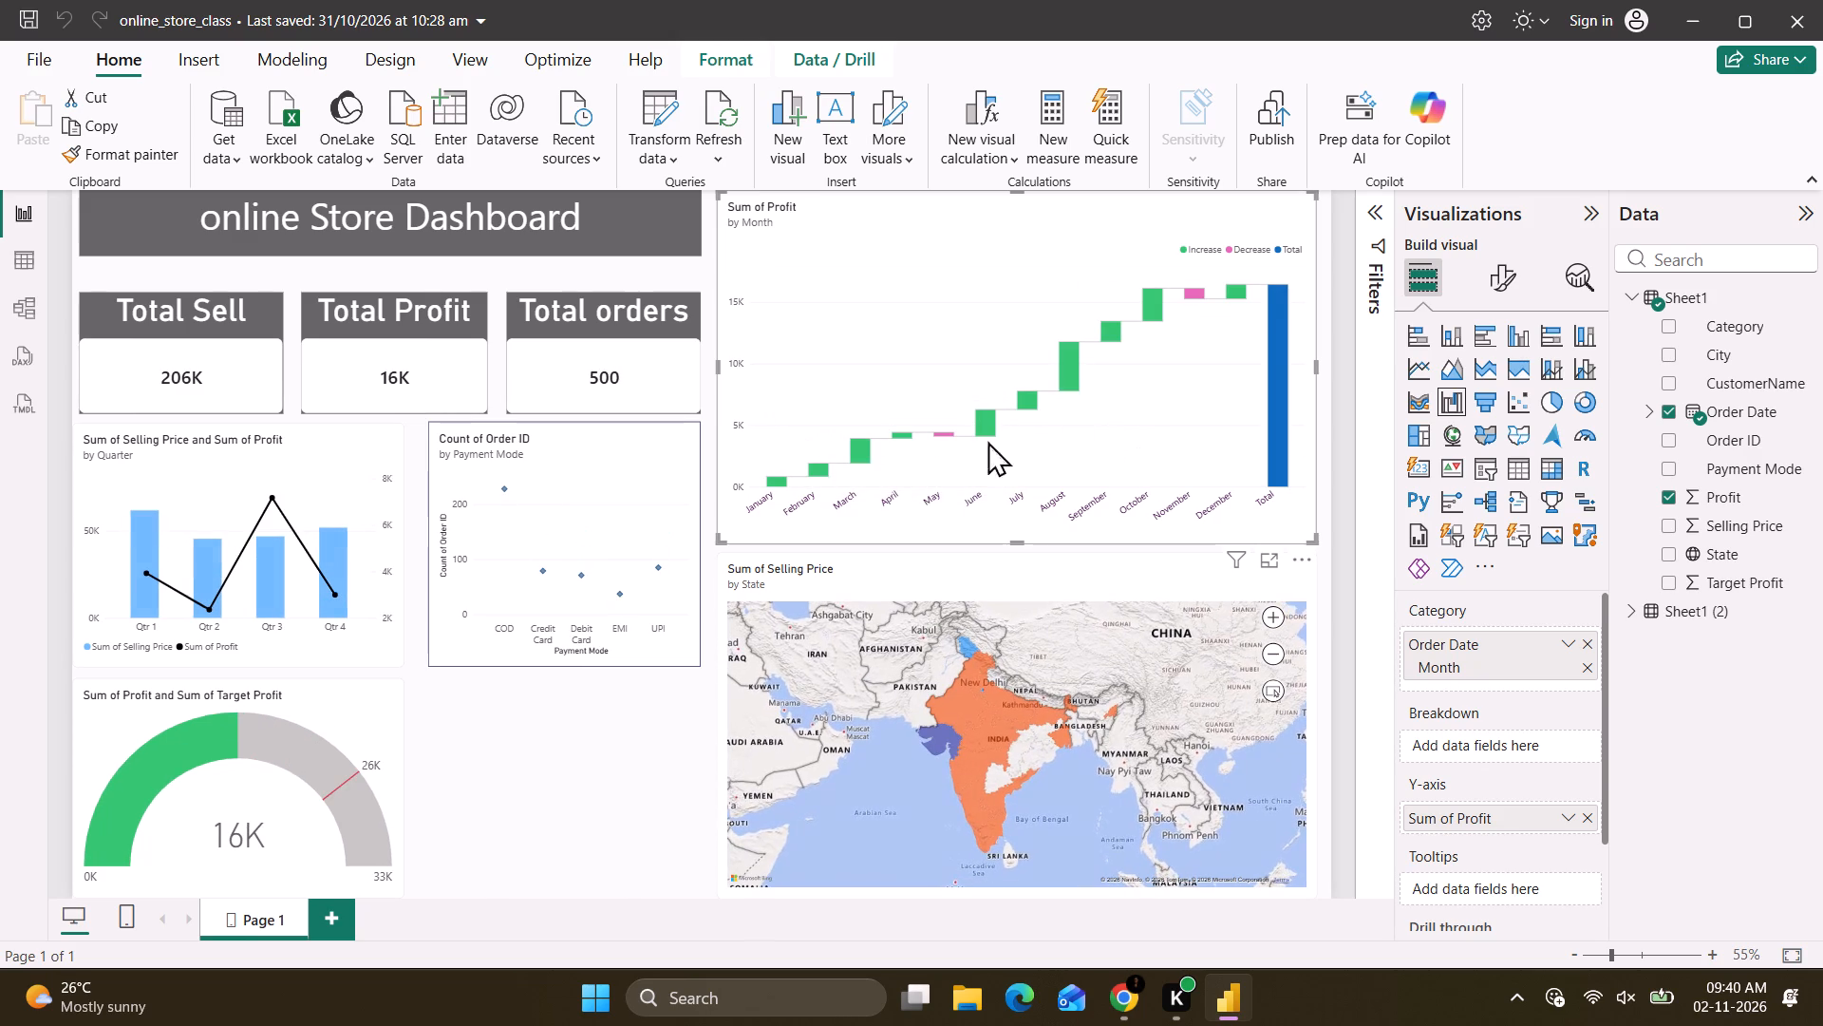
left_click(624, 698)
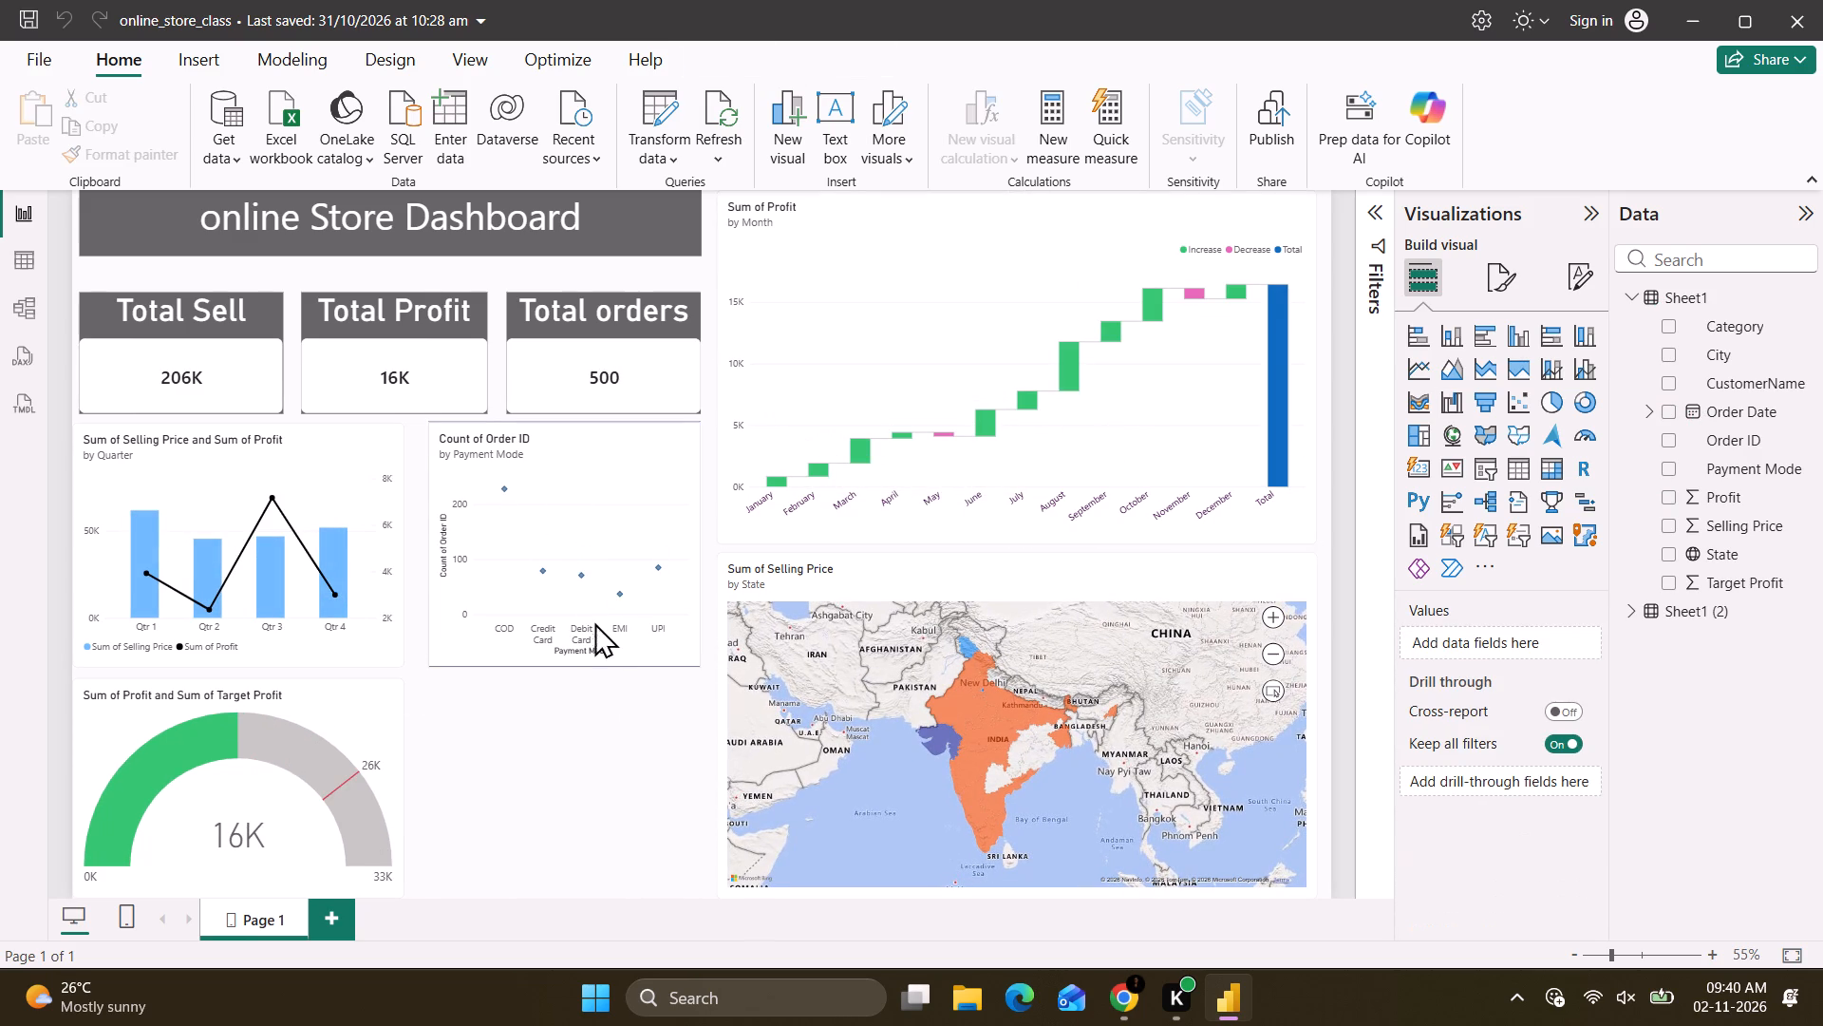
Move the Total Sell, Total Profit and Total orders cards up in a level row just below the dashboard title.
left_click_drag(189, 335, 184, 324)
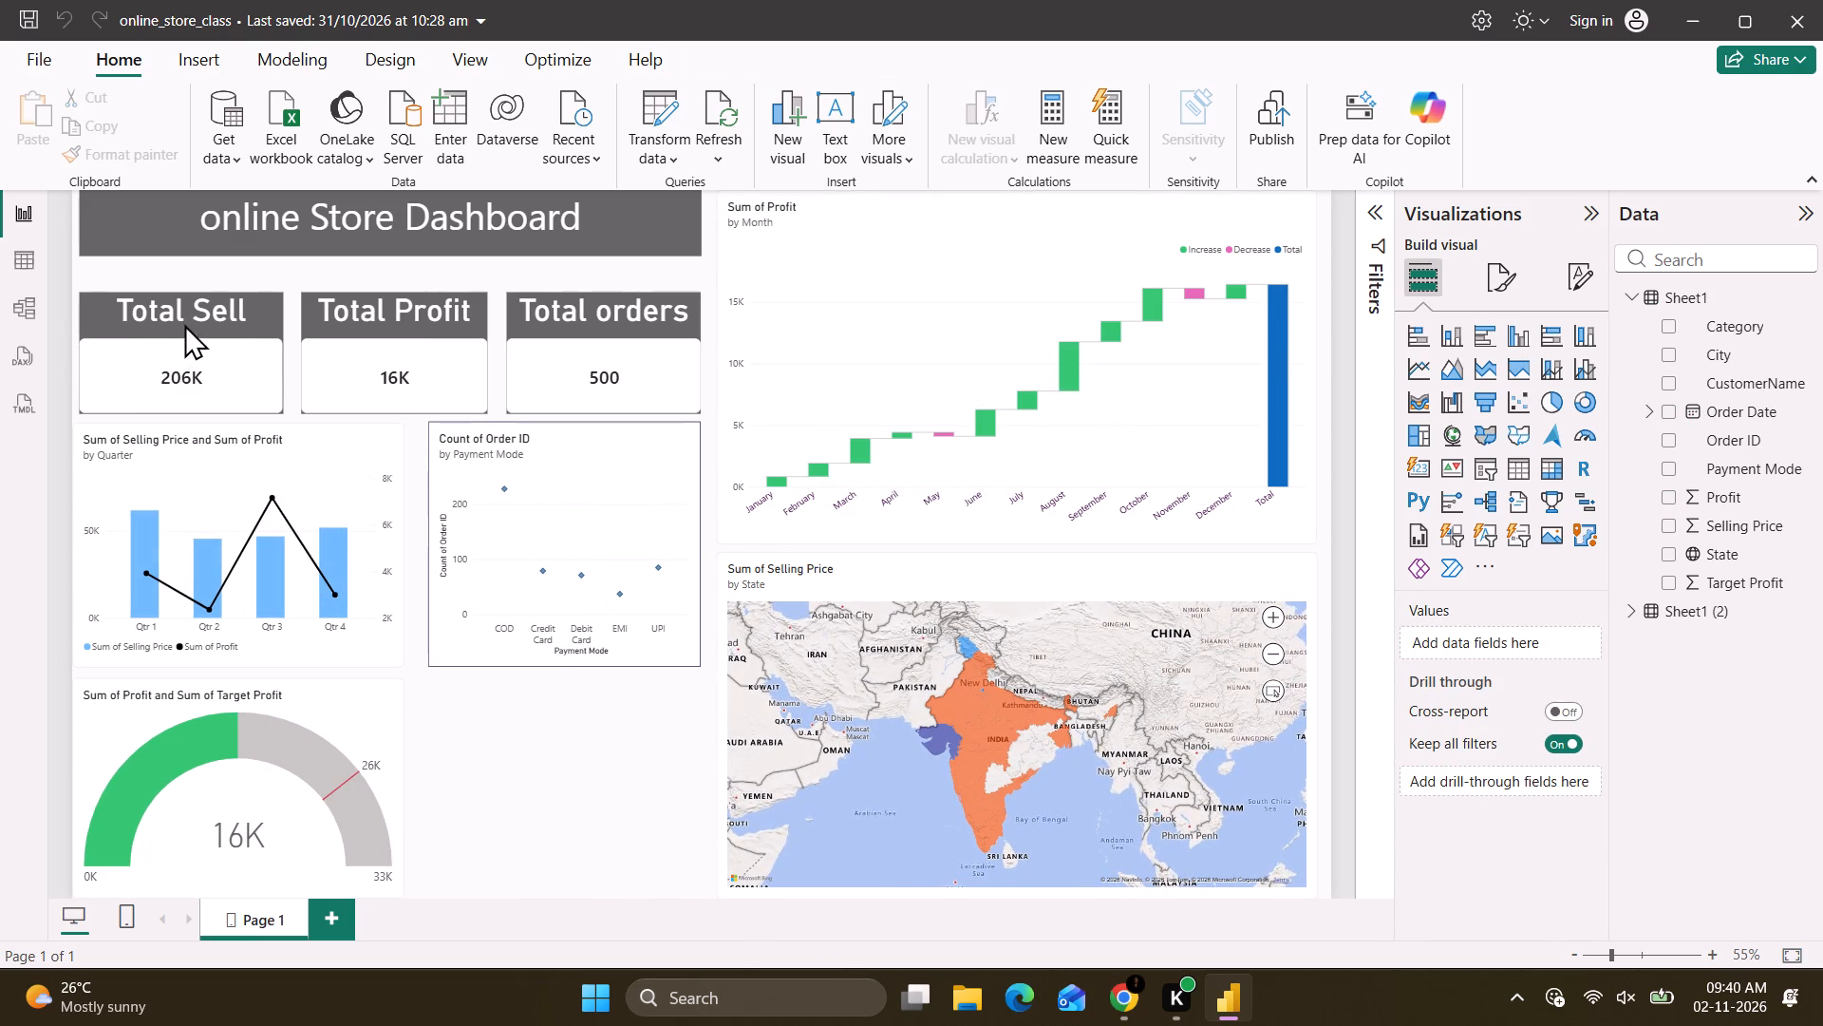
left_click_drag(184, 324, 196, 312)
left_click_drag(388, 351, 385, 329)
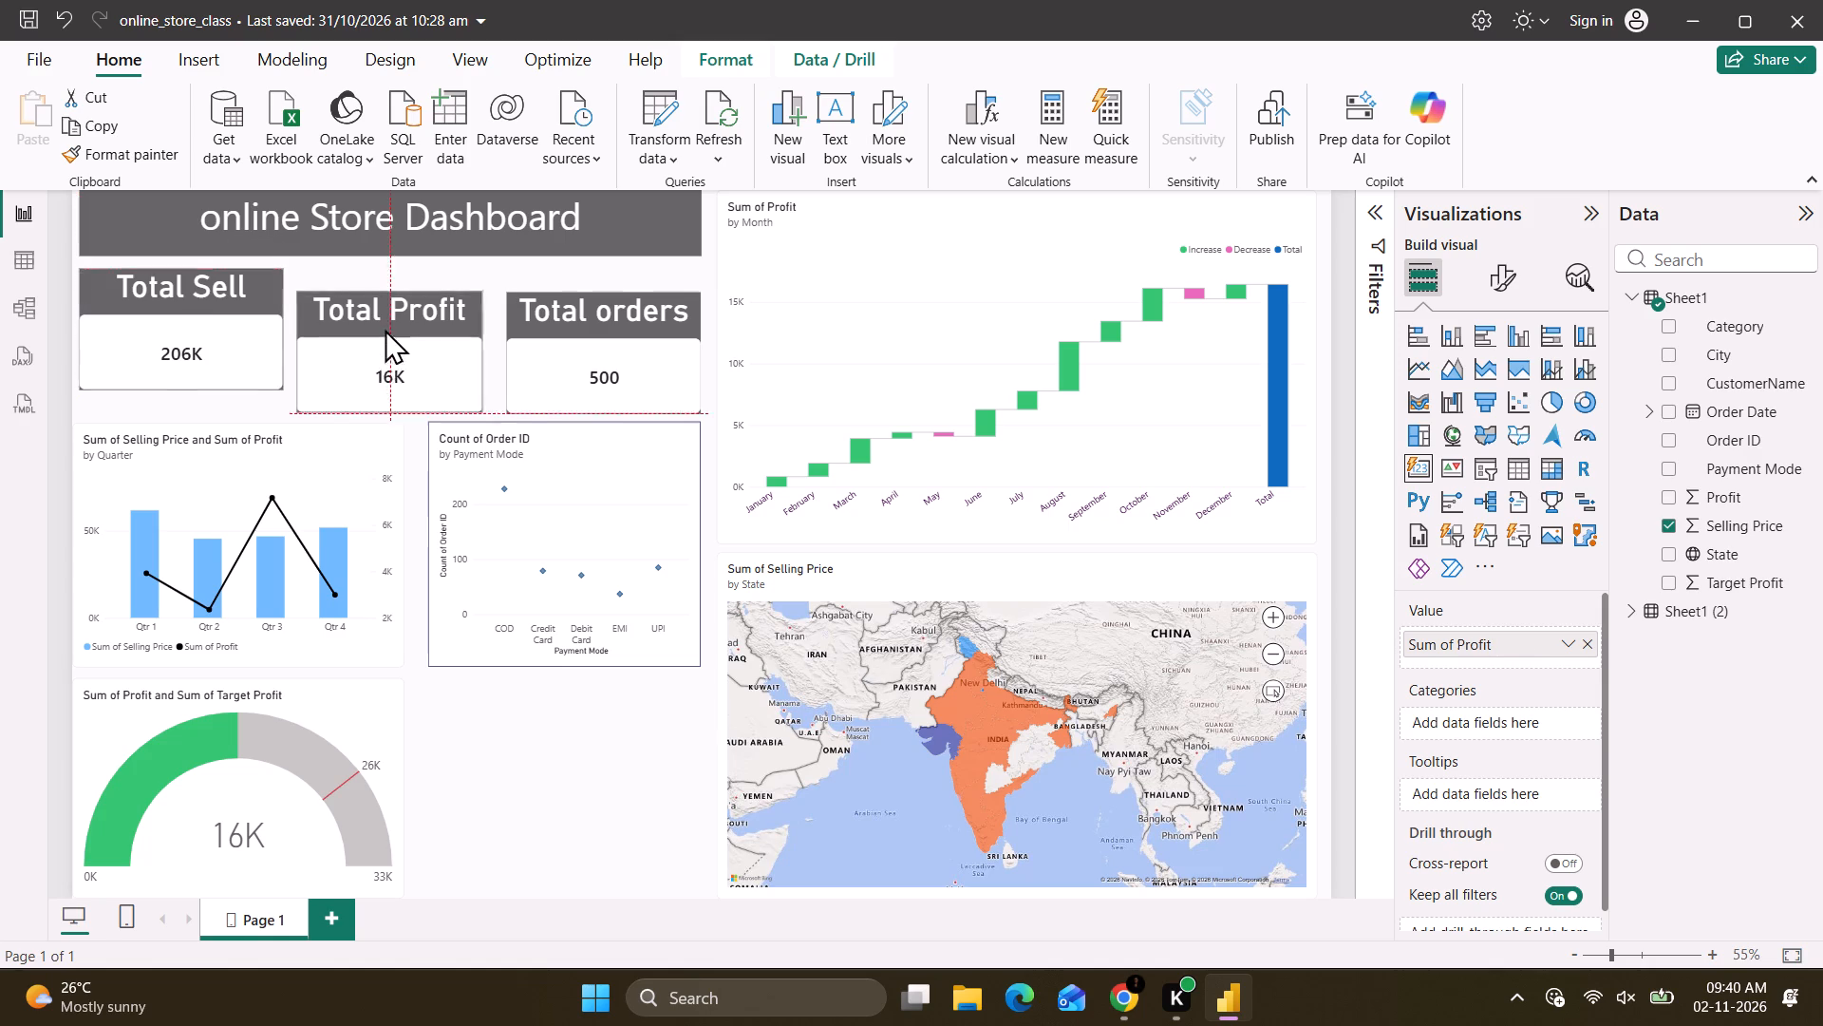
left_click_drag(385, 329, 381, 324)
left_click(584, 347)
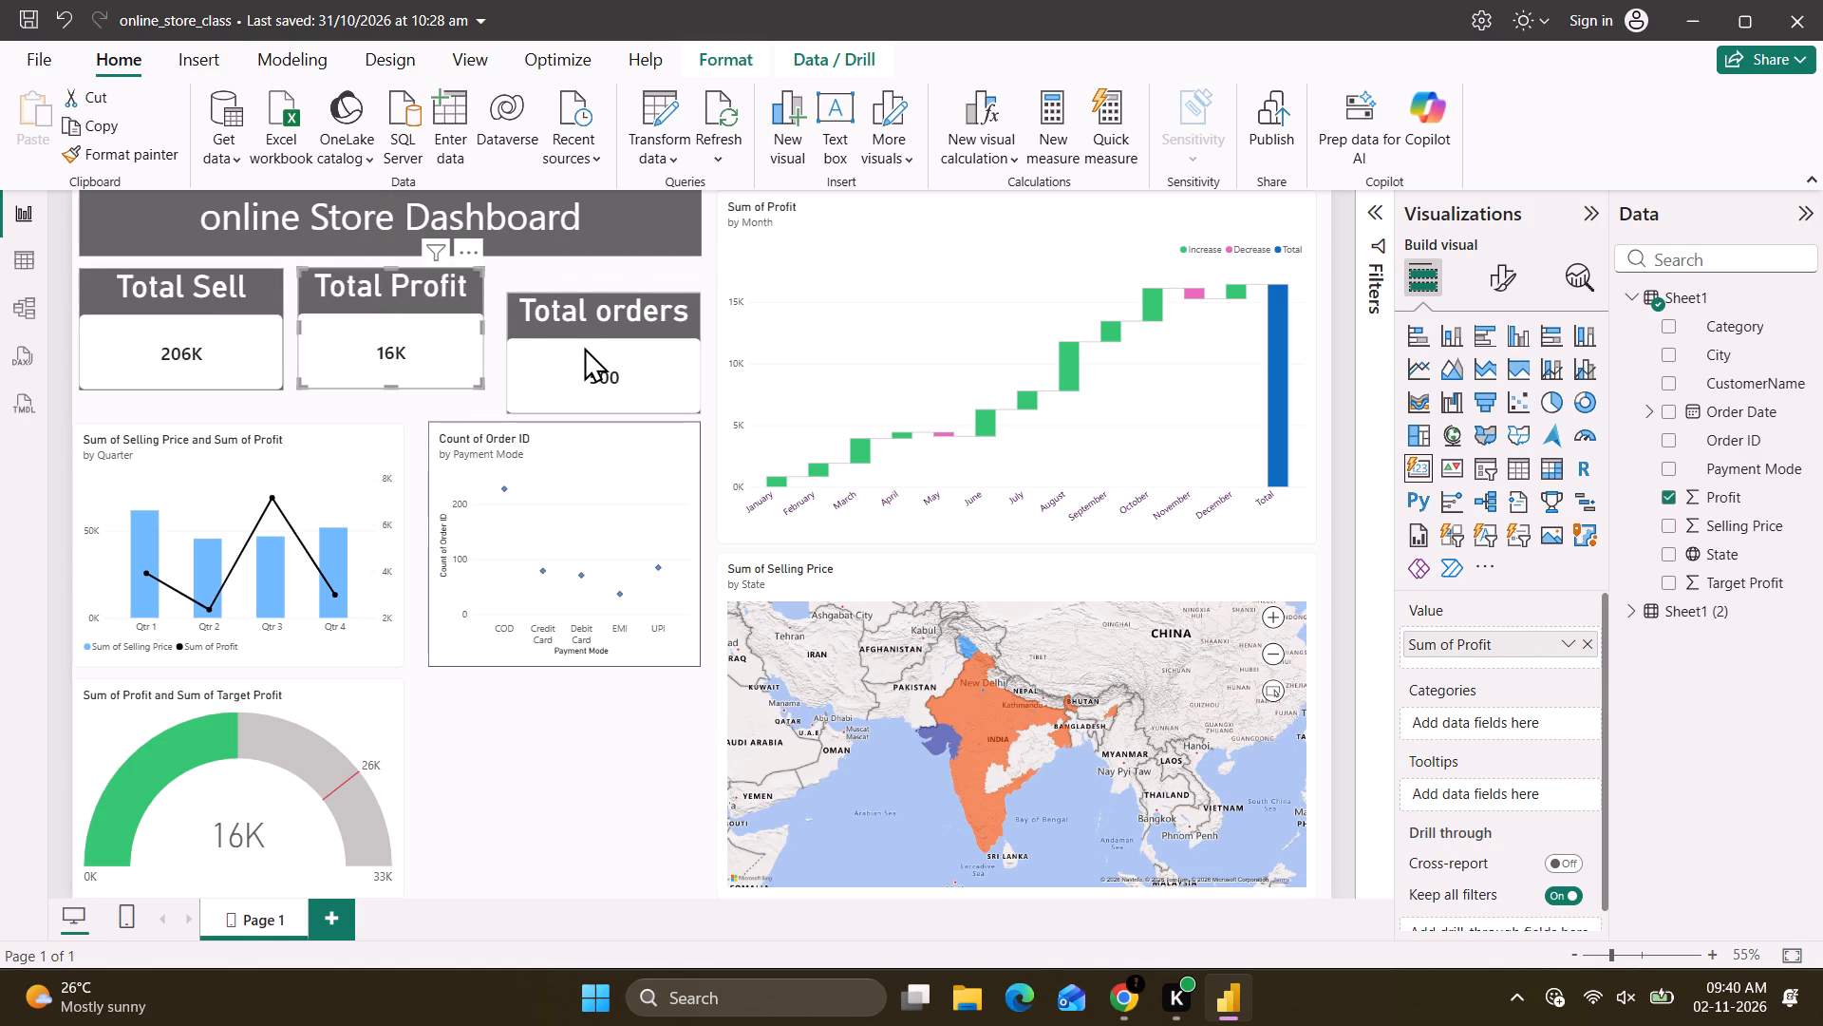
left_click_drag(584, 347, 573, 324)
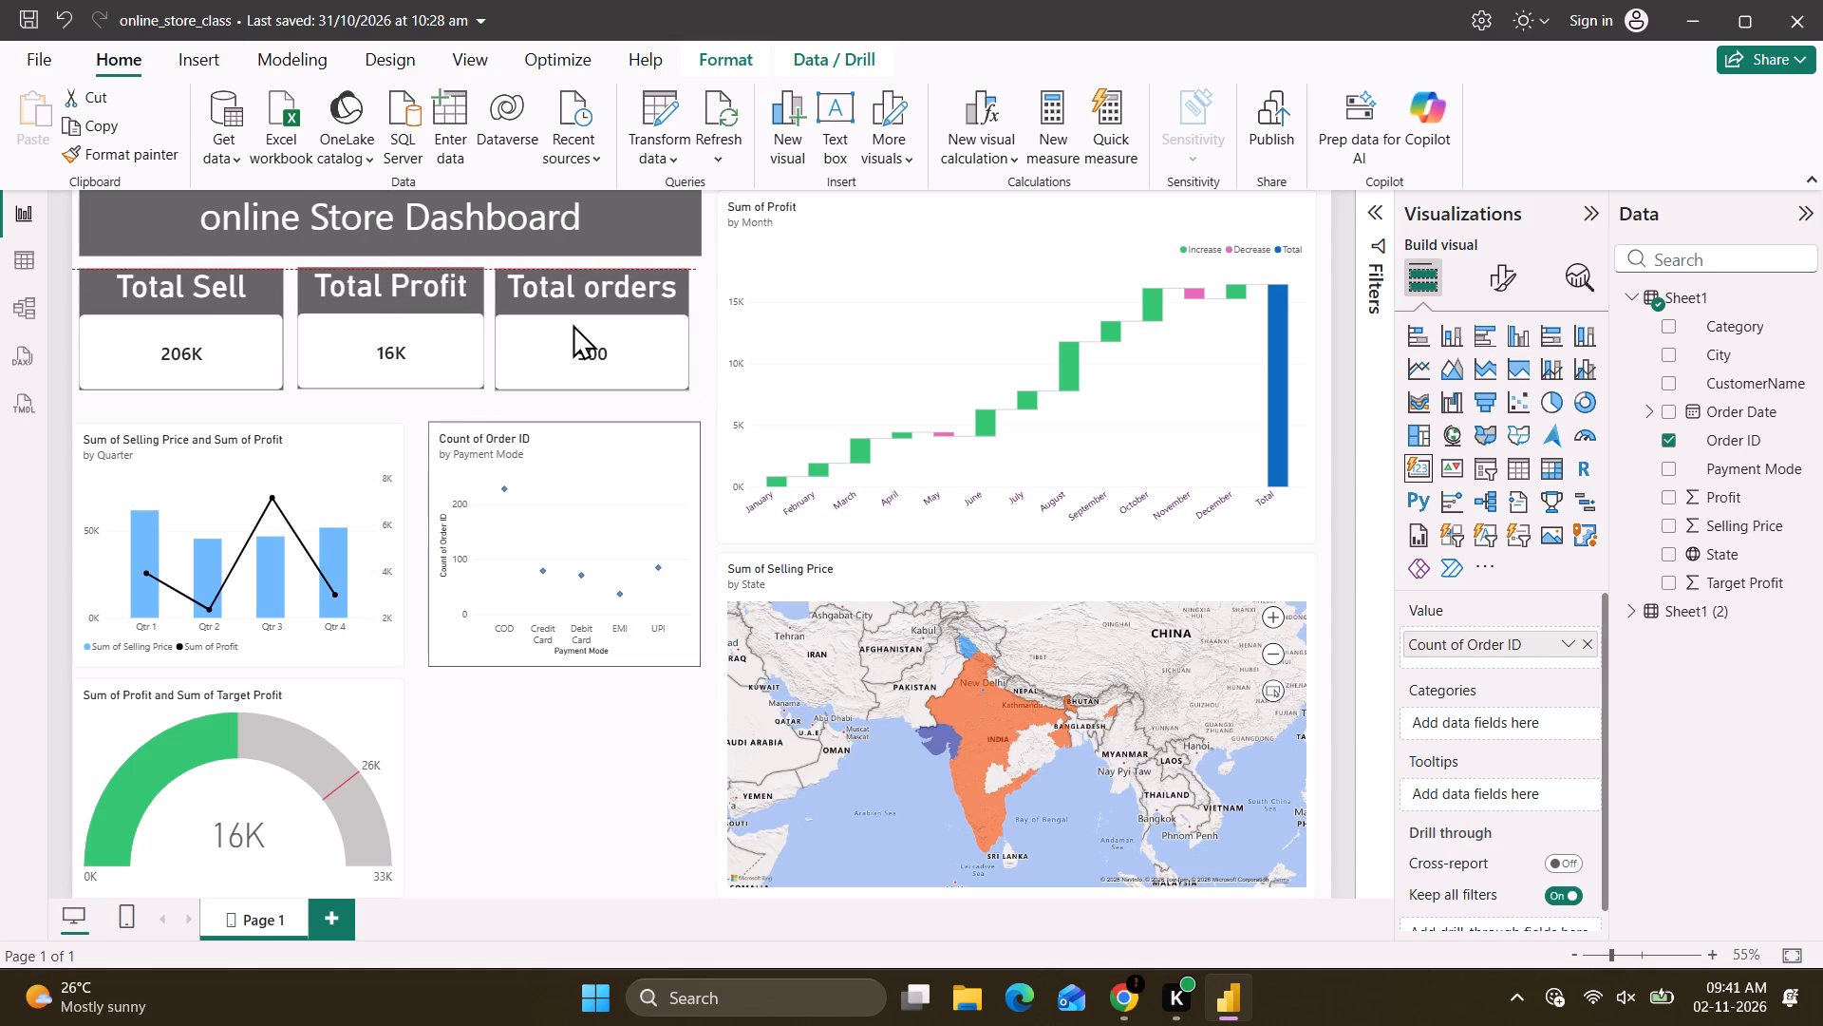
left_click_drag(582, 323, 597, 323)
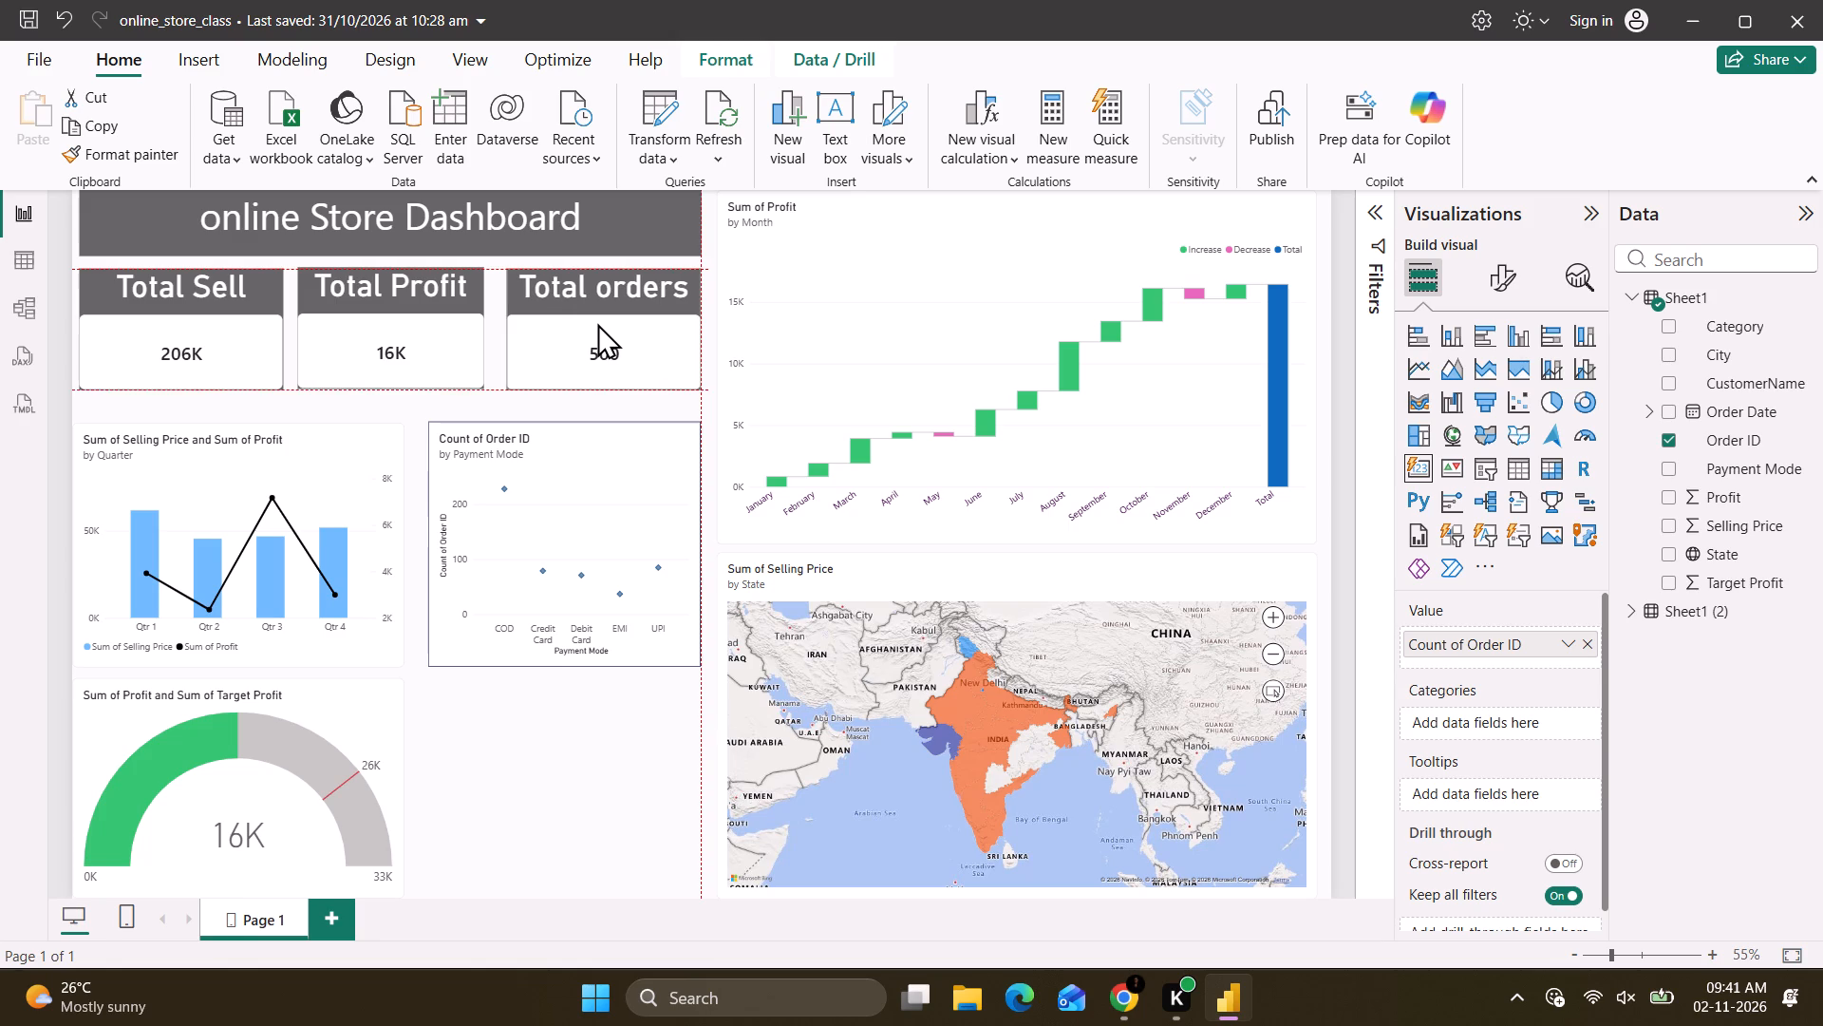
left_click_drag(597, 323, 595, 322)
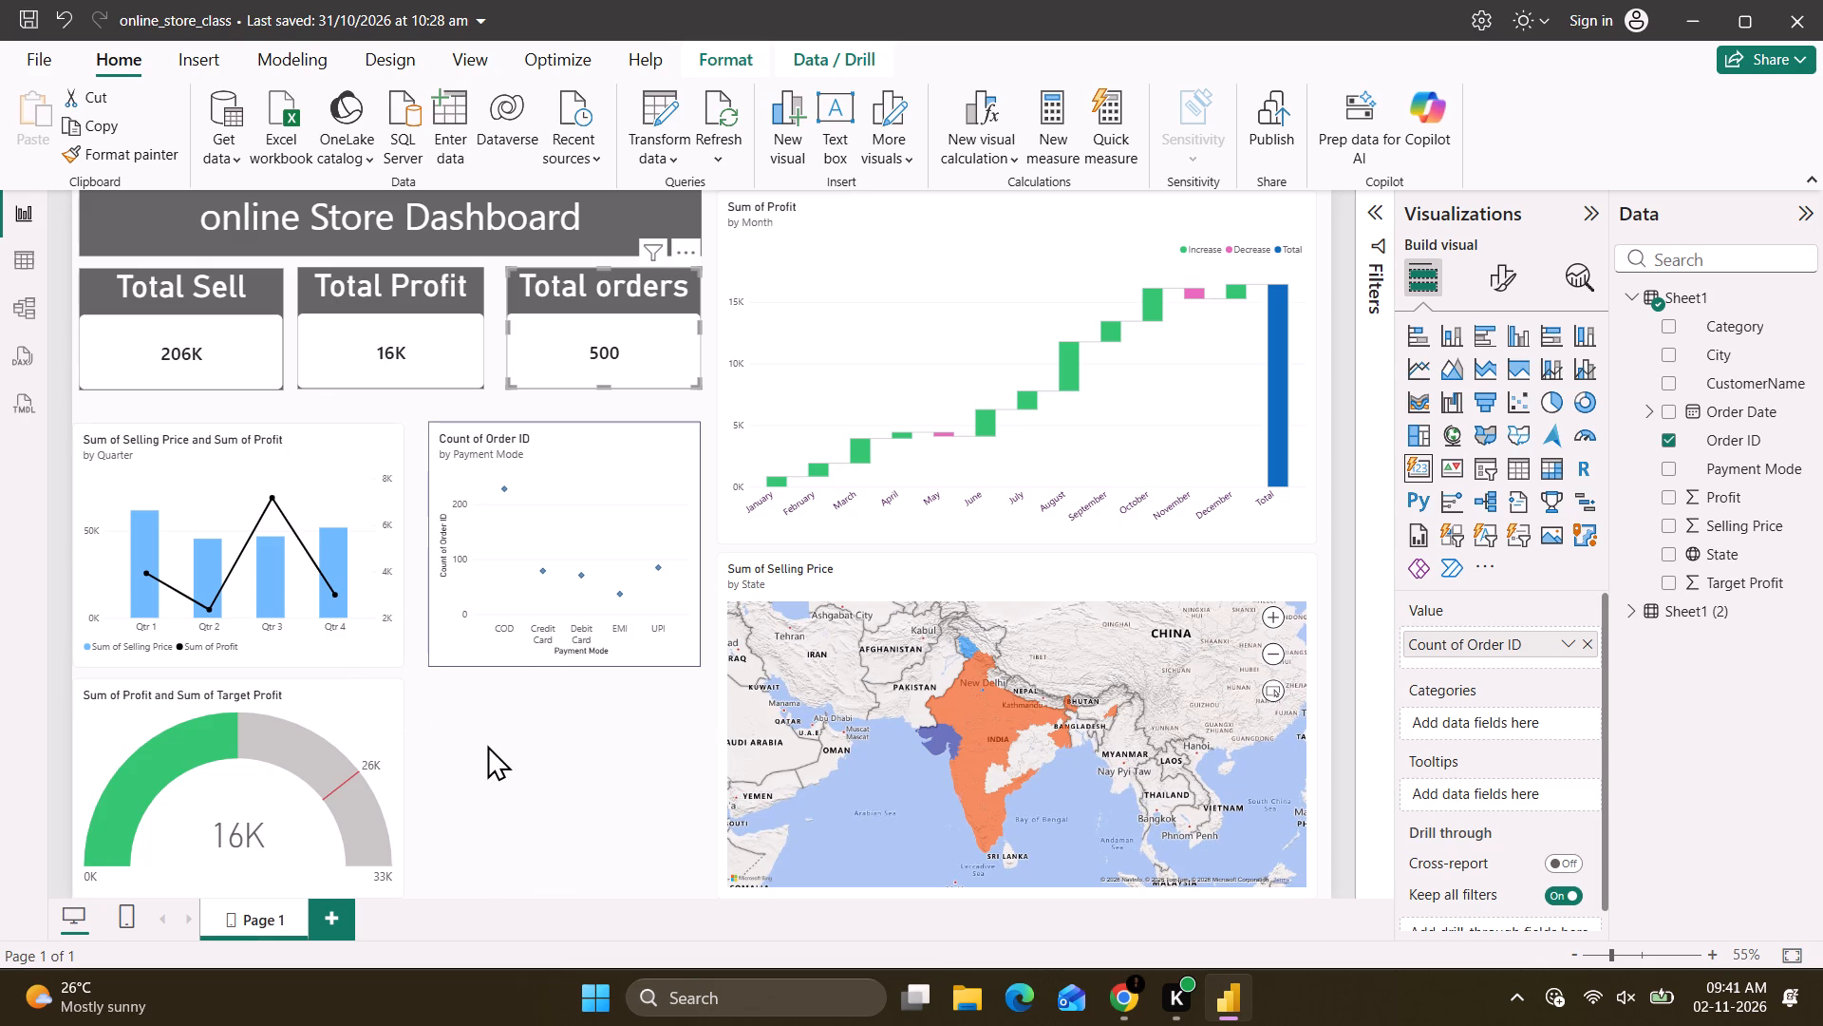
Move the payment mode scatter chart, the quarterly combo chart and the profit gauge up beneath the cards, aligning the combo chart and gauge with the Total Sell card.
left_click_drag(537, 548, 541, 541)
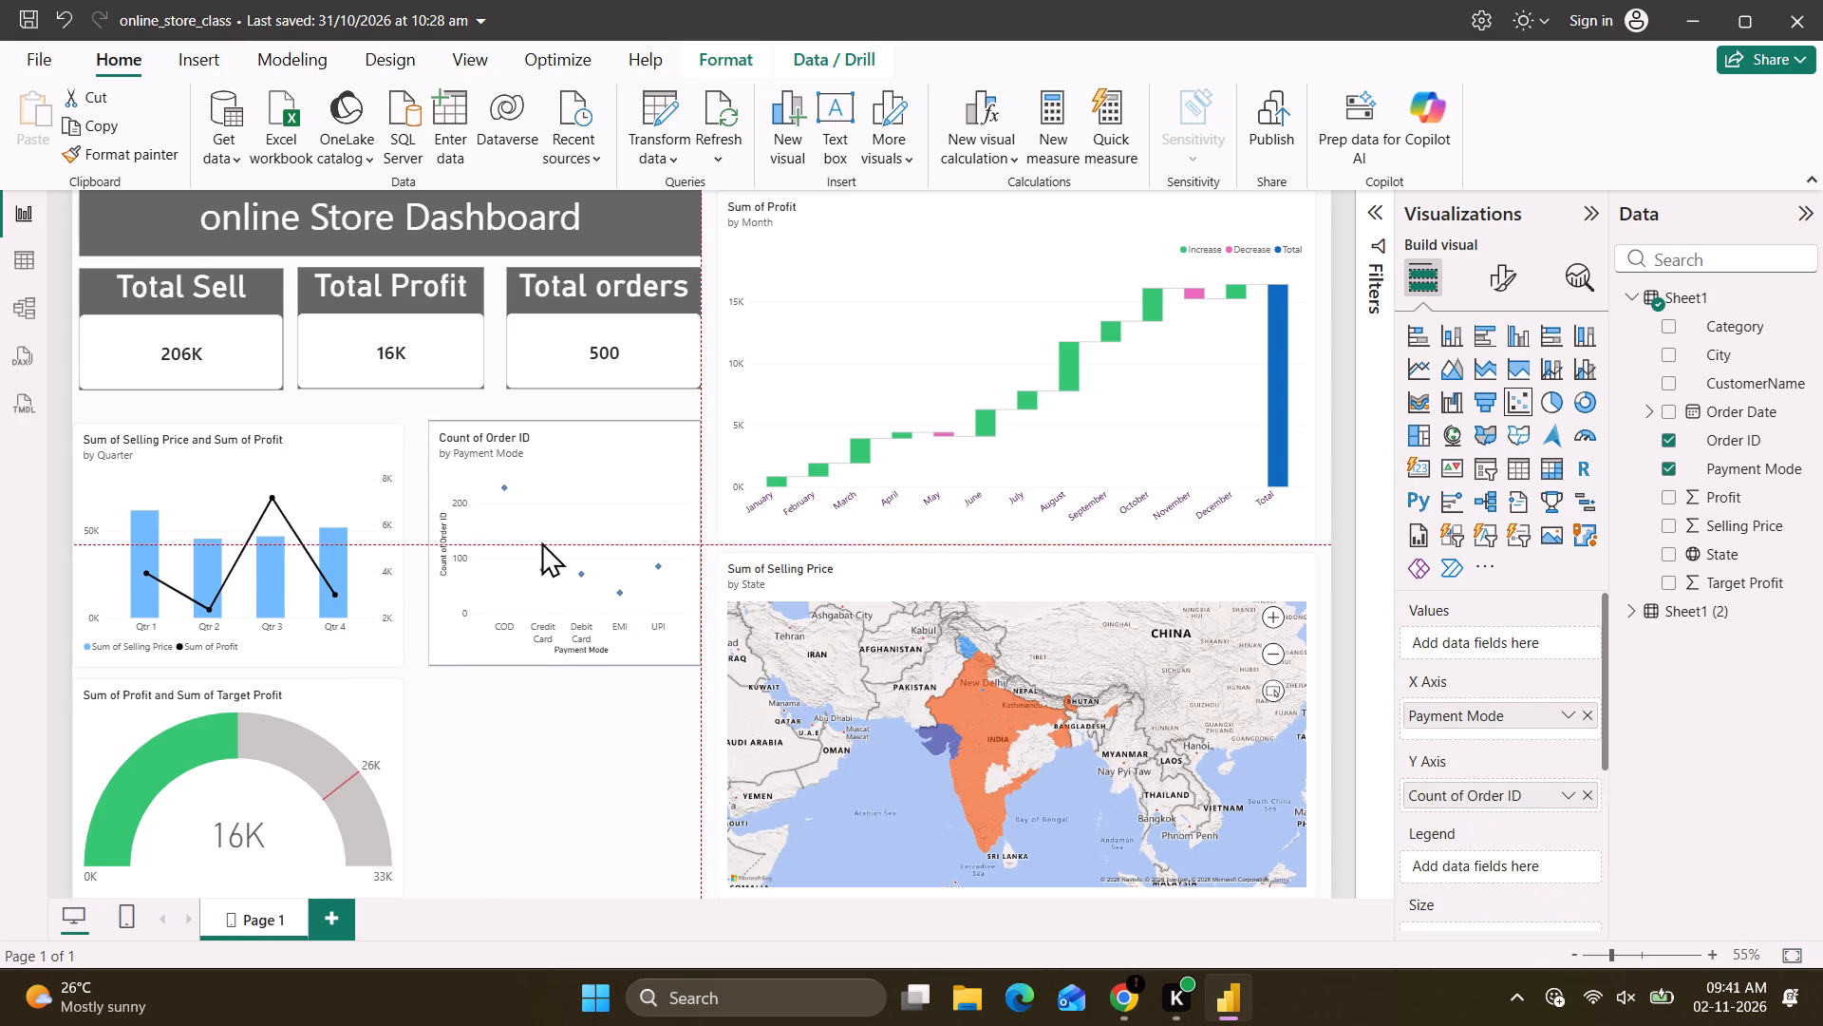
left_click_drag(541, 541, 542, 527)
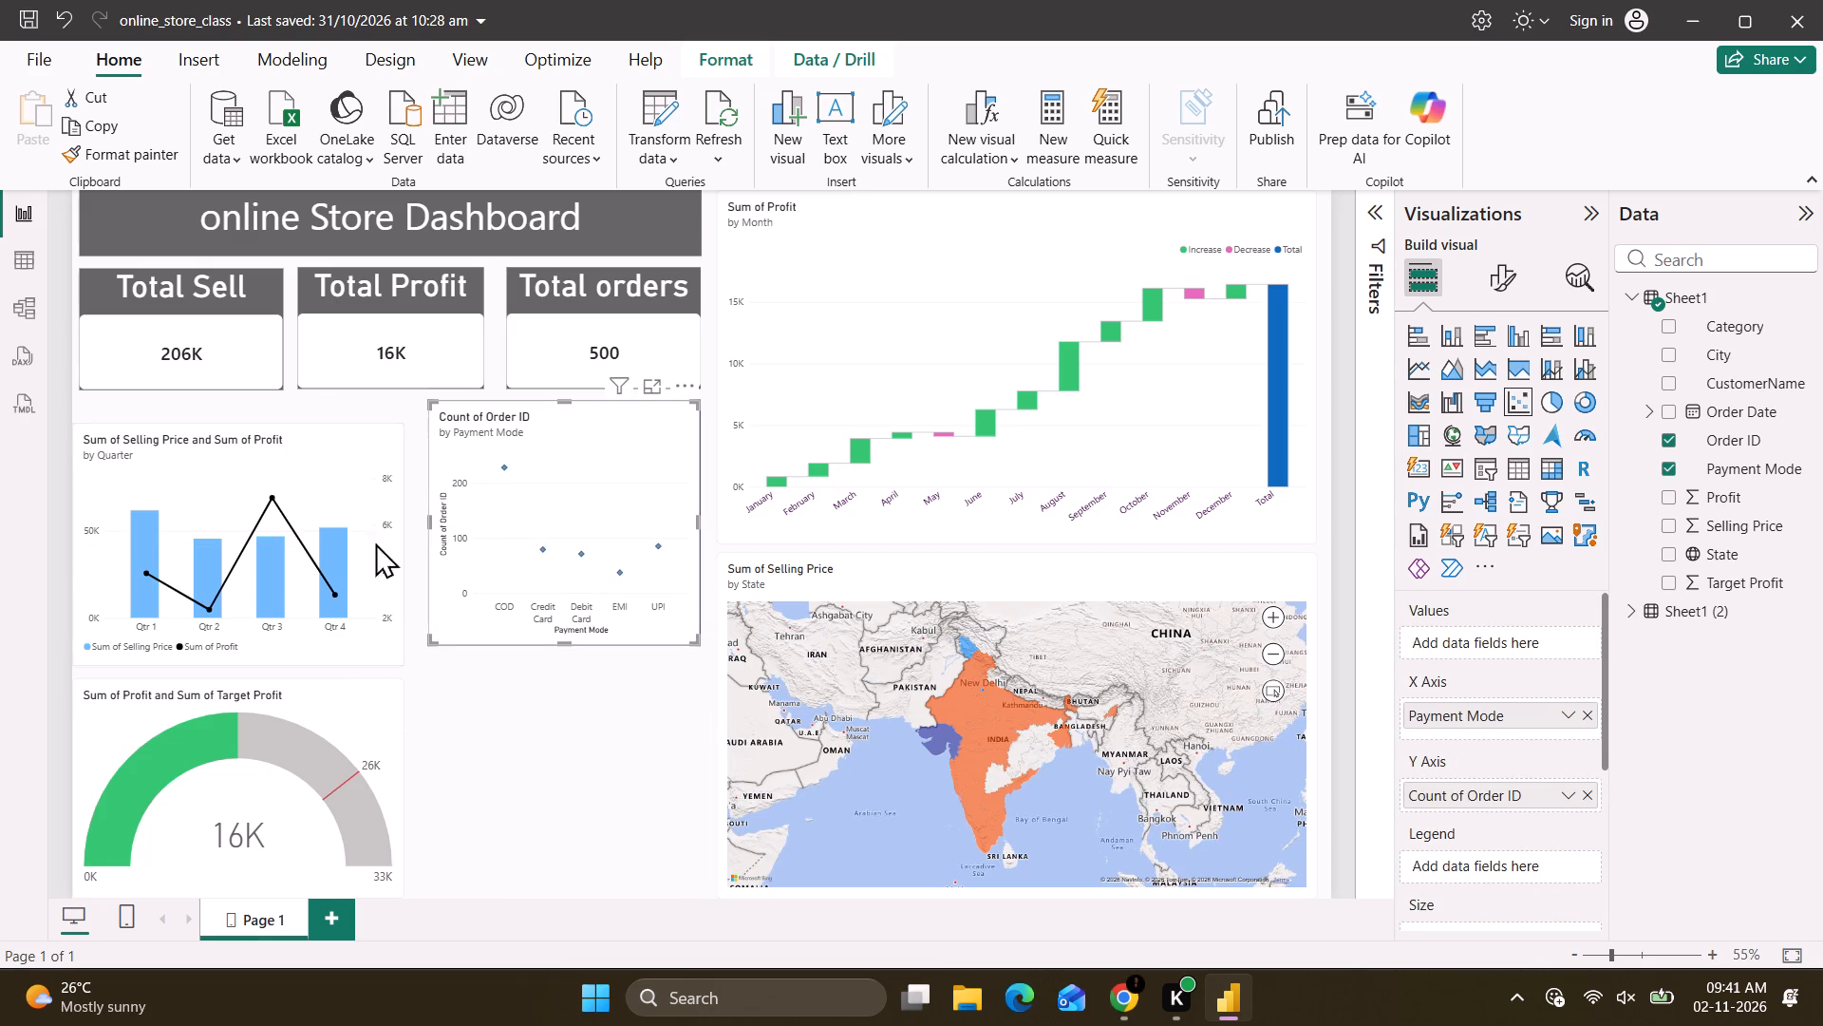
left_click_drag(306, 487, 318, 440)
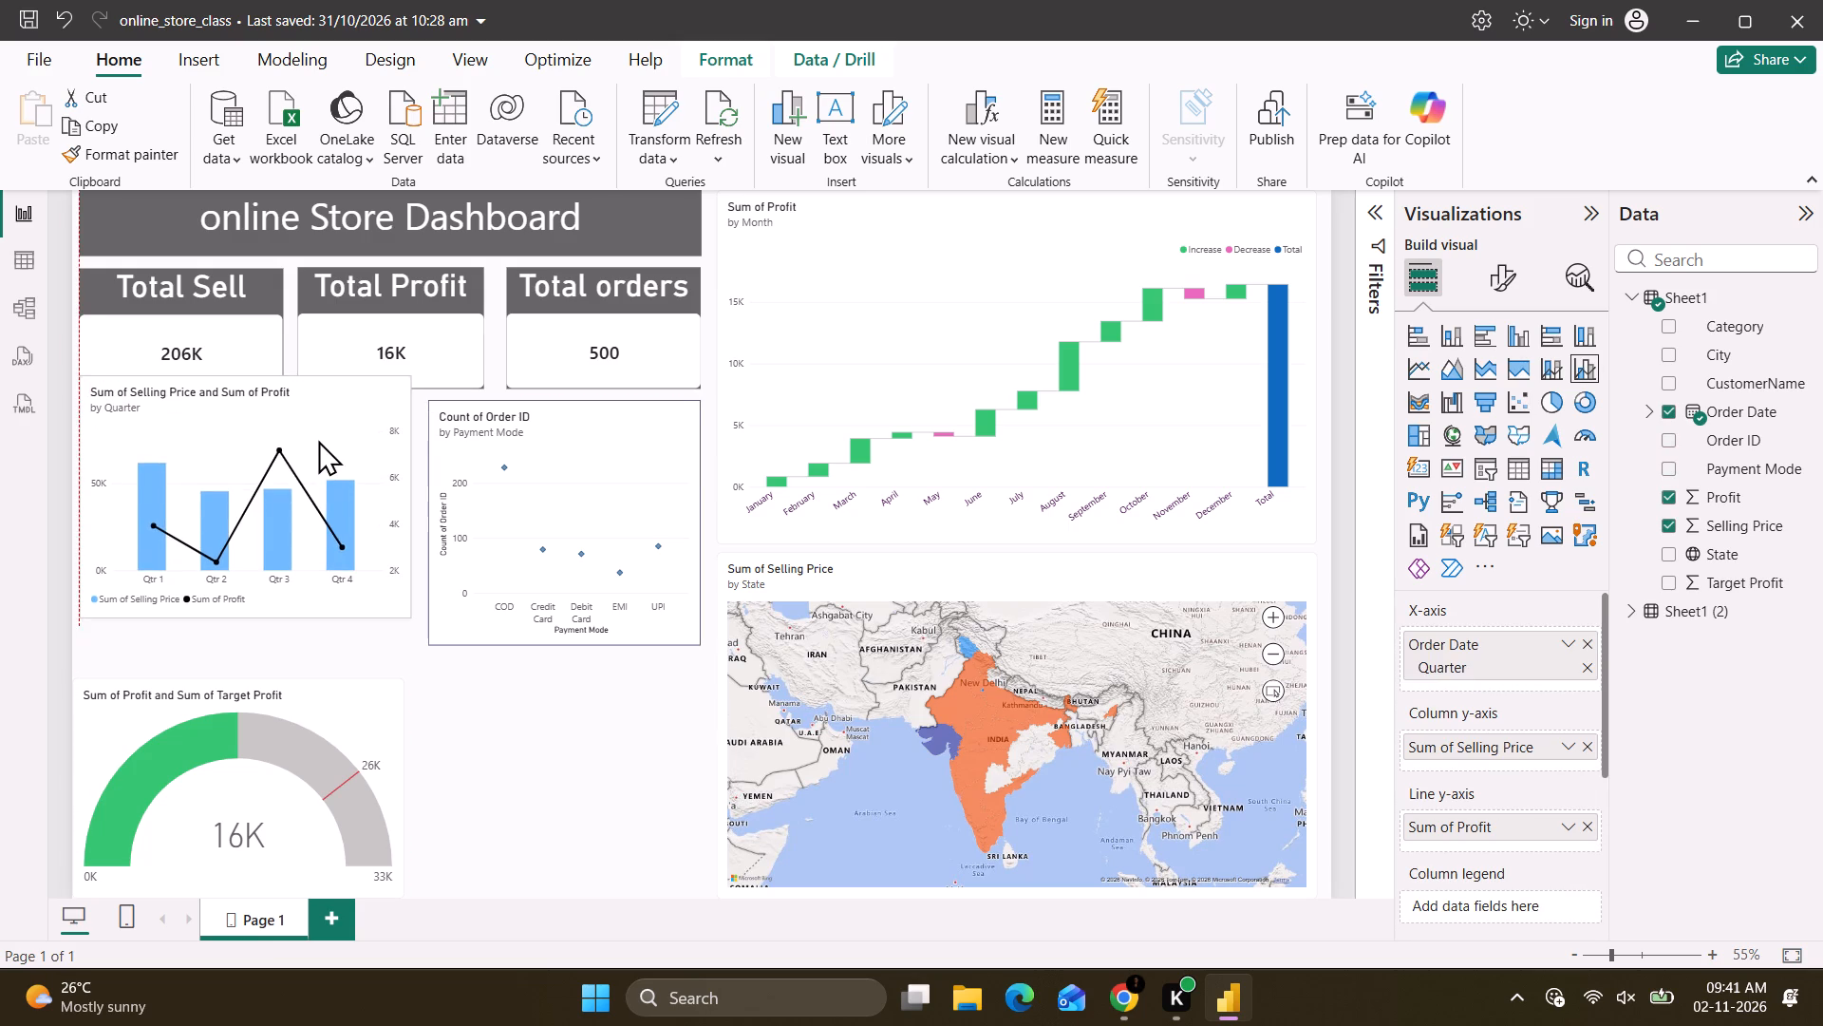
left_click_drag(318, 440, 311, 460)
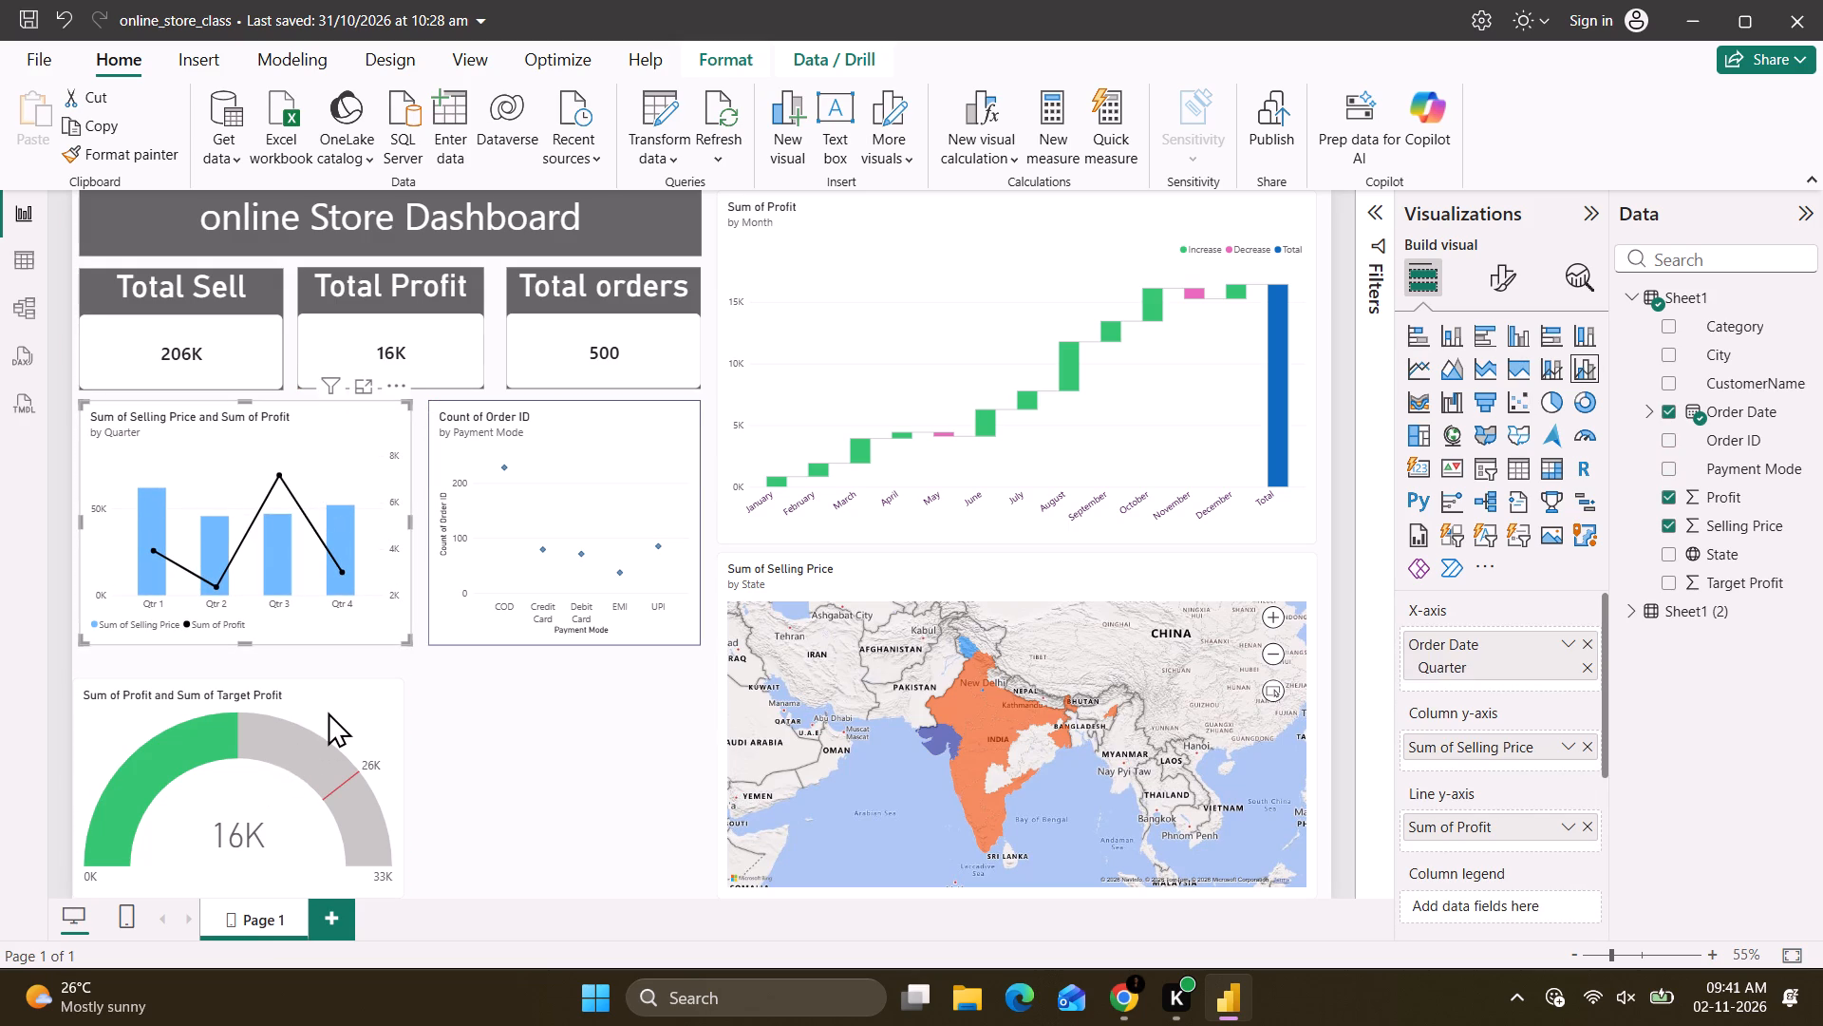
left_click_drag(328, 712, 334, 691)
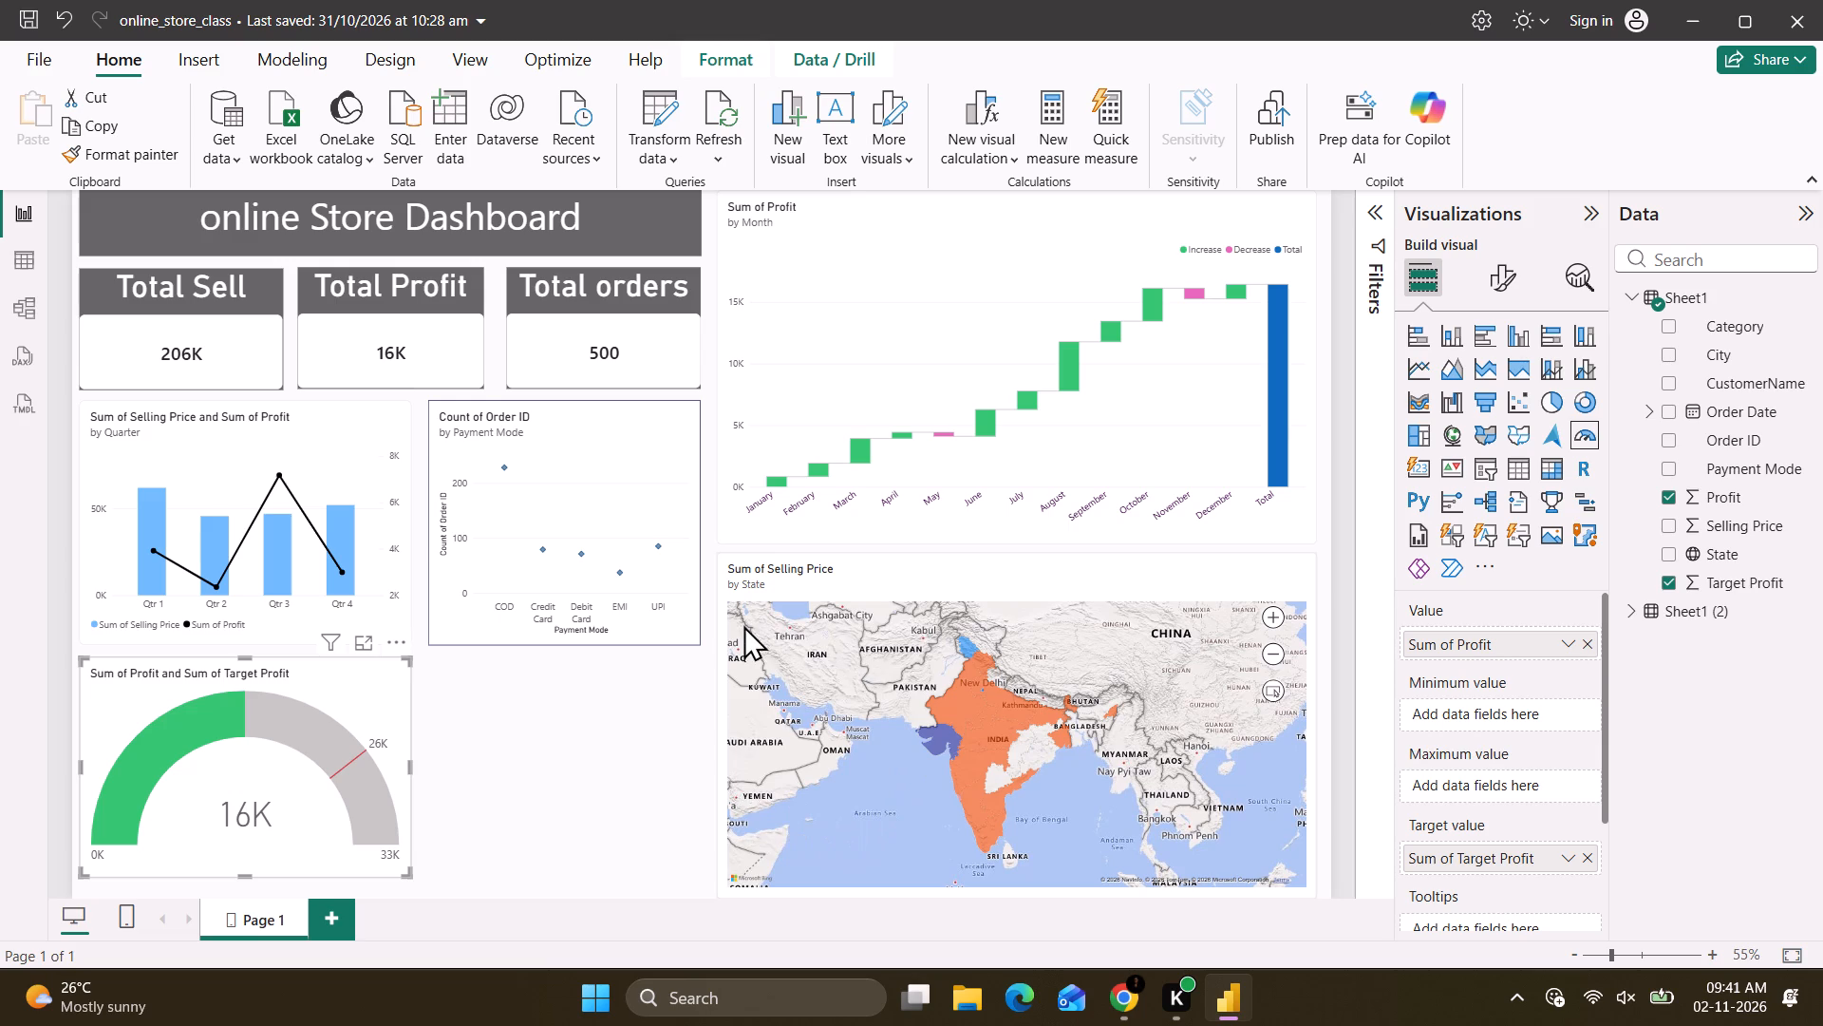
Add a funnel chart visual in the empty space between the profit gauge and the map.
left_click(521, 741)
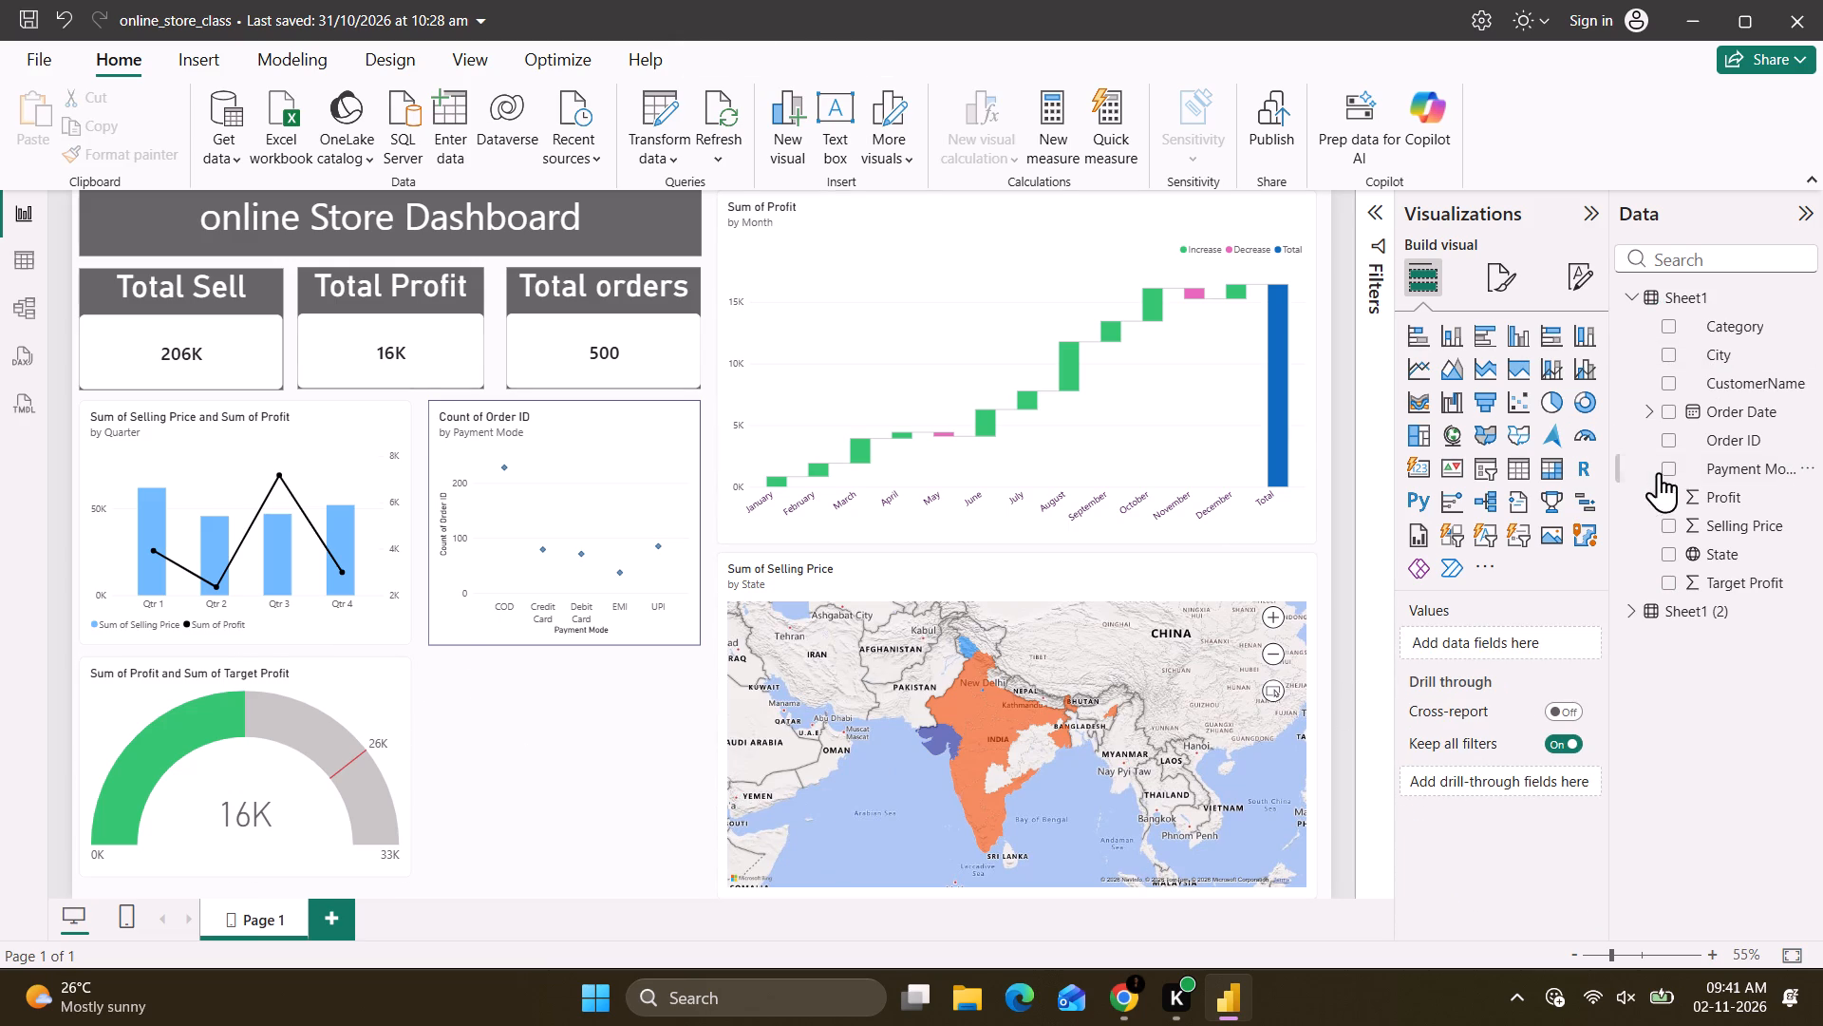
left_click(1483, 389)
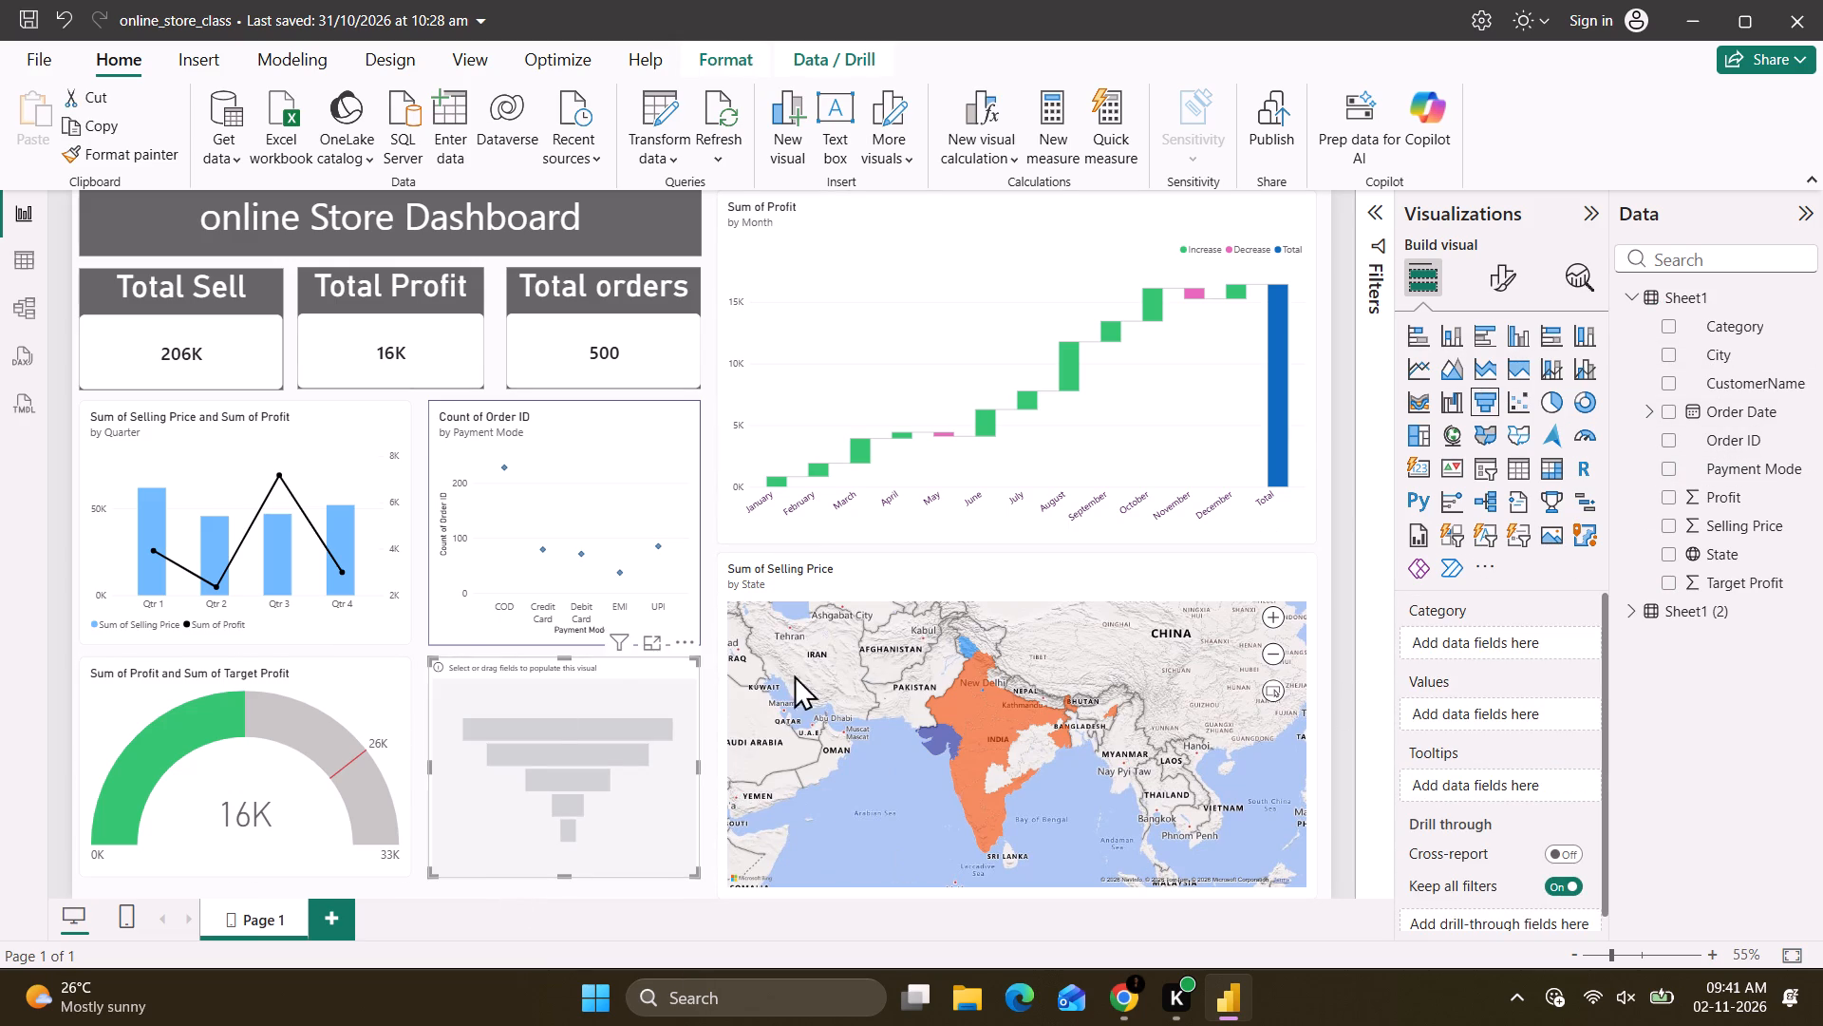
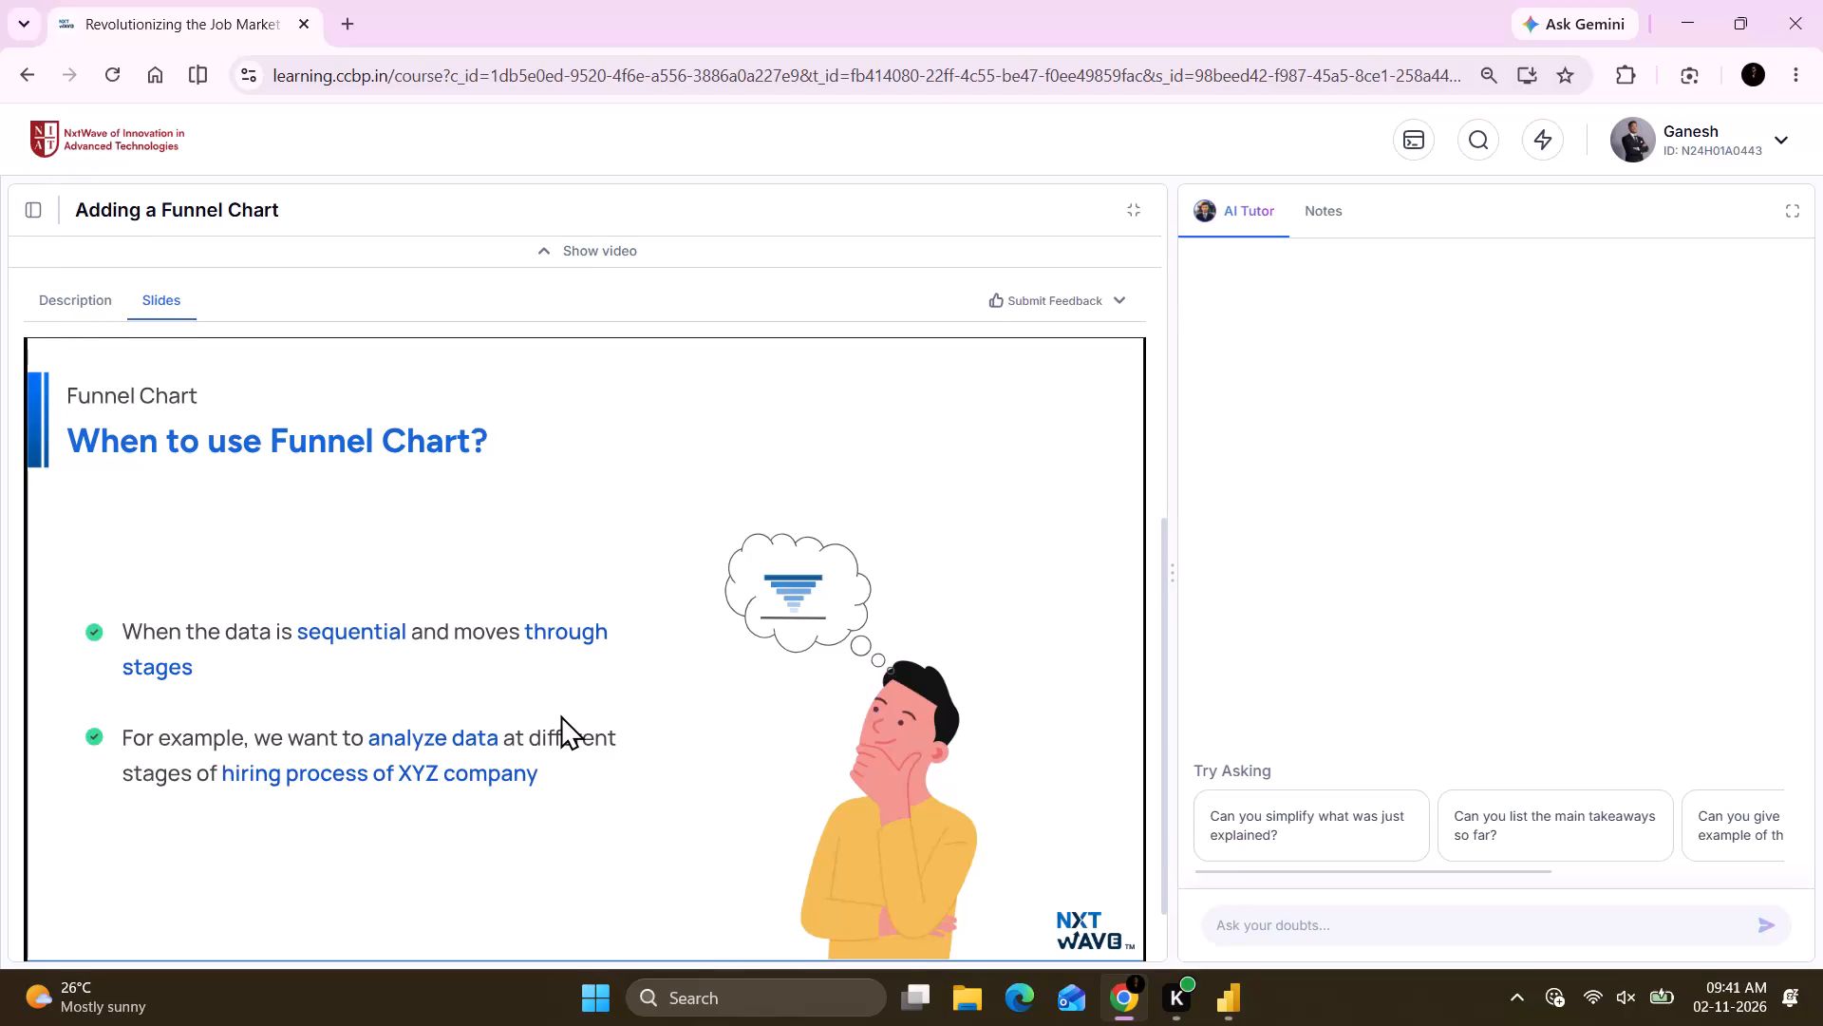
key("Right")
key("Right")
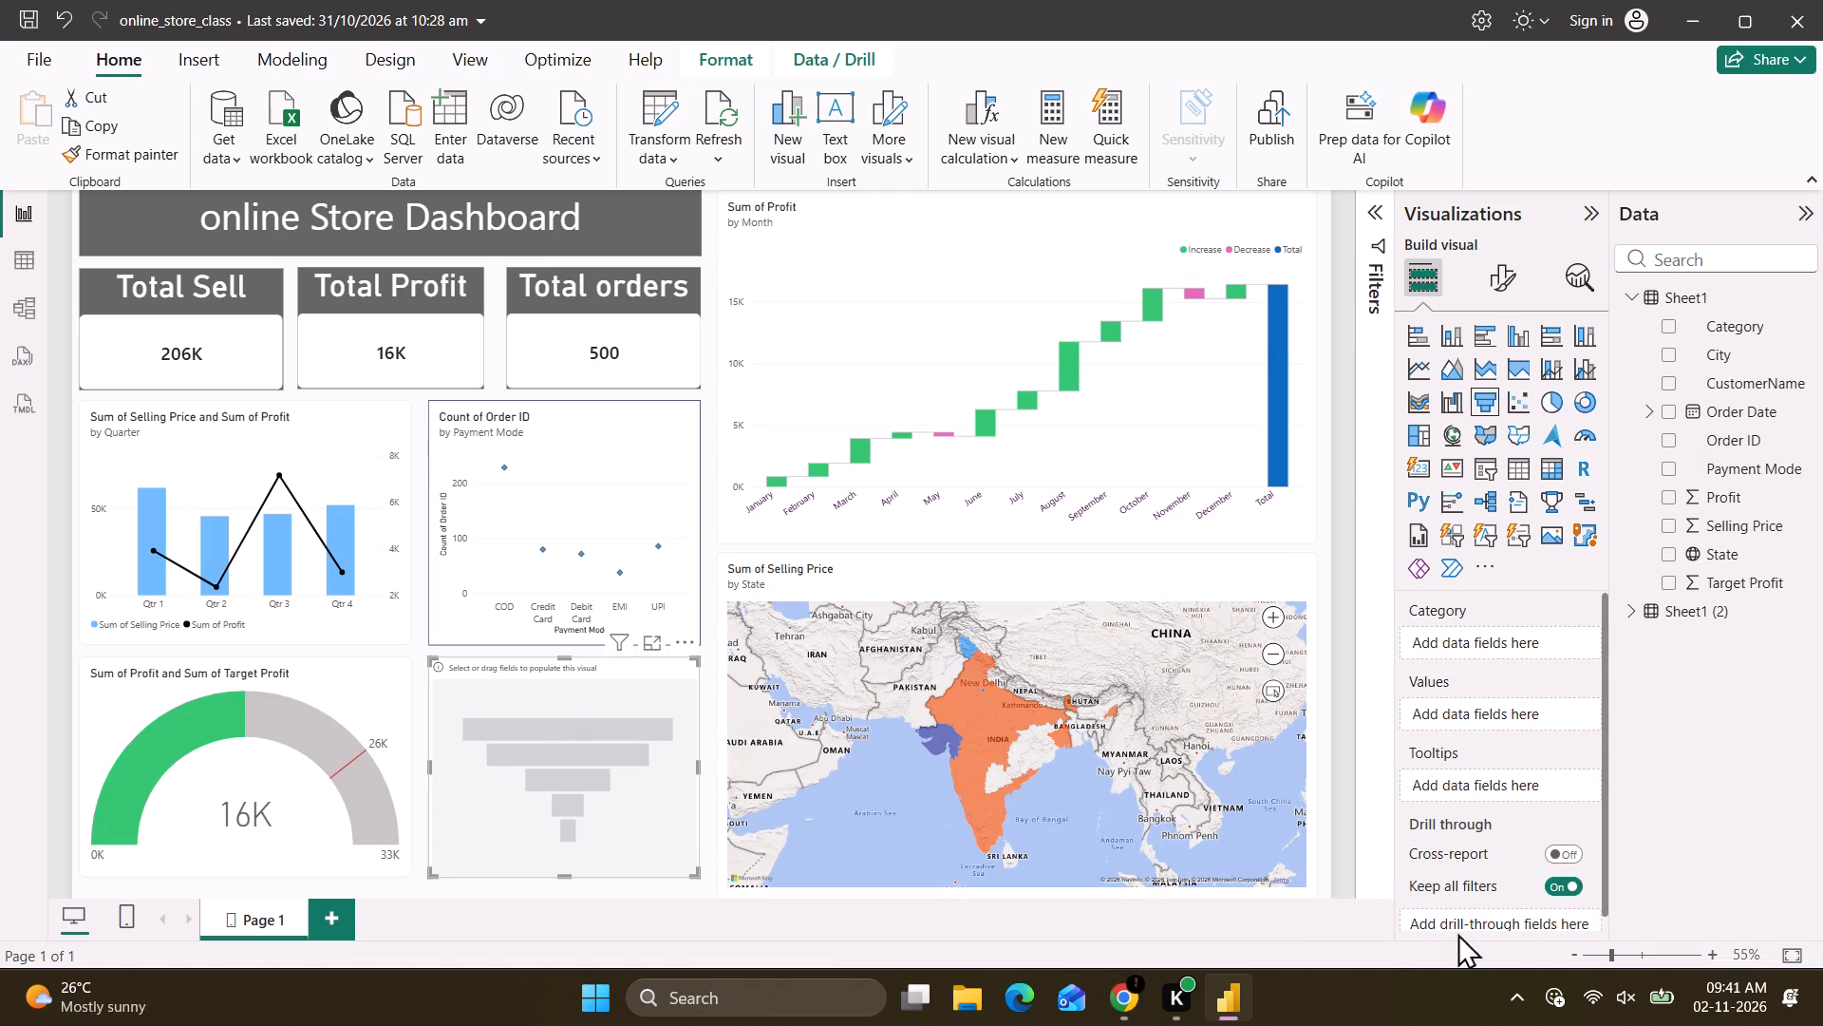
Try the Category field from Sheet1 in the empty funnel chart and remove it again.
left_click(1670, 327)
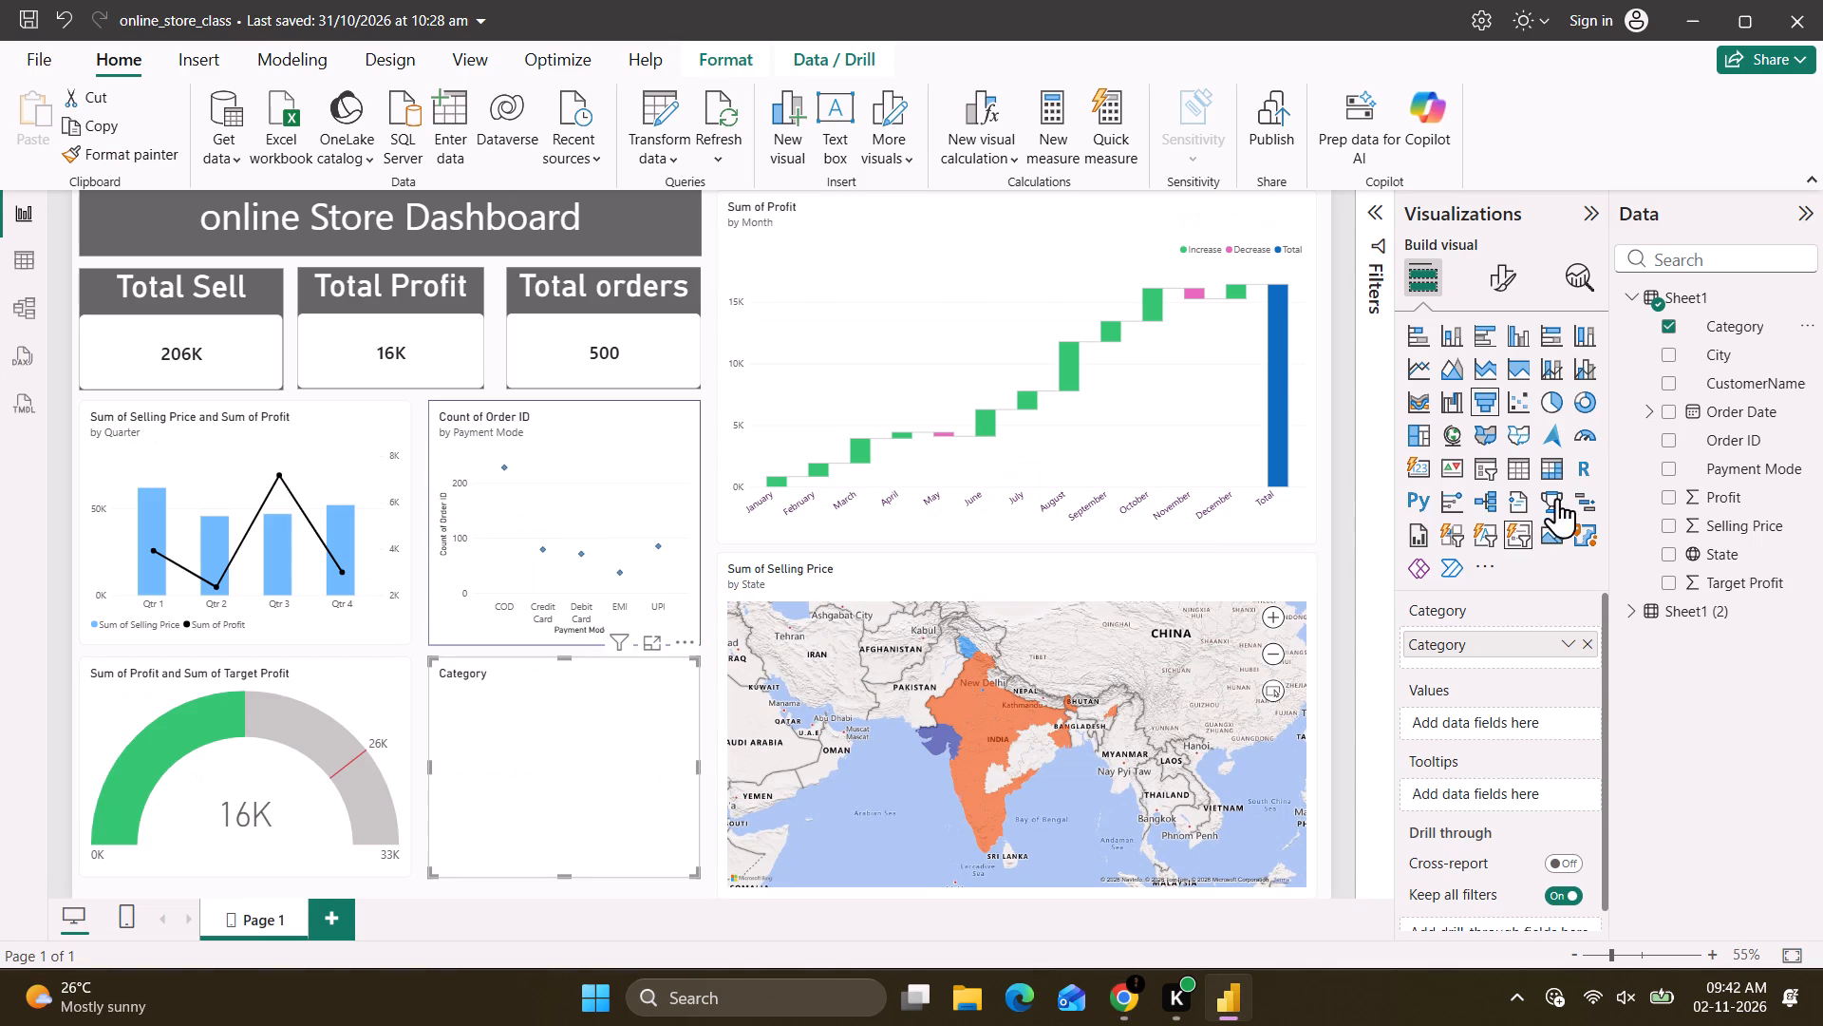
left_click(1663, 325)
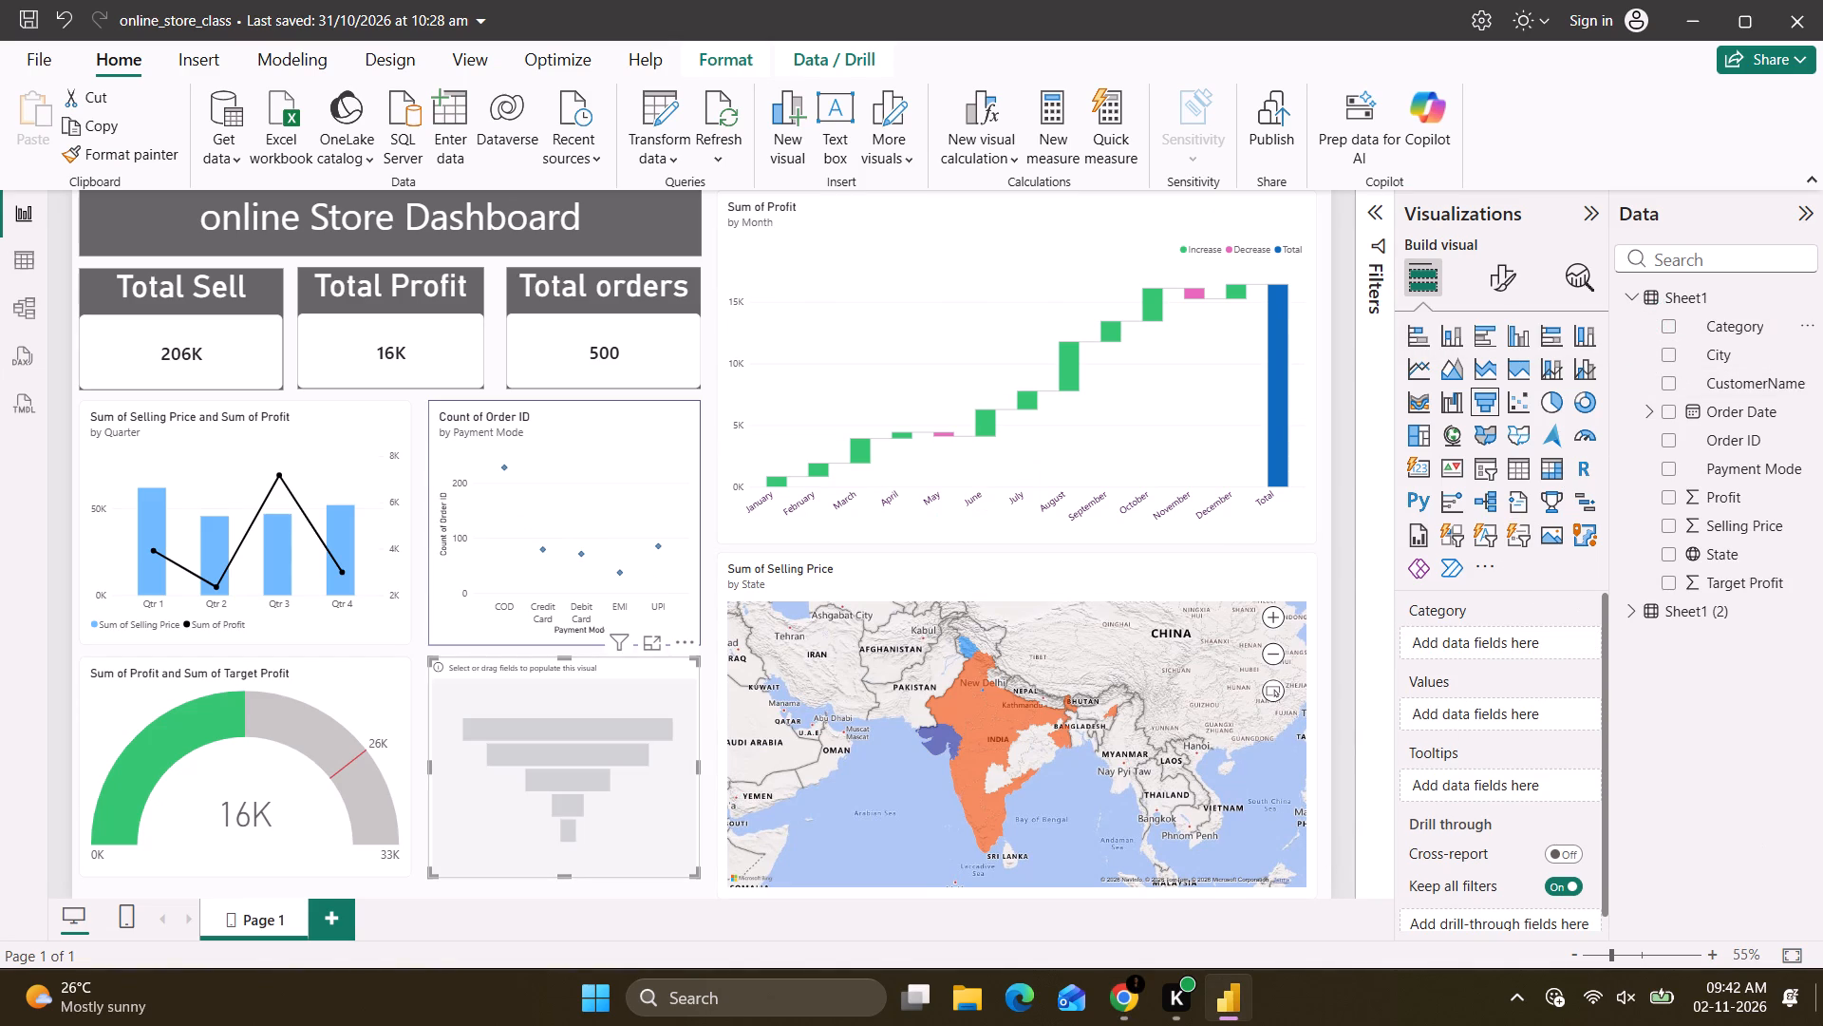
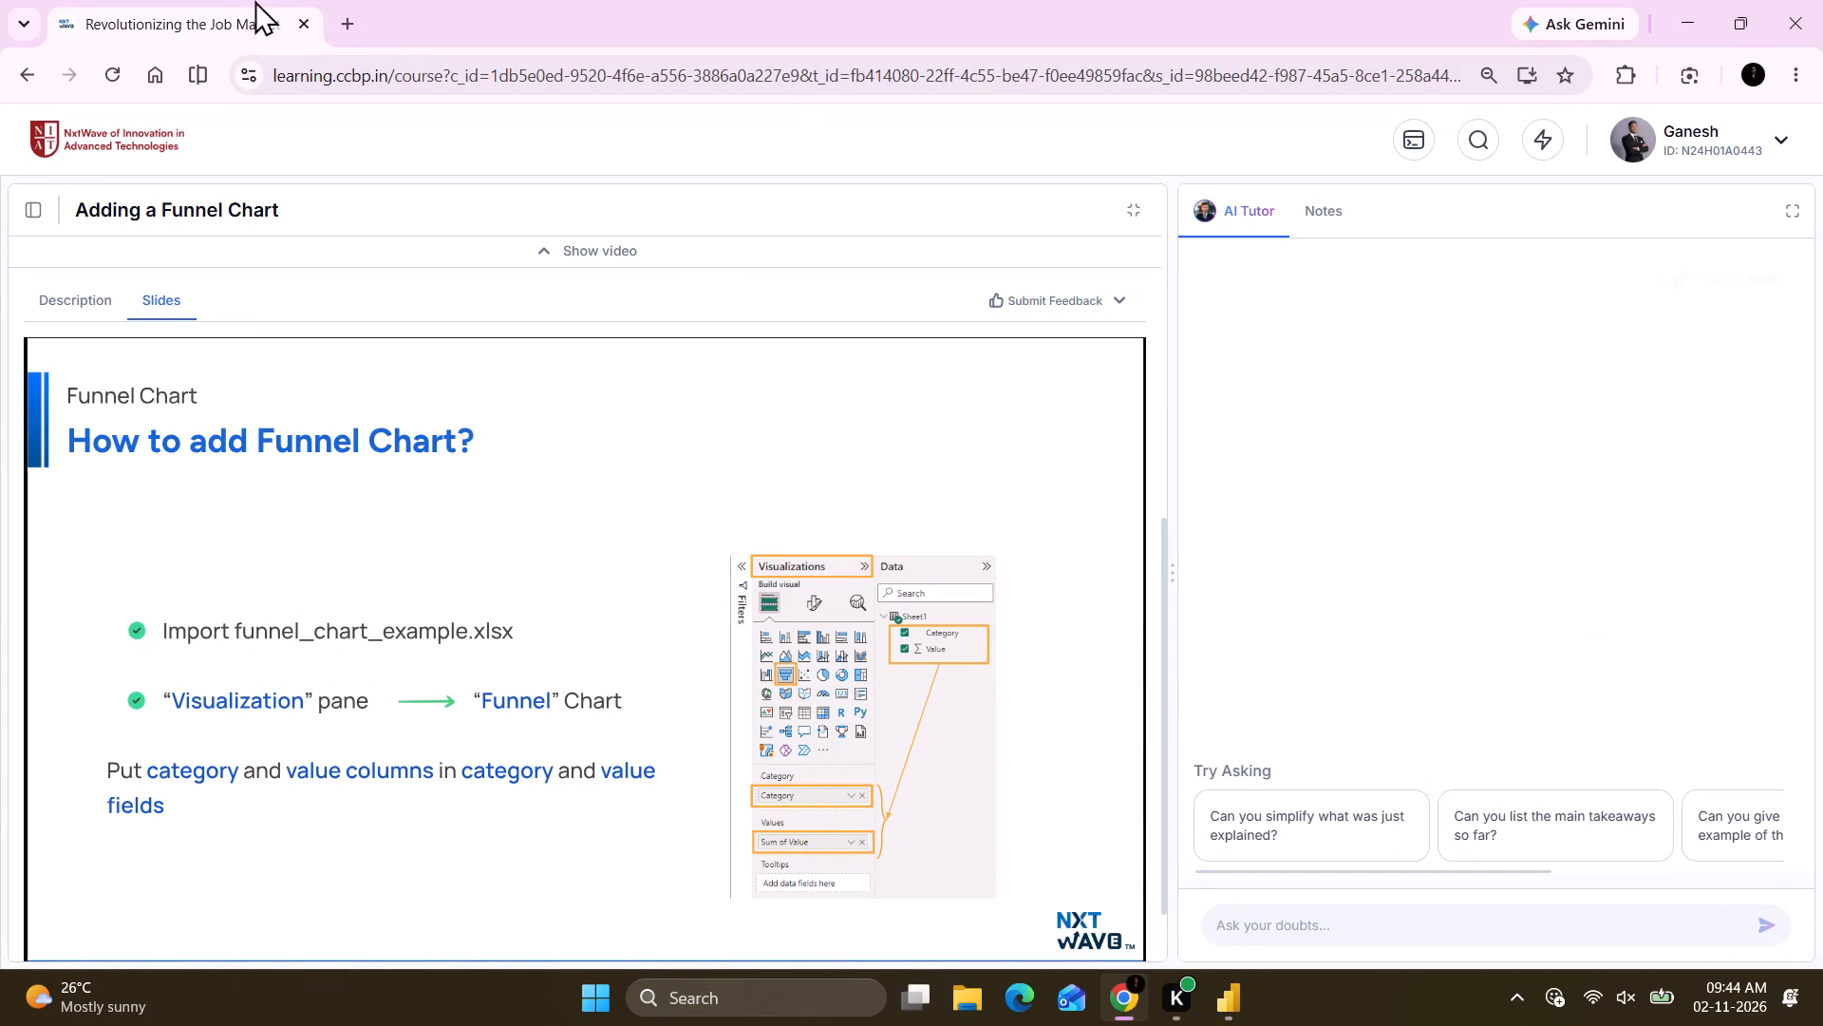
Switch to Chrome and open a new browser tab beside the funnel chart course page.
left_click(362, 19)
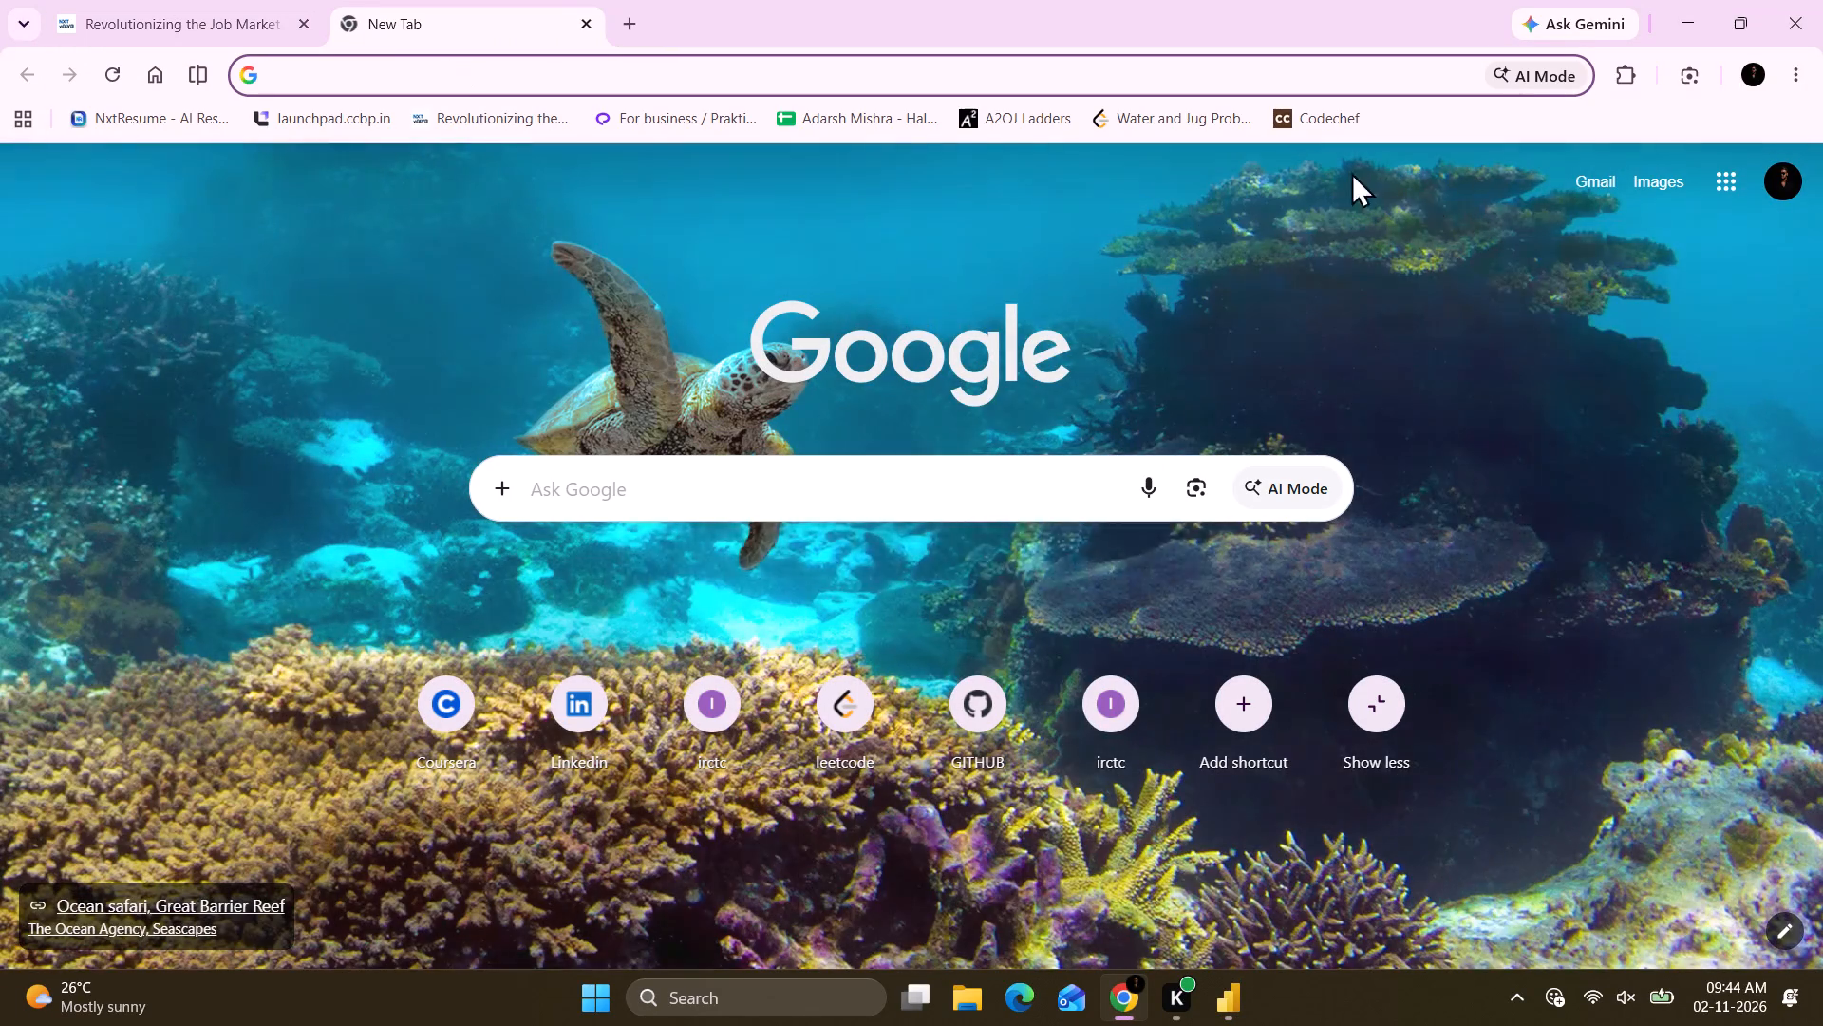
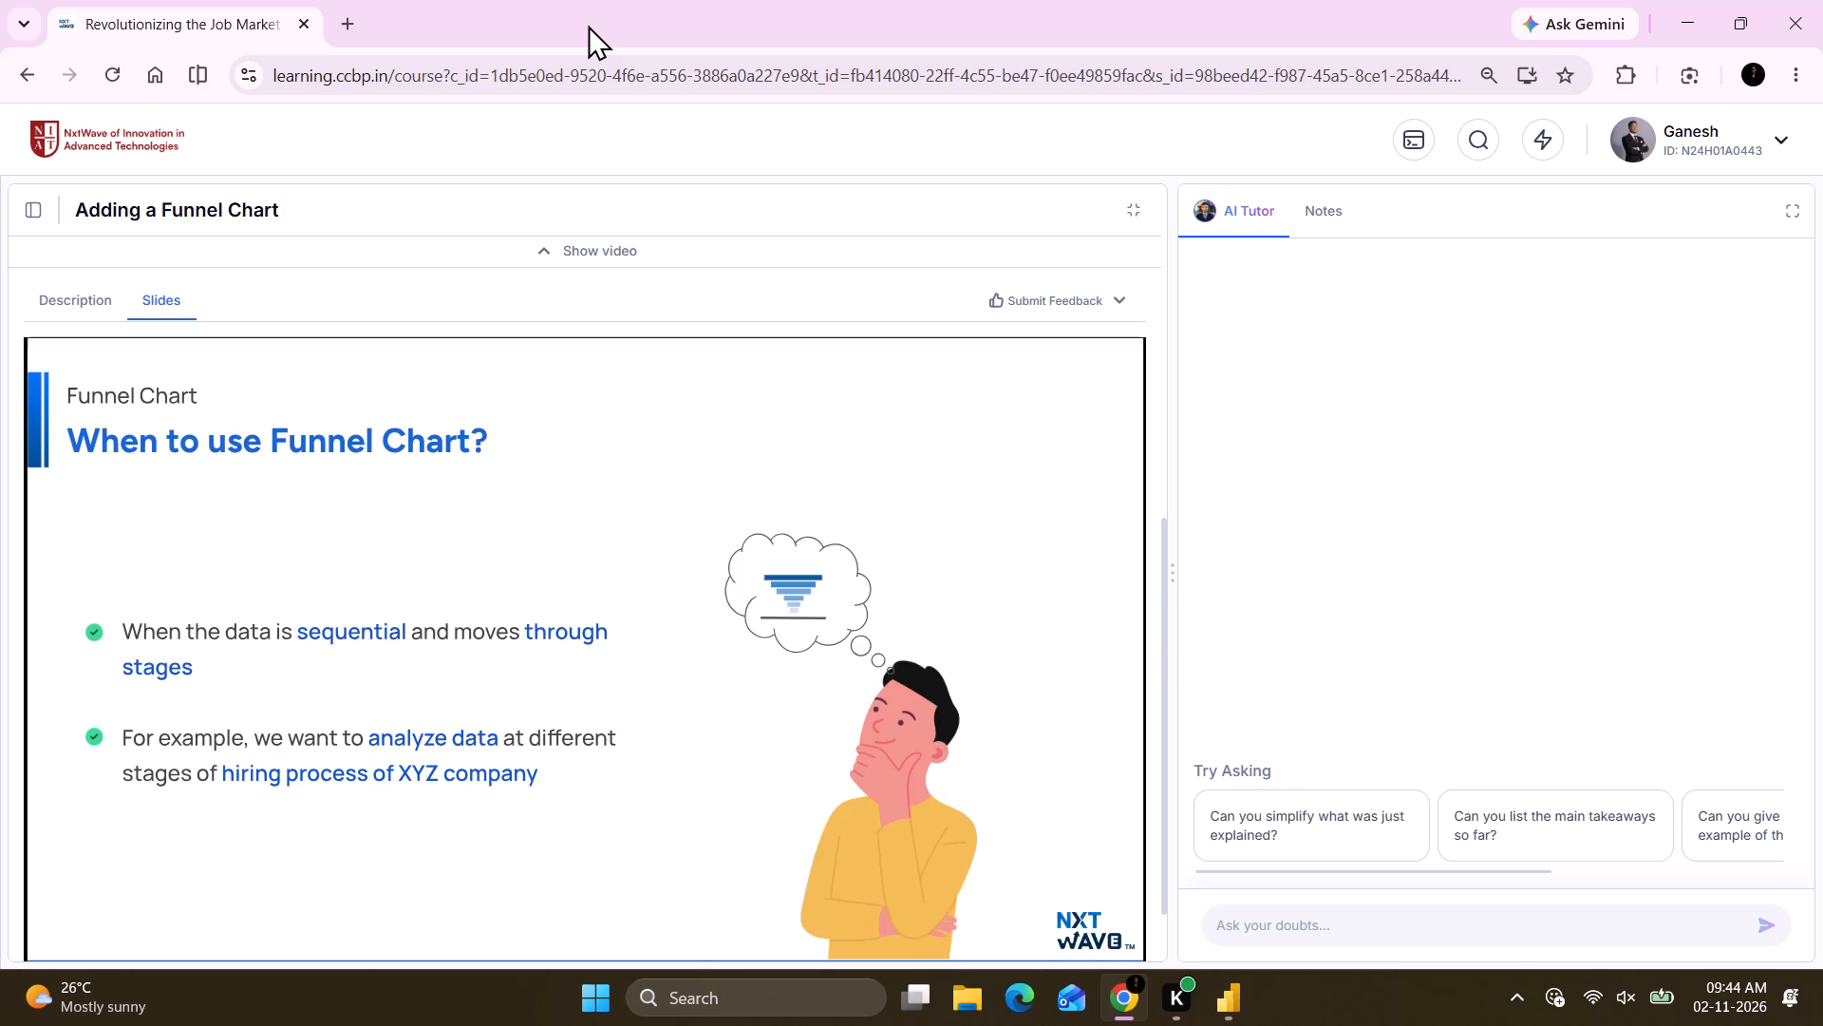
Advance the funnel chart lesson slides to "How to add Funnel Chart?" and read which fields the chart needs.
key("Right")
key("Right")
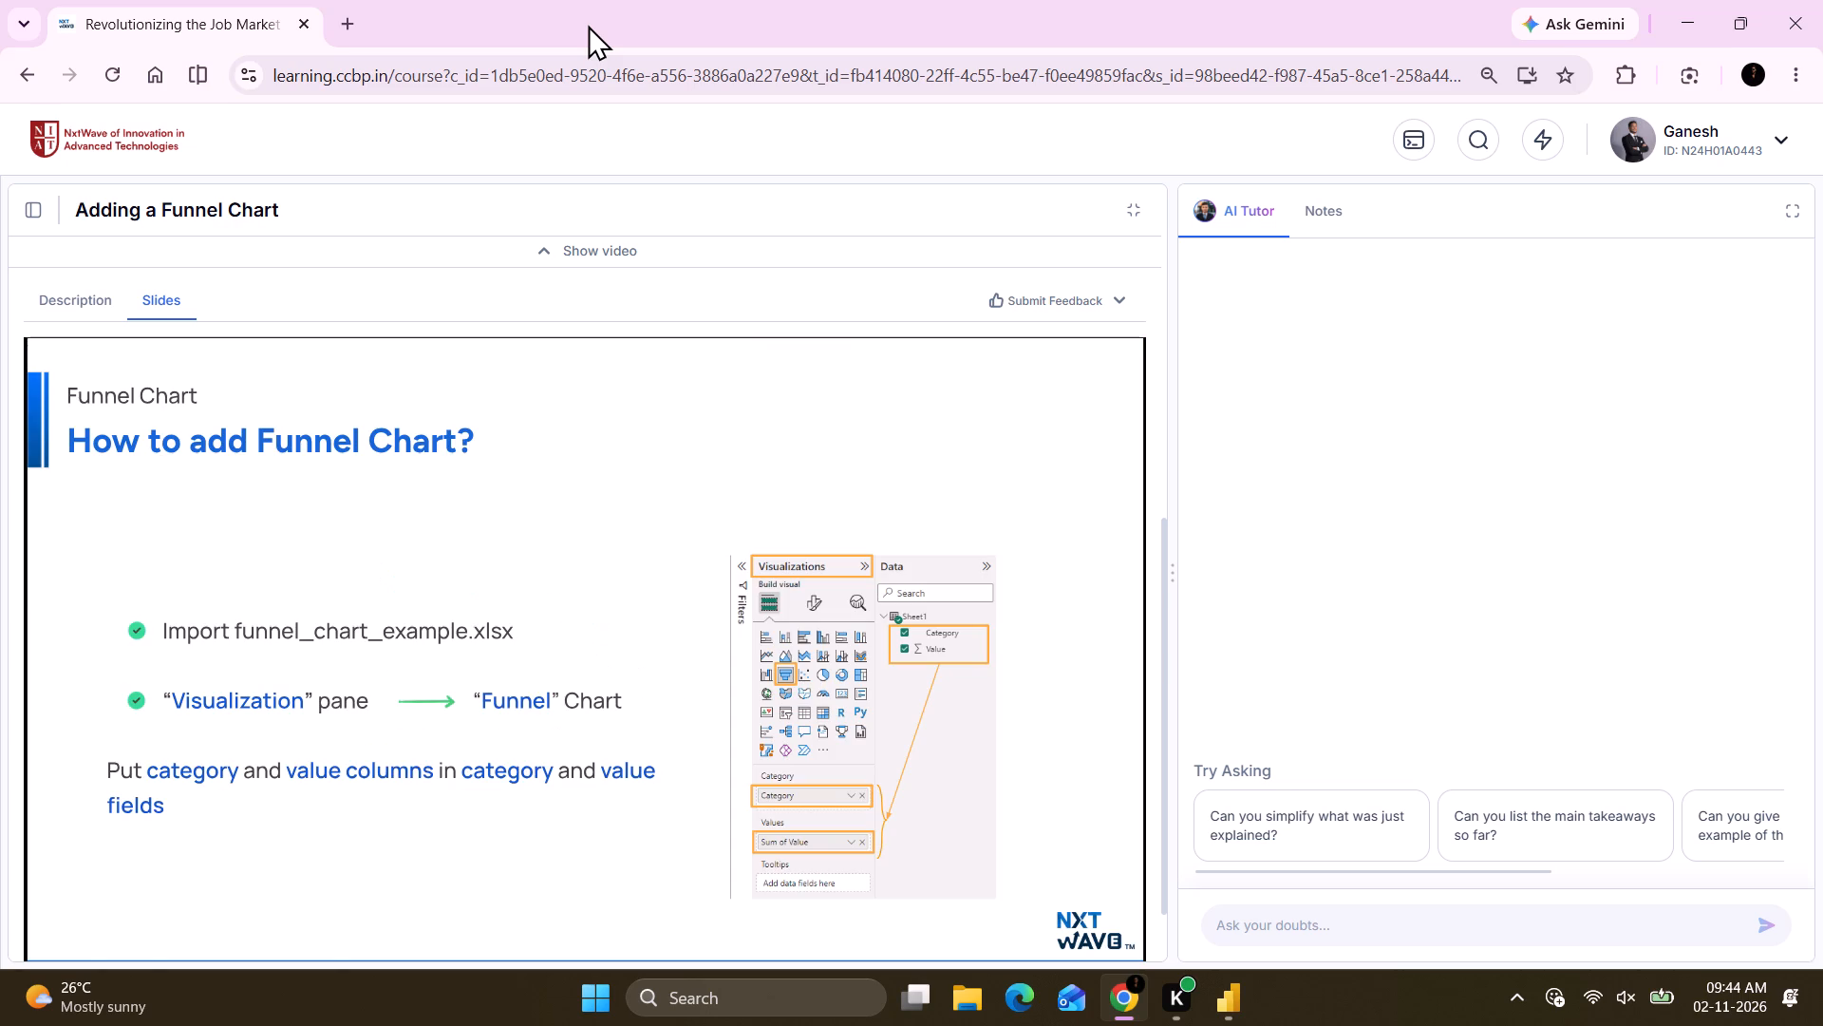
Download the Adding a Funnel Chart dataset from the lesson's description in the browser.
left_click(588, 25)
scroll(992, 357, "down", 3)
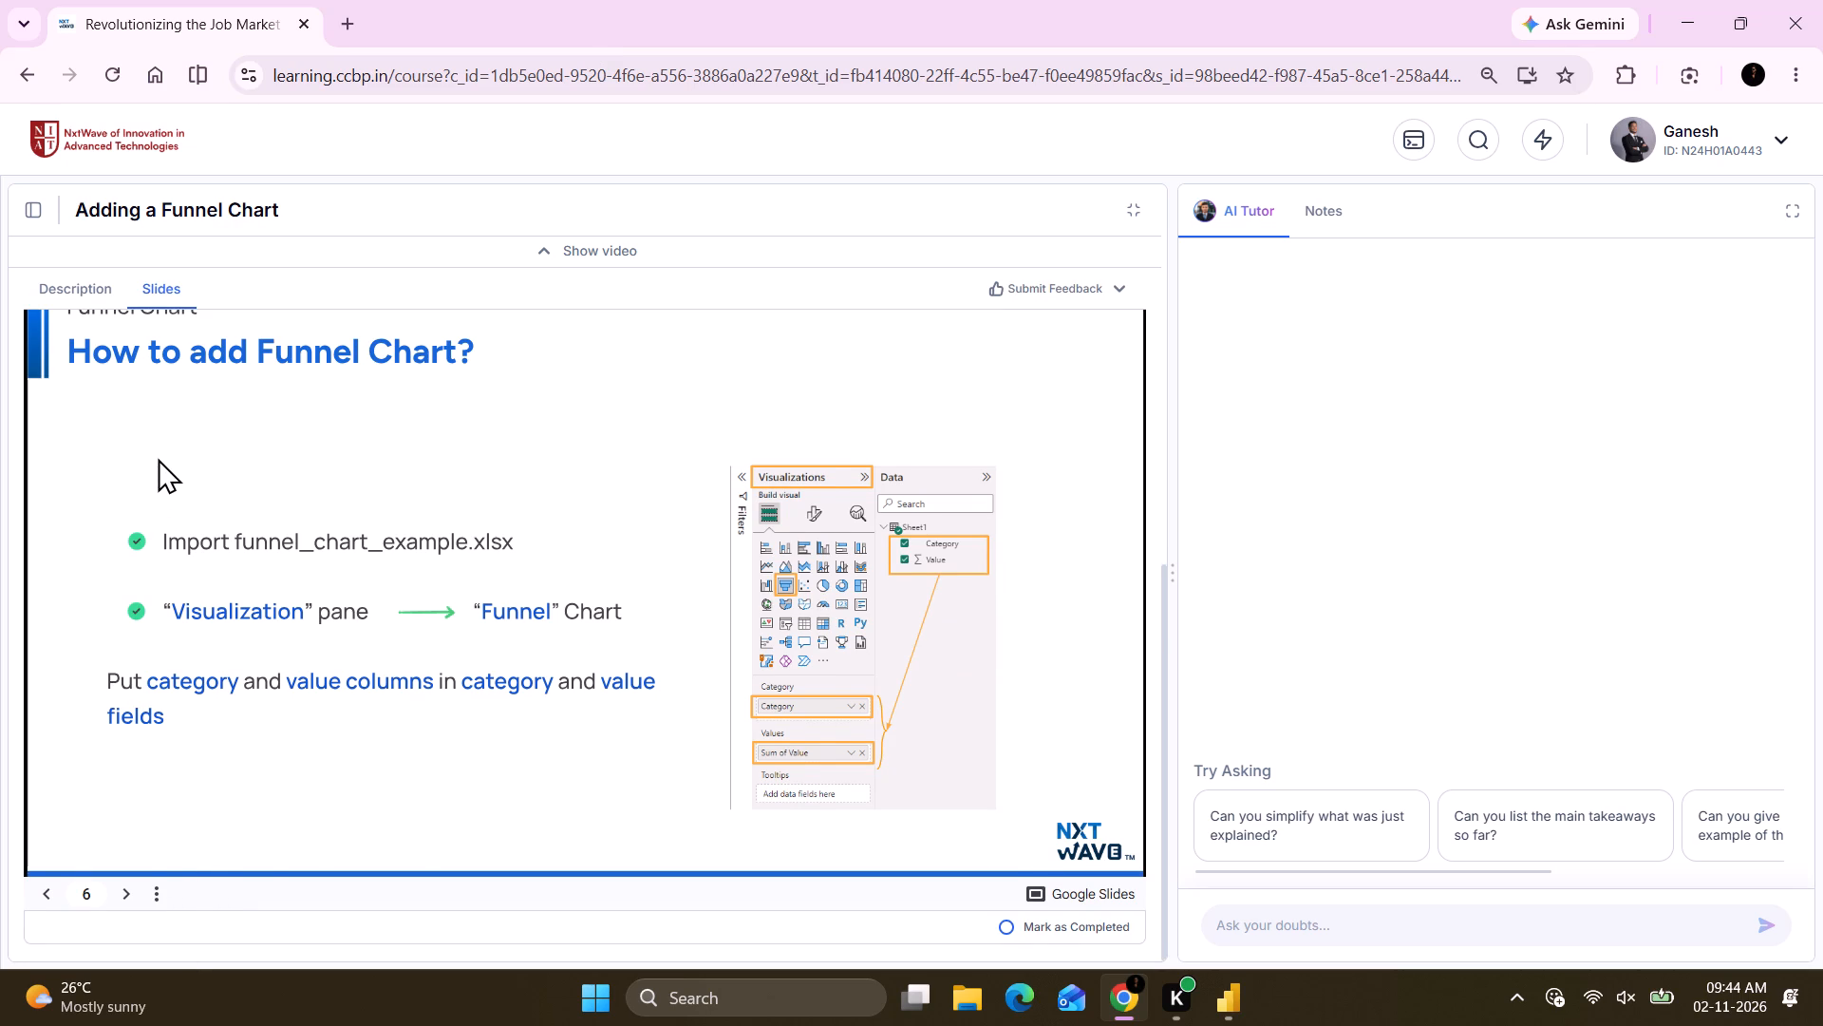
scroll(158, 458, "up", 1)
left_click(47, 276)
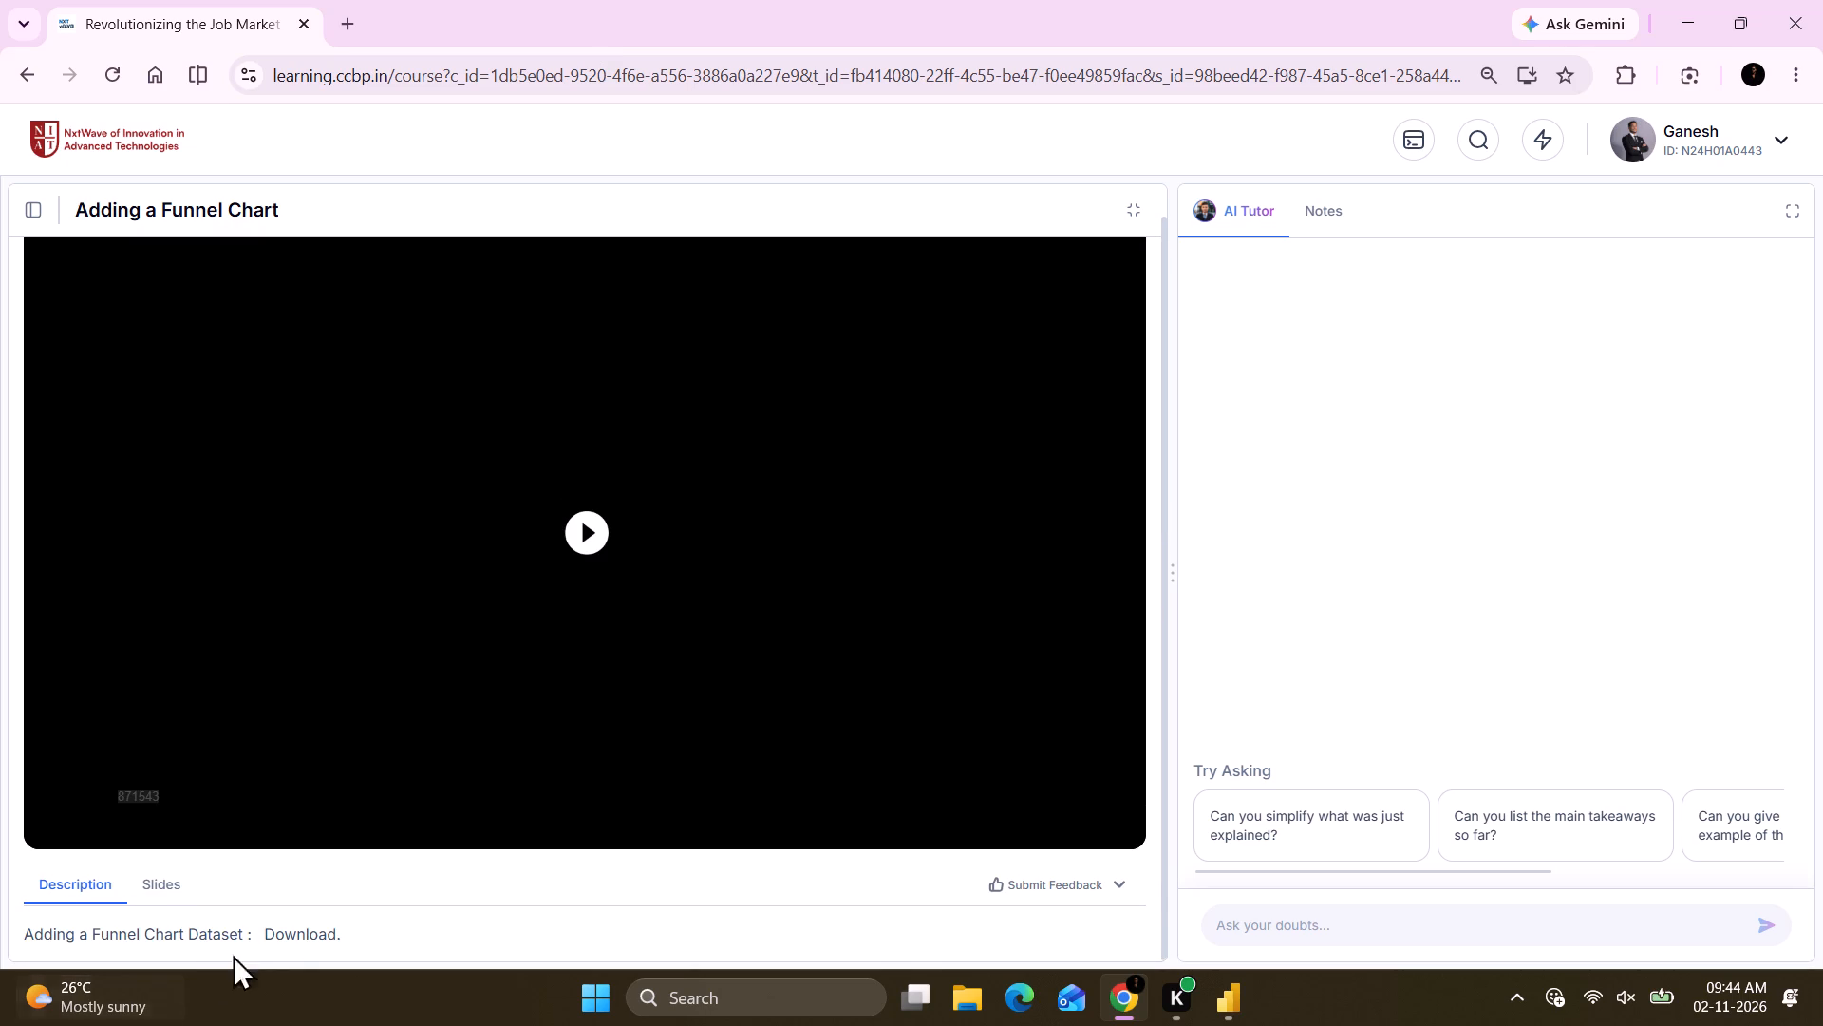
left_click(300, 925)
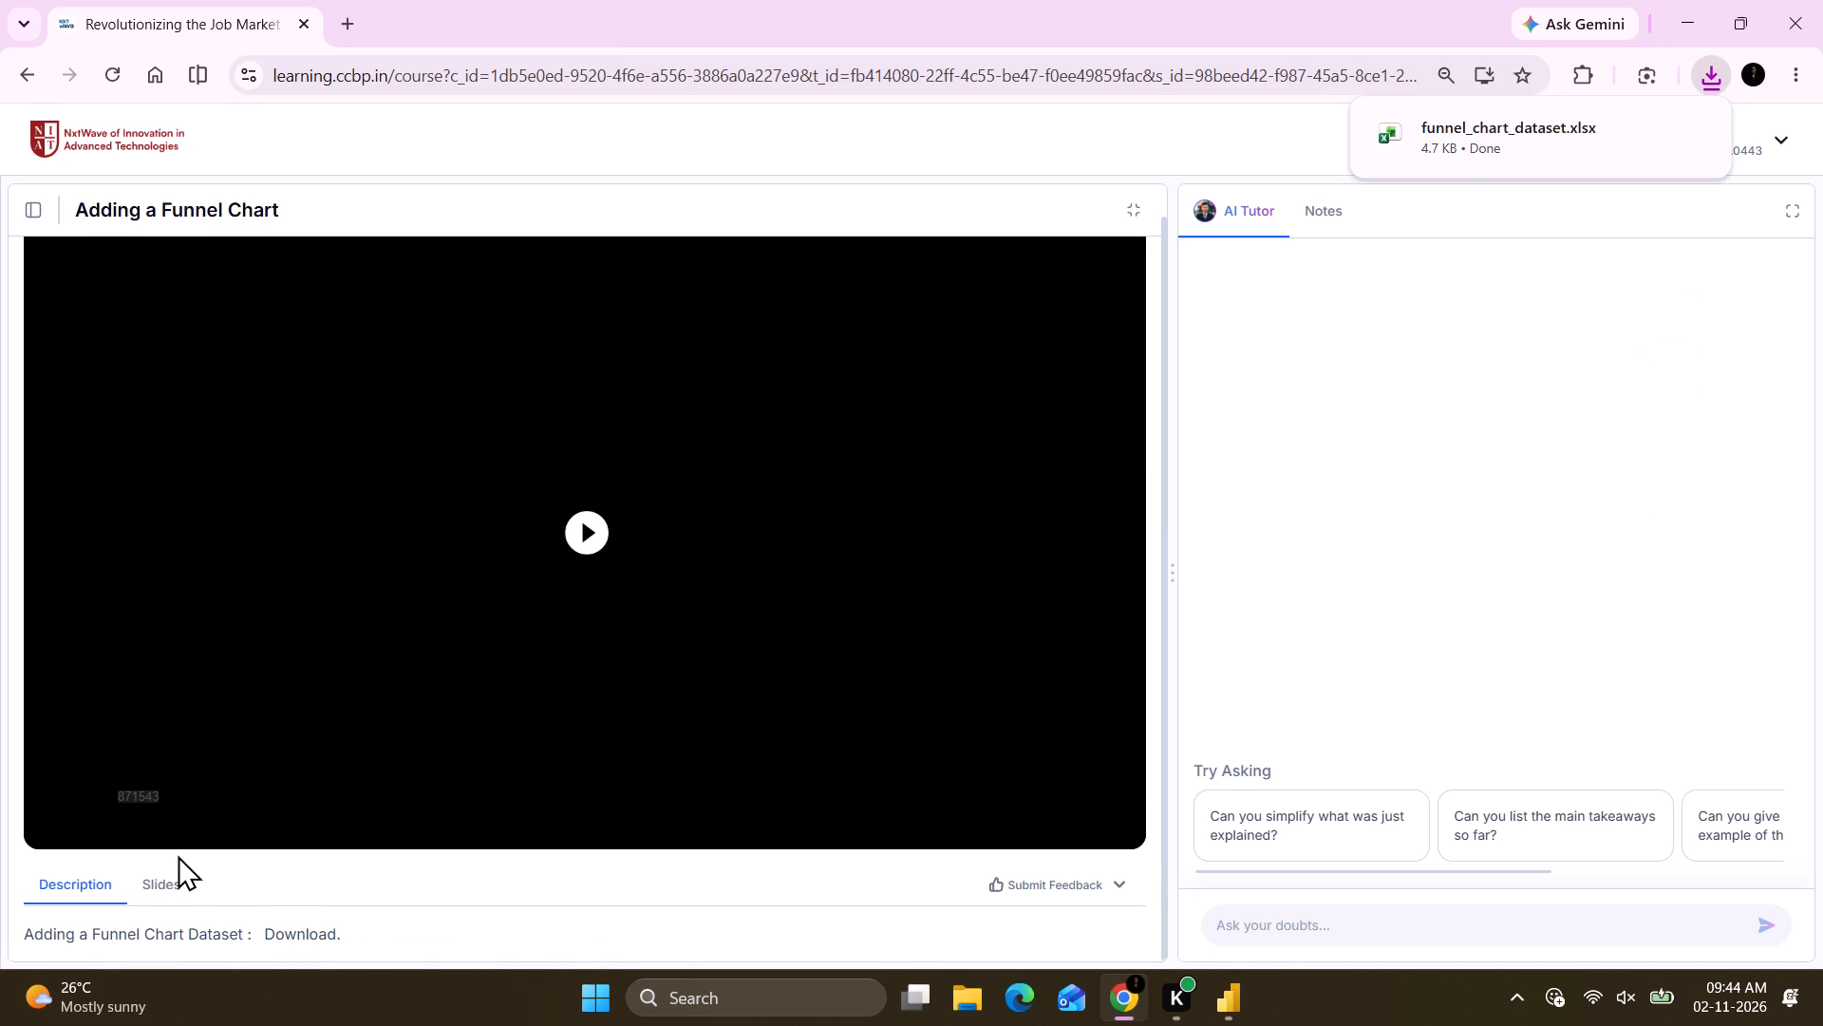
Recheck the lesson slides, and in Power BI load Table from the downloaded funnel_chart_dataset.xlsx workbook.
left_click(164, 878)
scroll(536, 881, "down", 8)
scroll(680, 453, "down", 5)
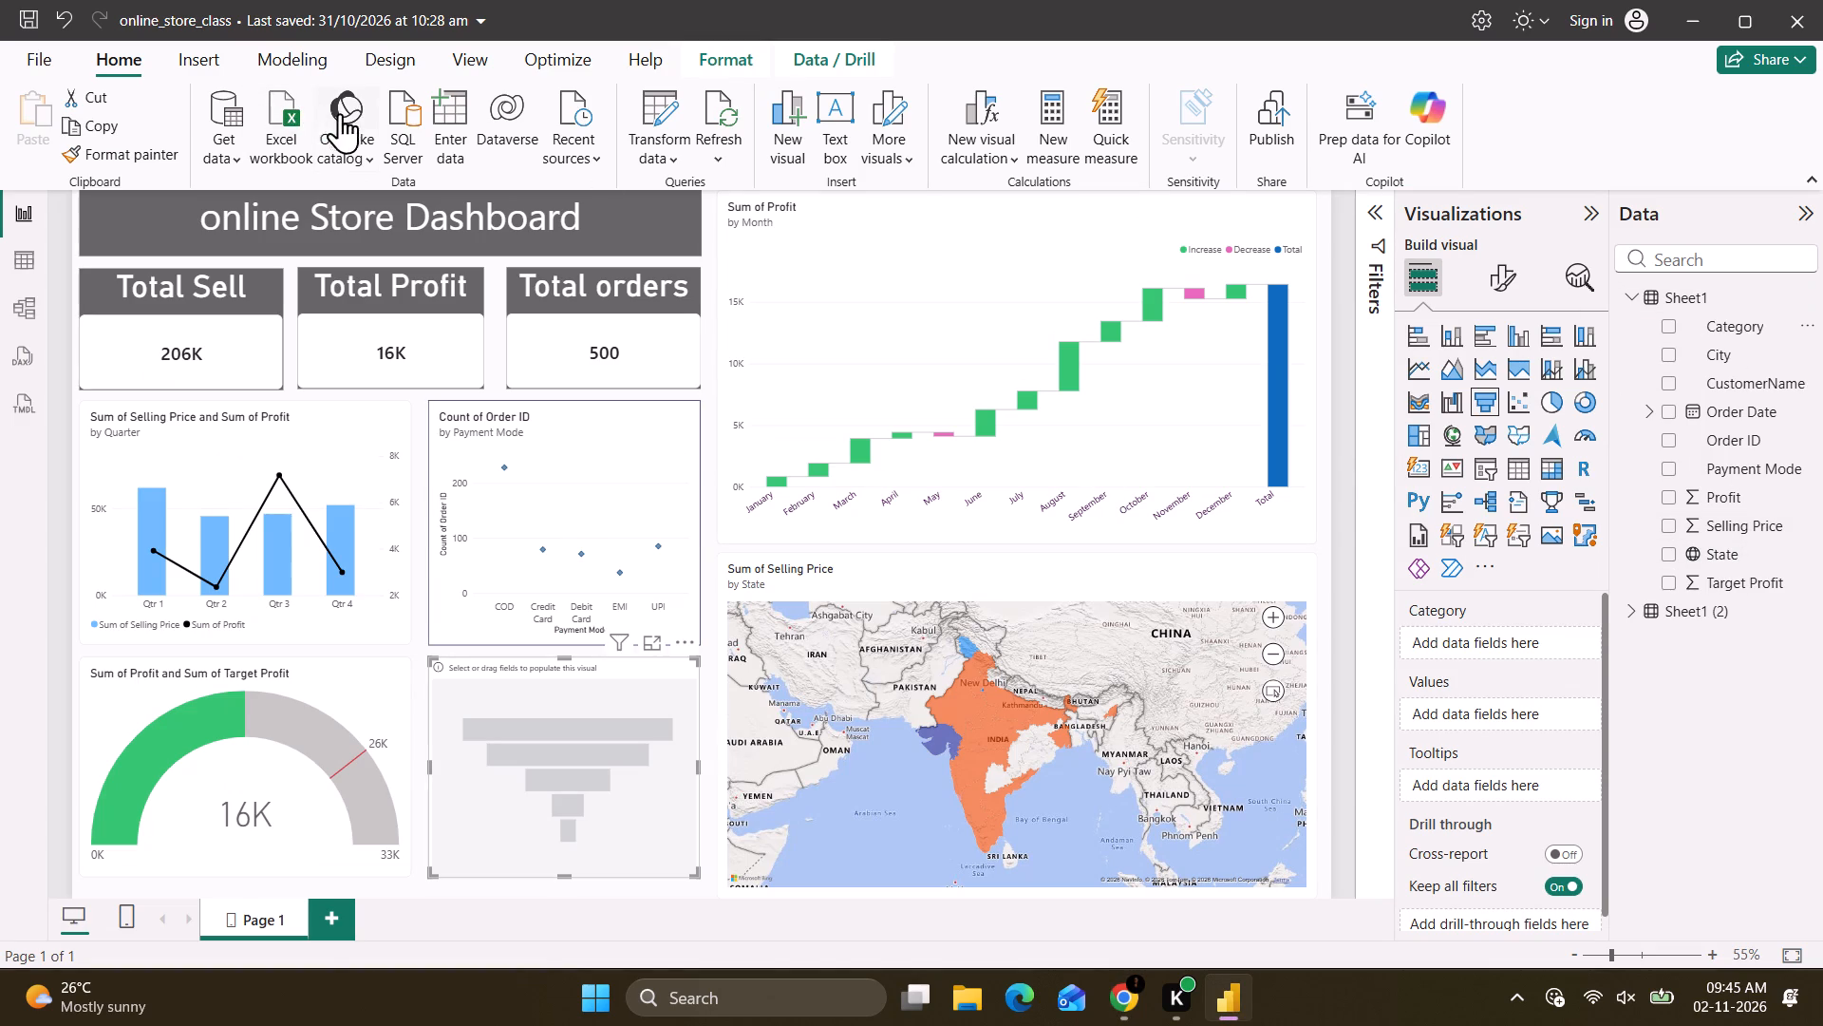
left_click(293, 115)
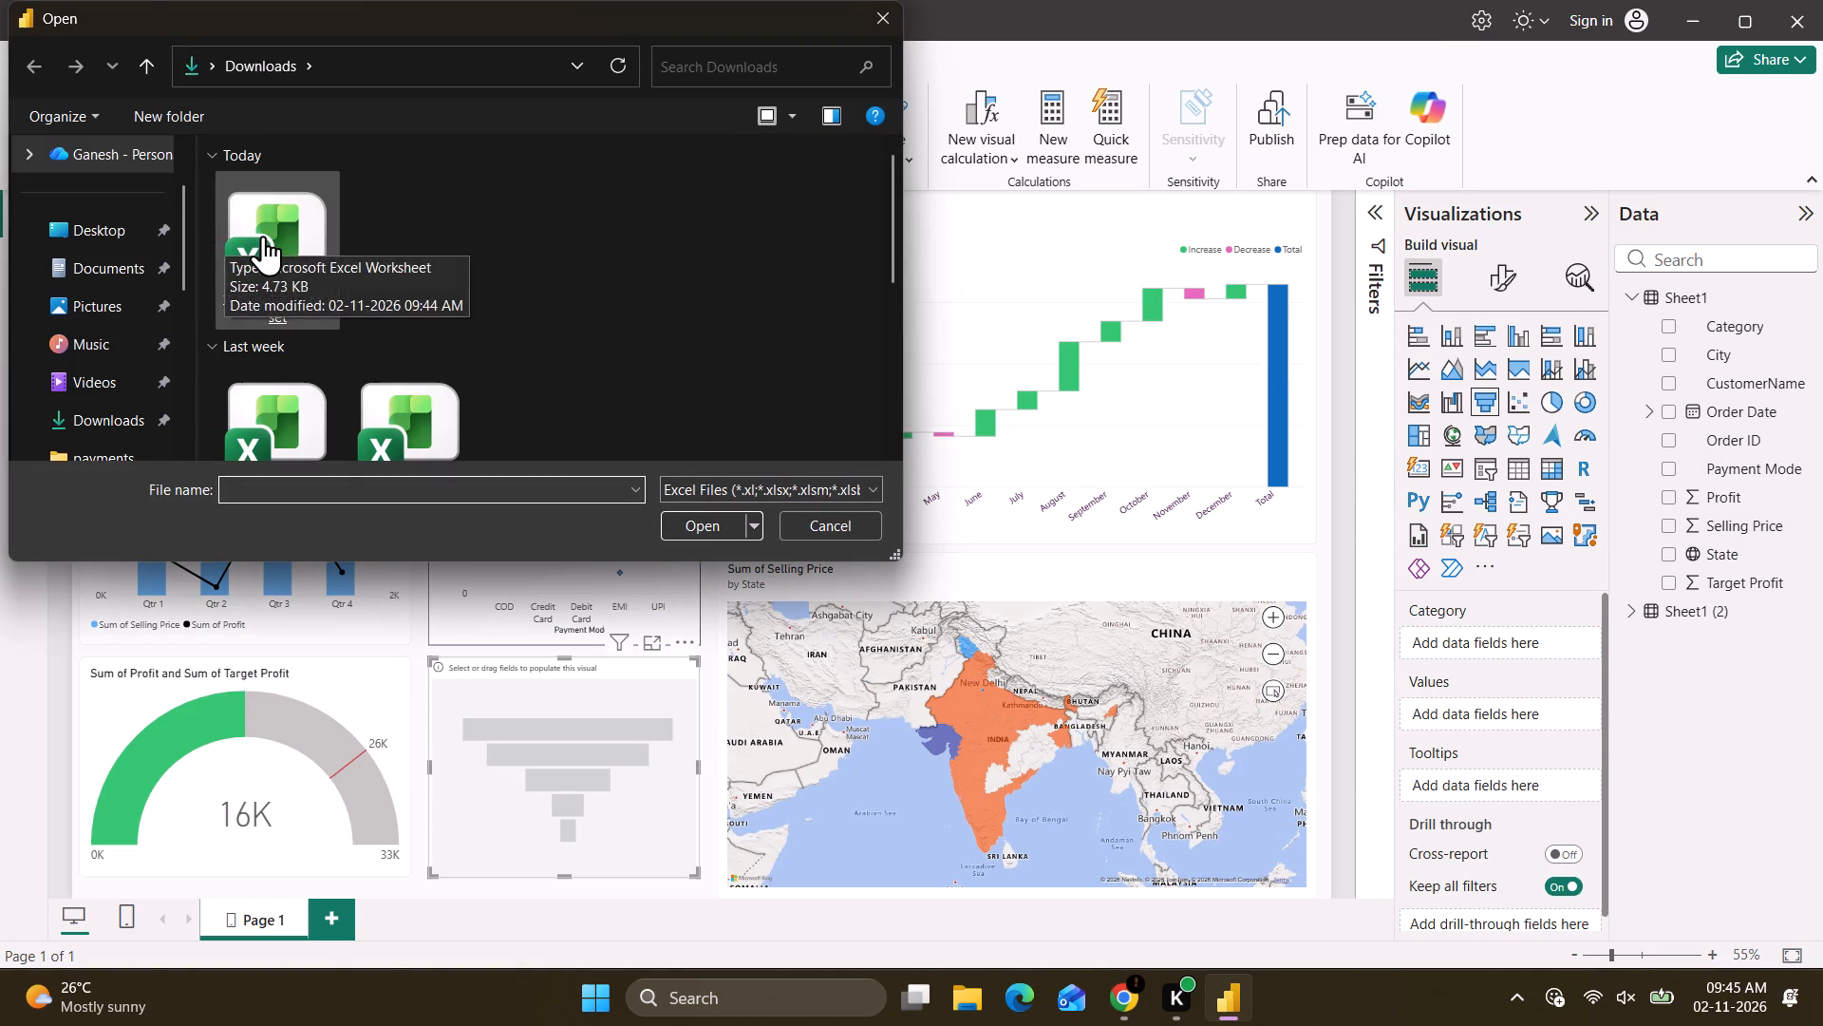
left_click(263, 236)
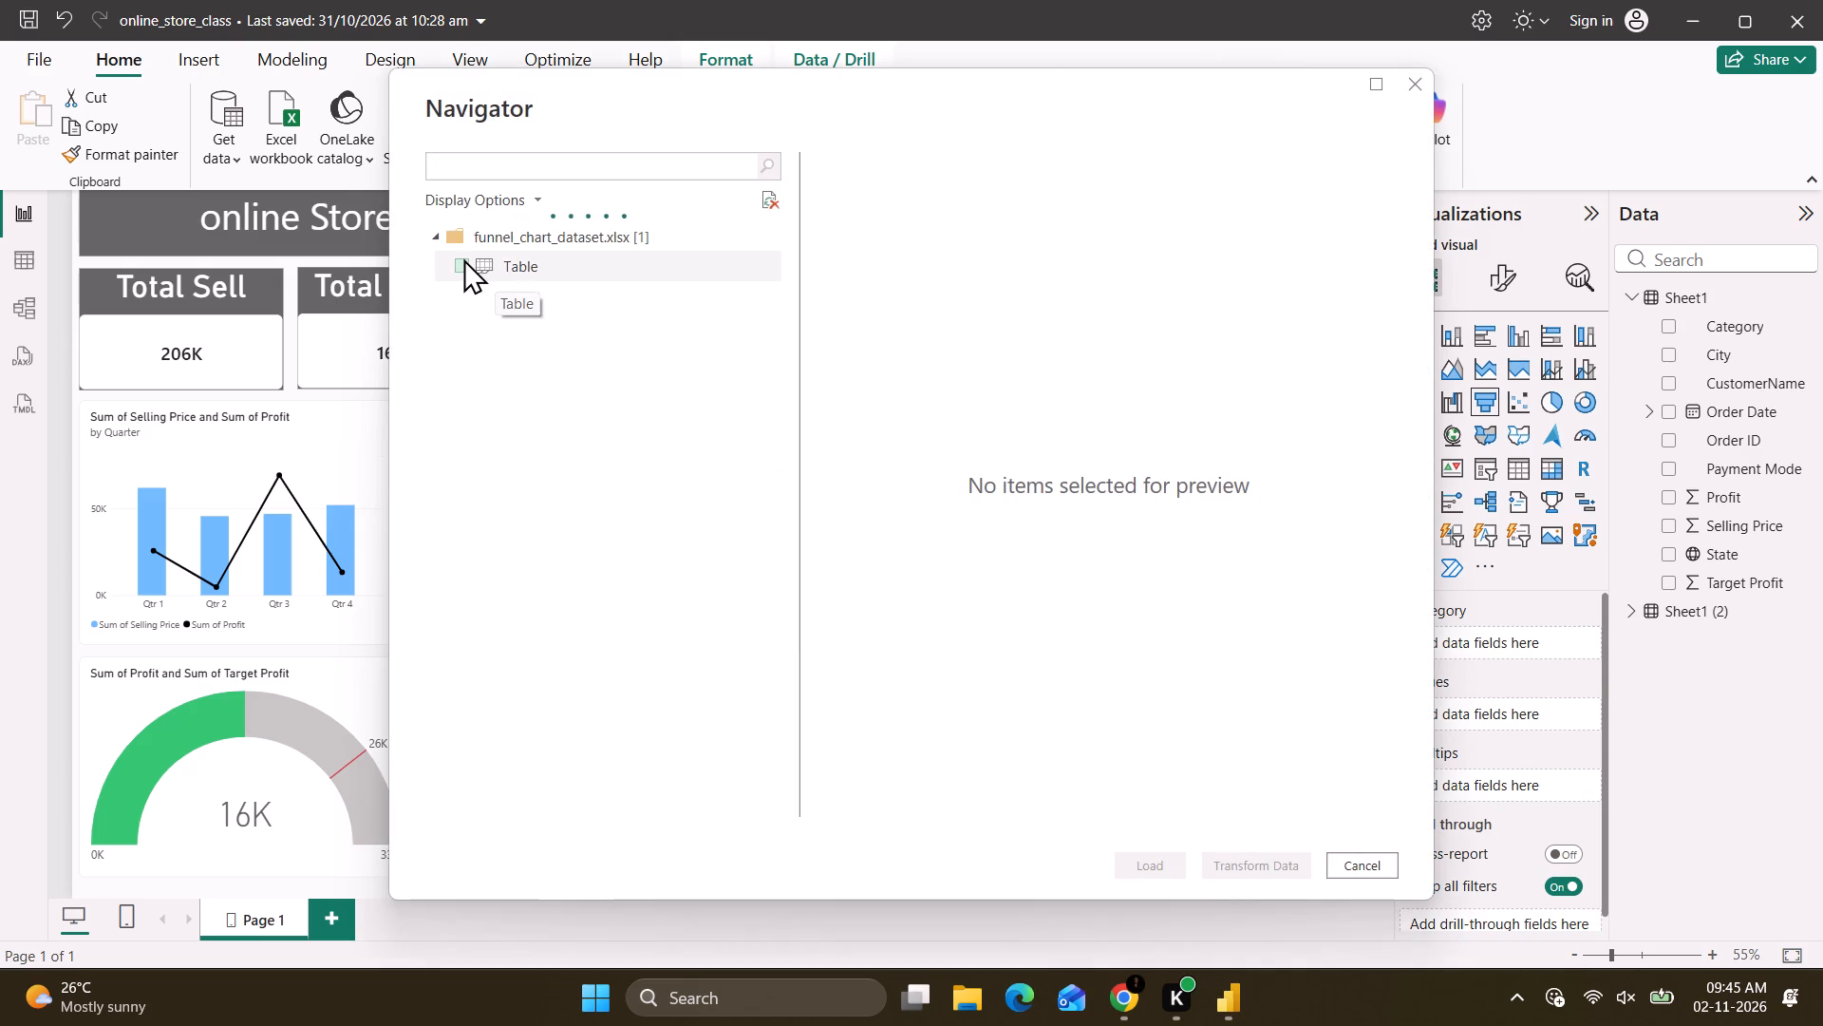
left_click(463, 258)
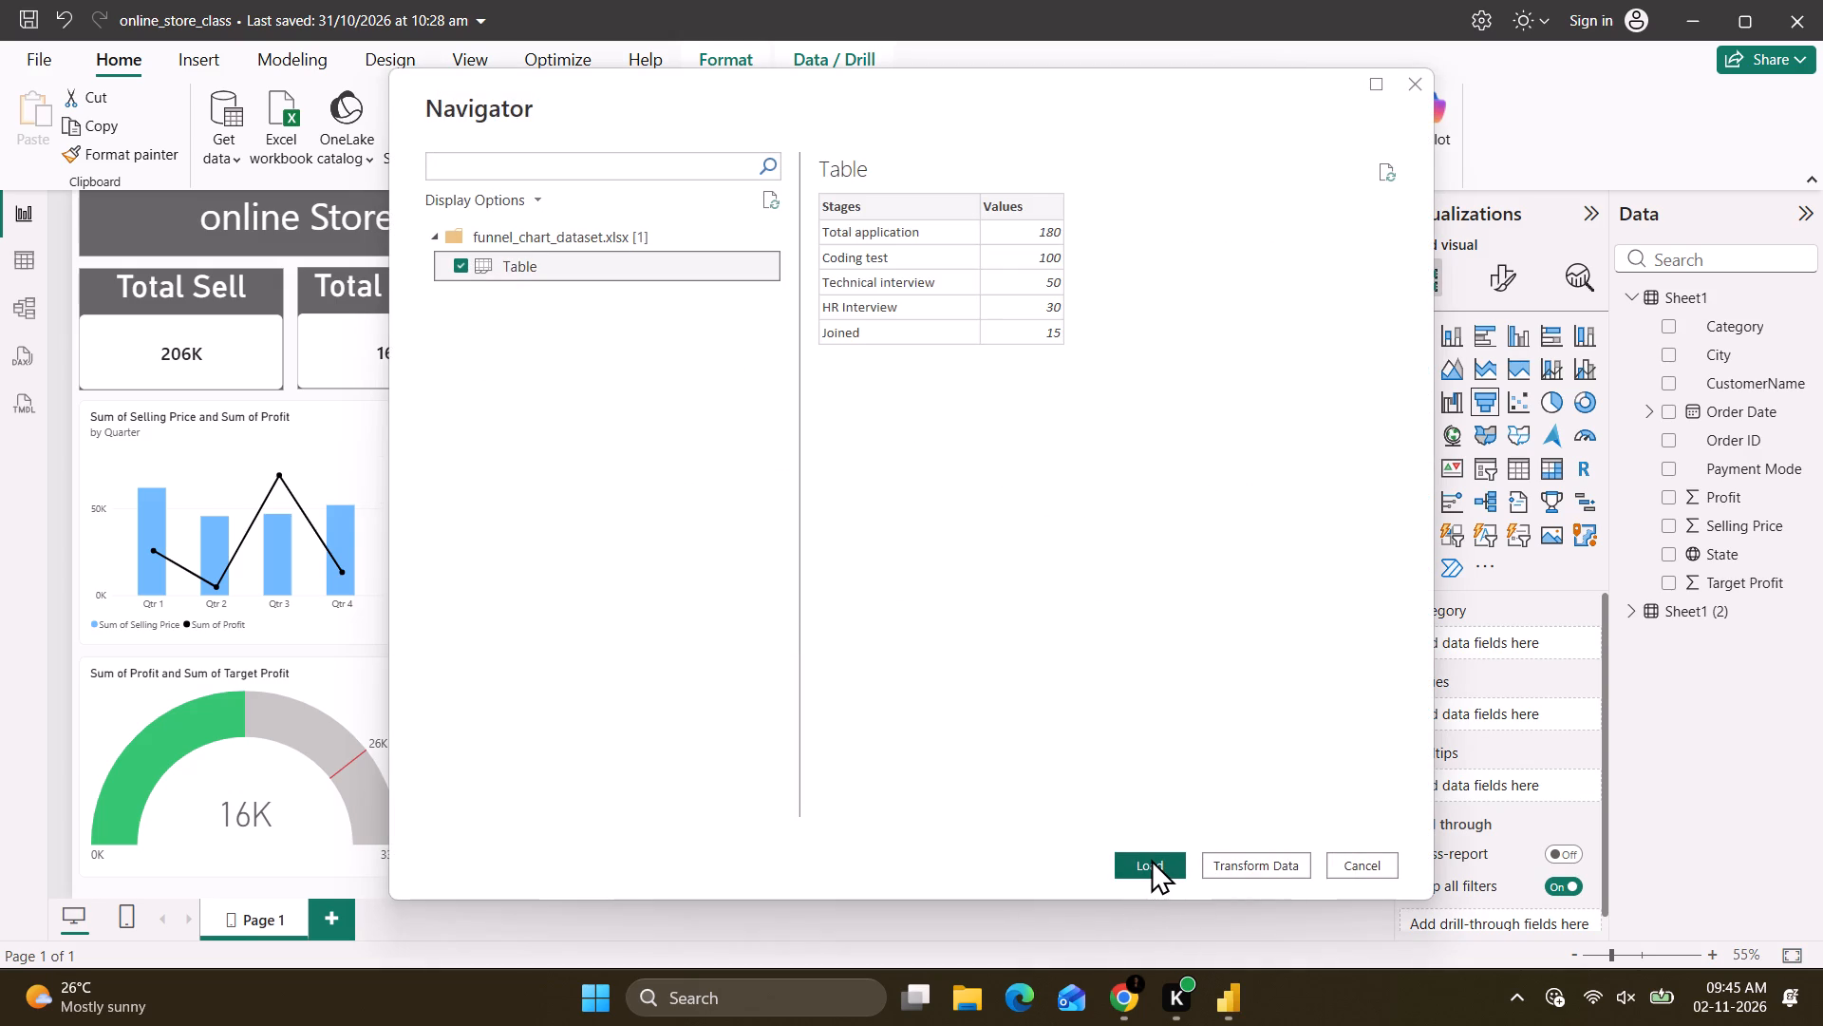
left_click(1151, 859)
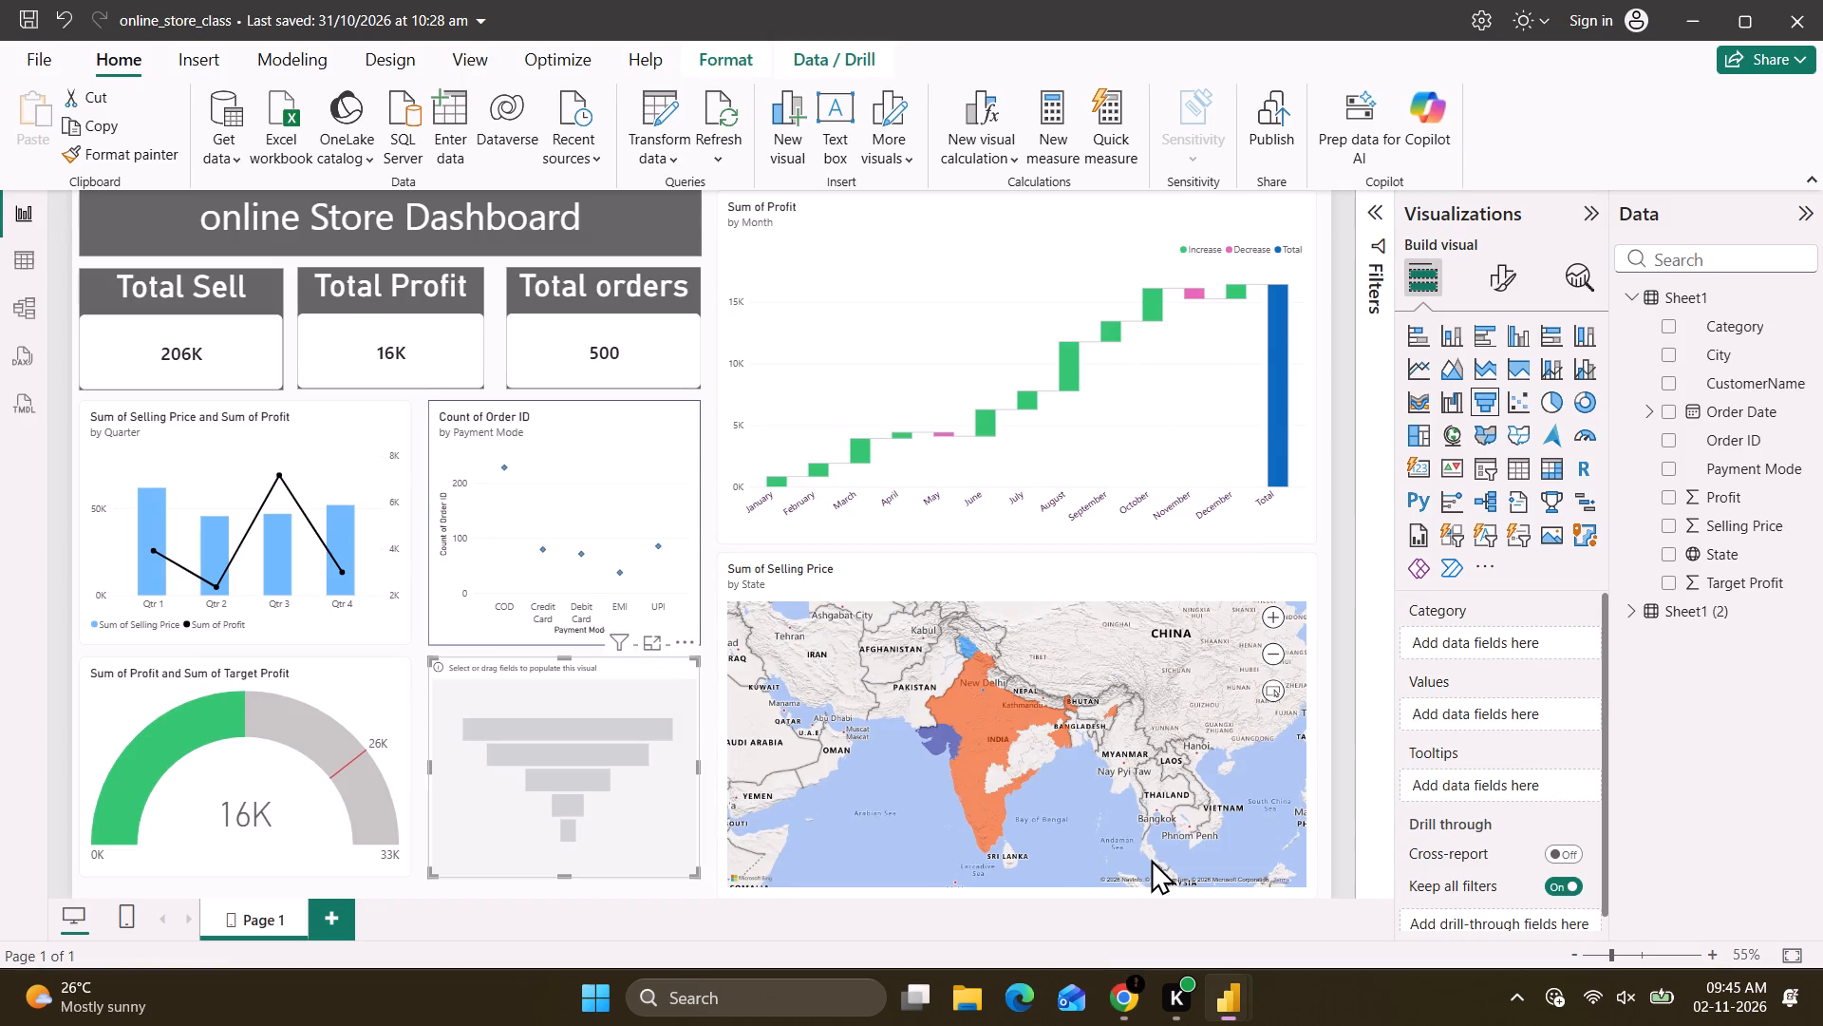
Populate the empty funnel chart from Table, with the Values field as its values and Stages as its category.
left_click(503, 790)
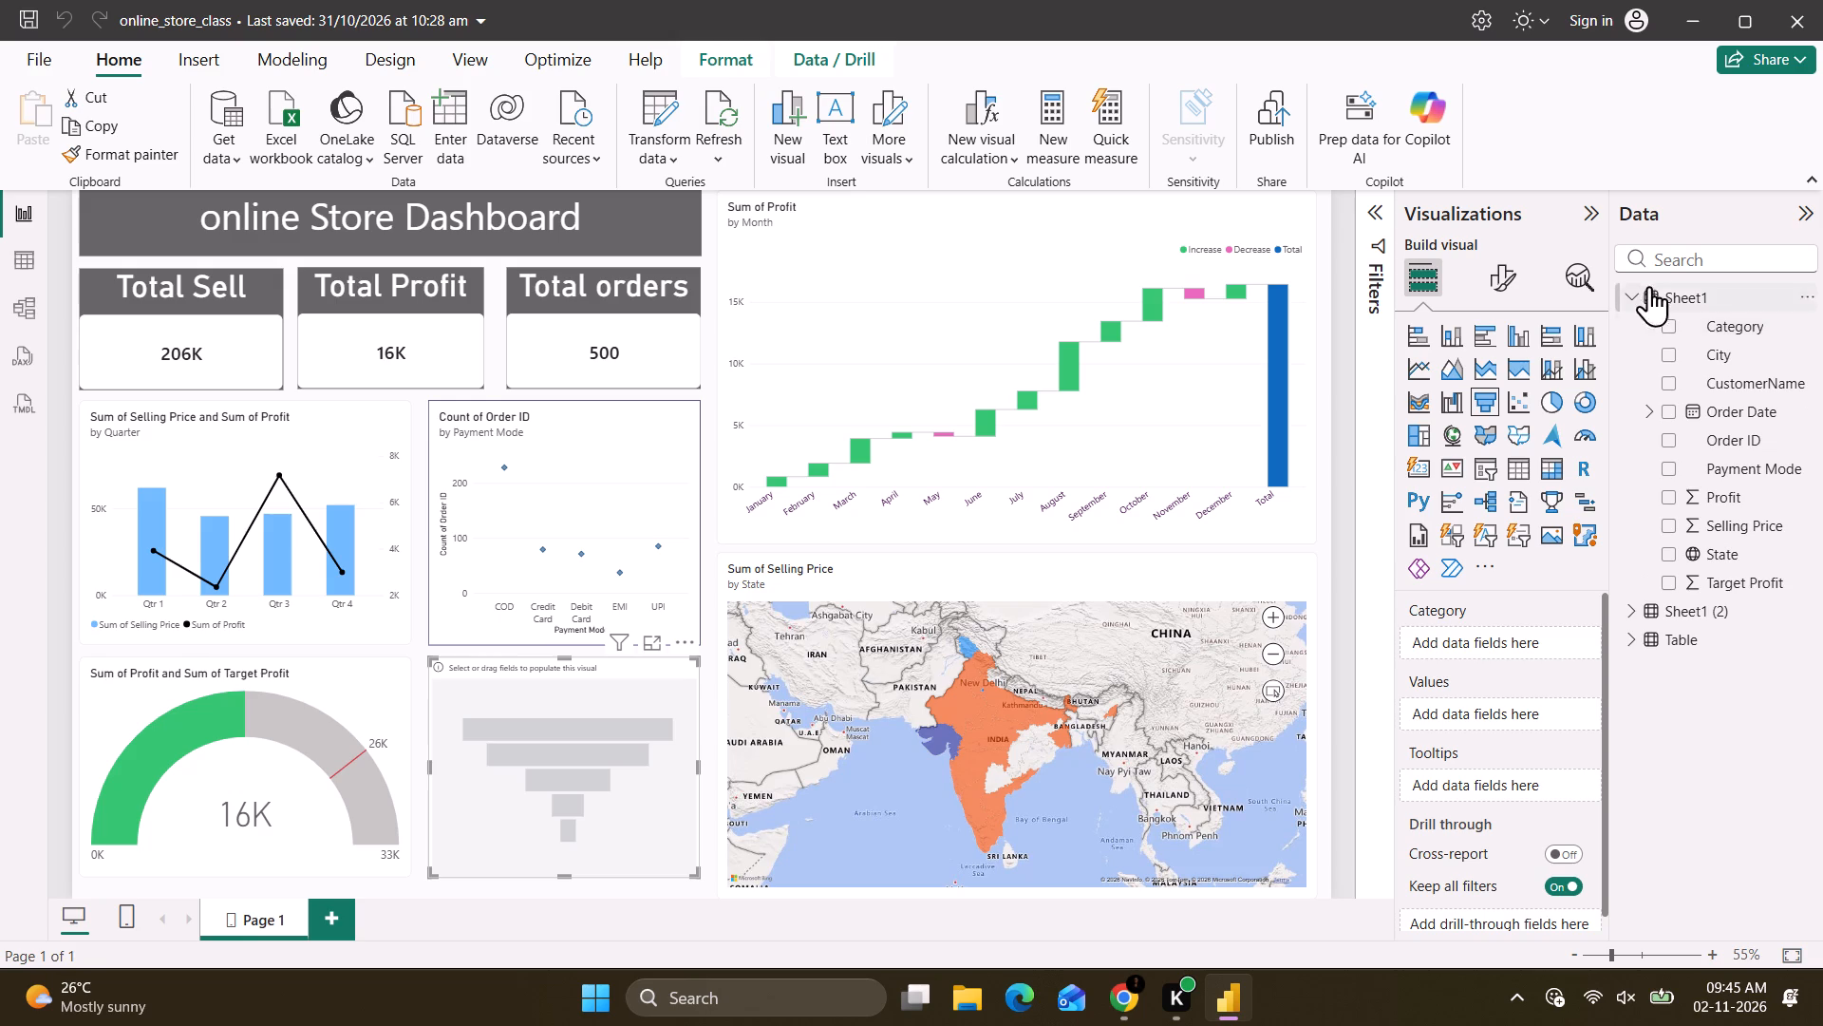
left_click(1633, 286)
left_click(1674, 355)
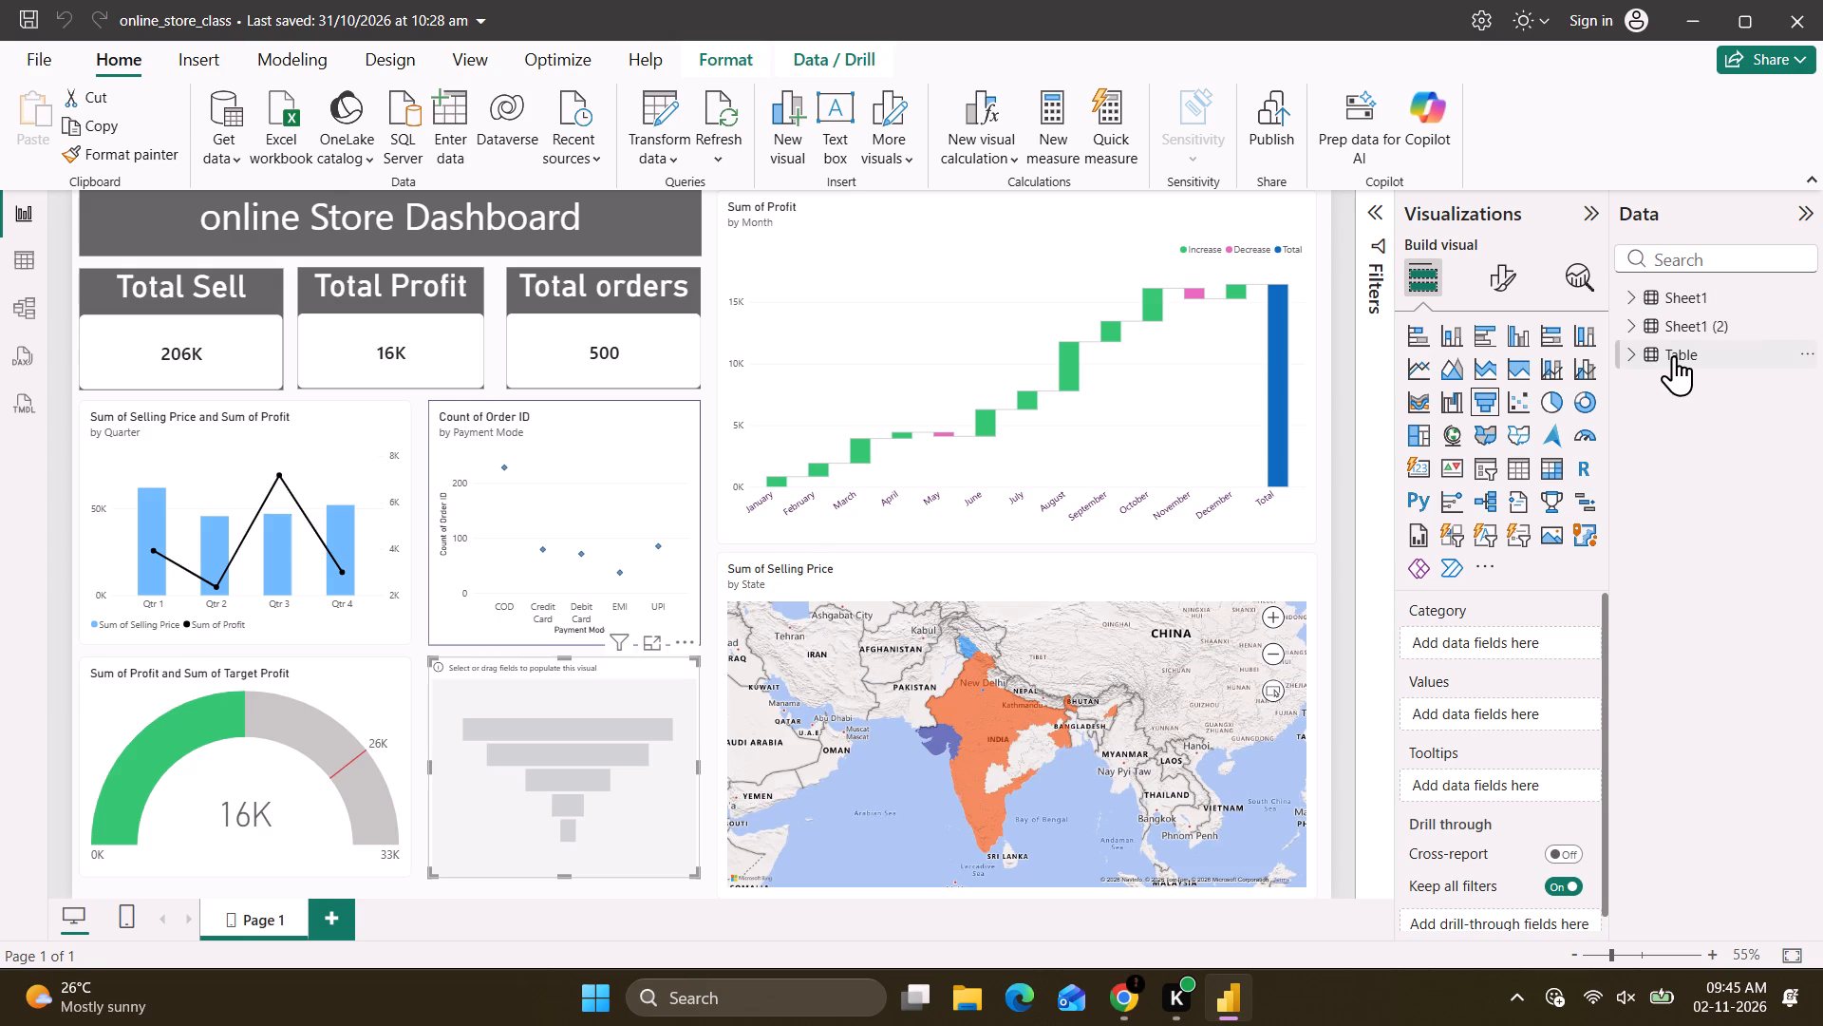
left_click(1632, 357)
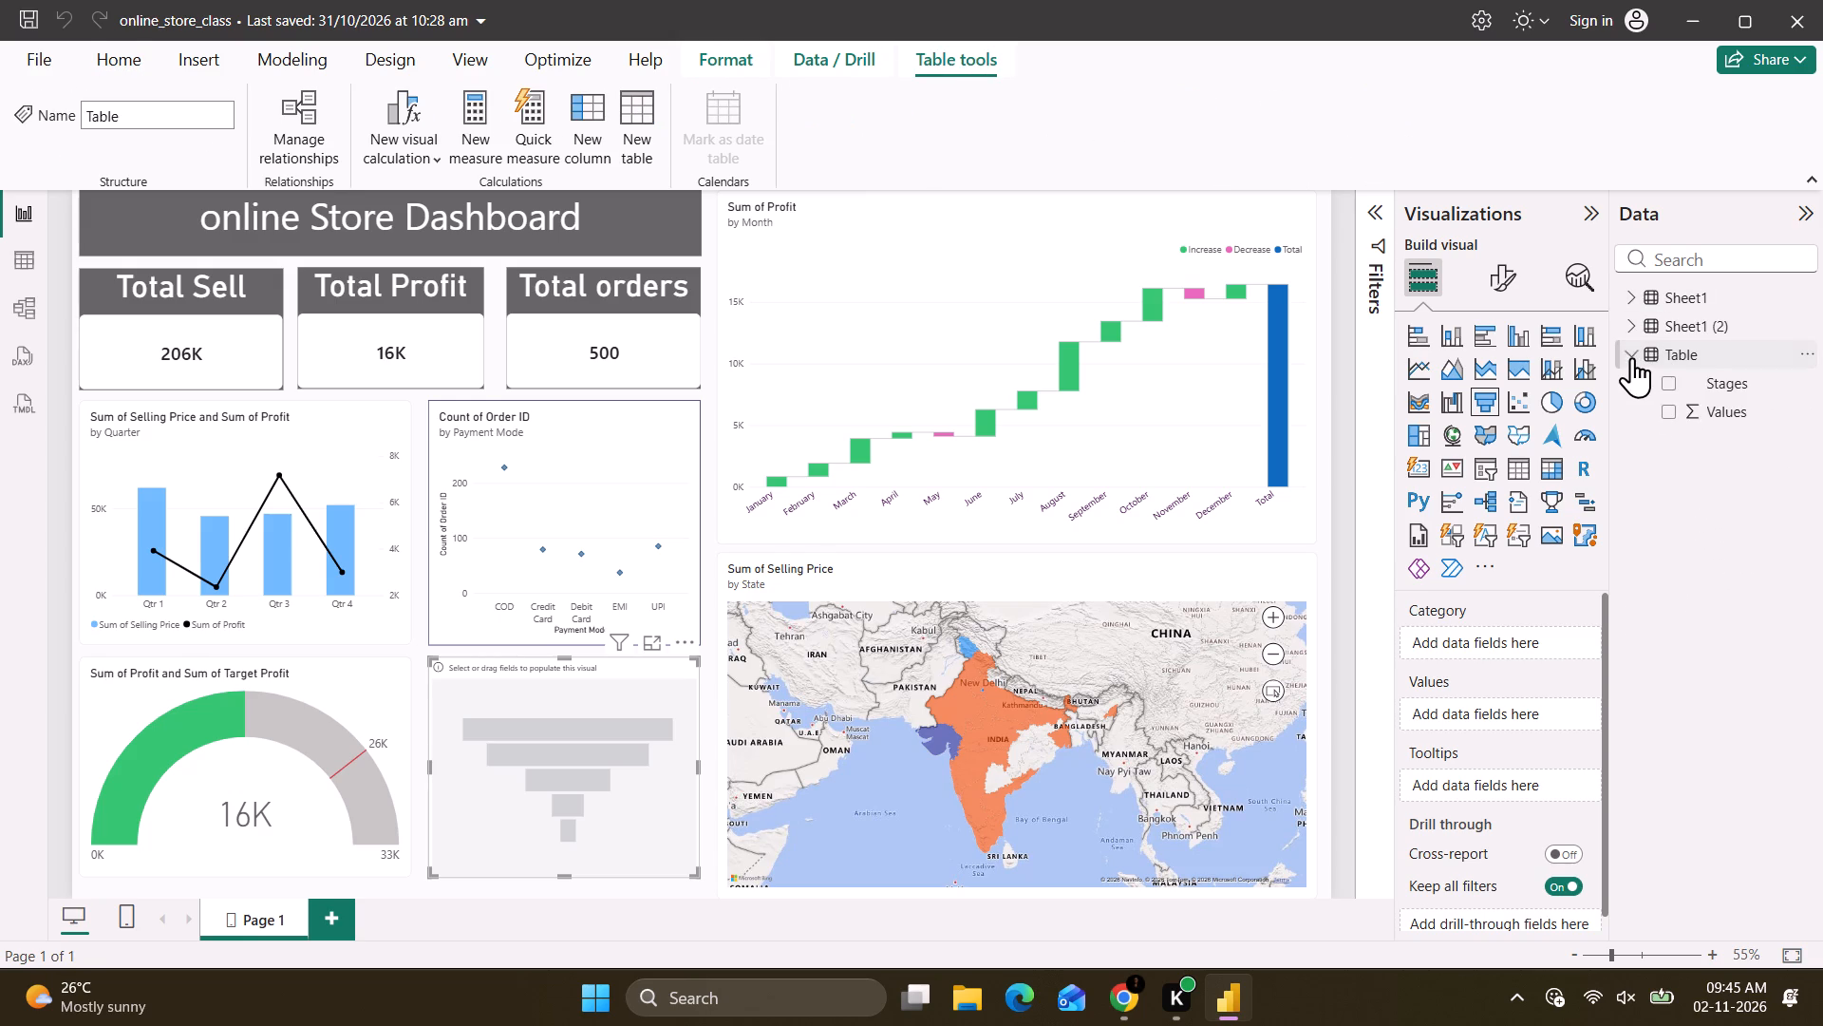
left_click(570, 746)
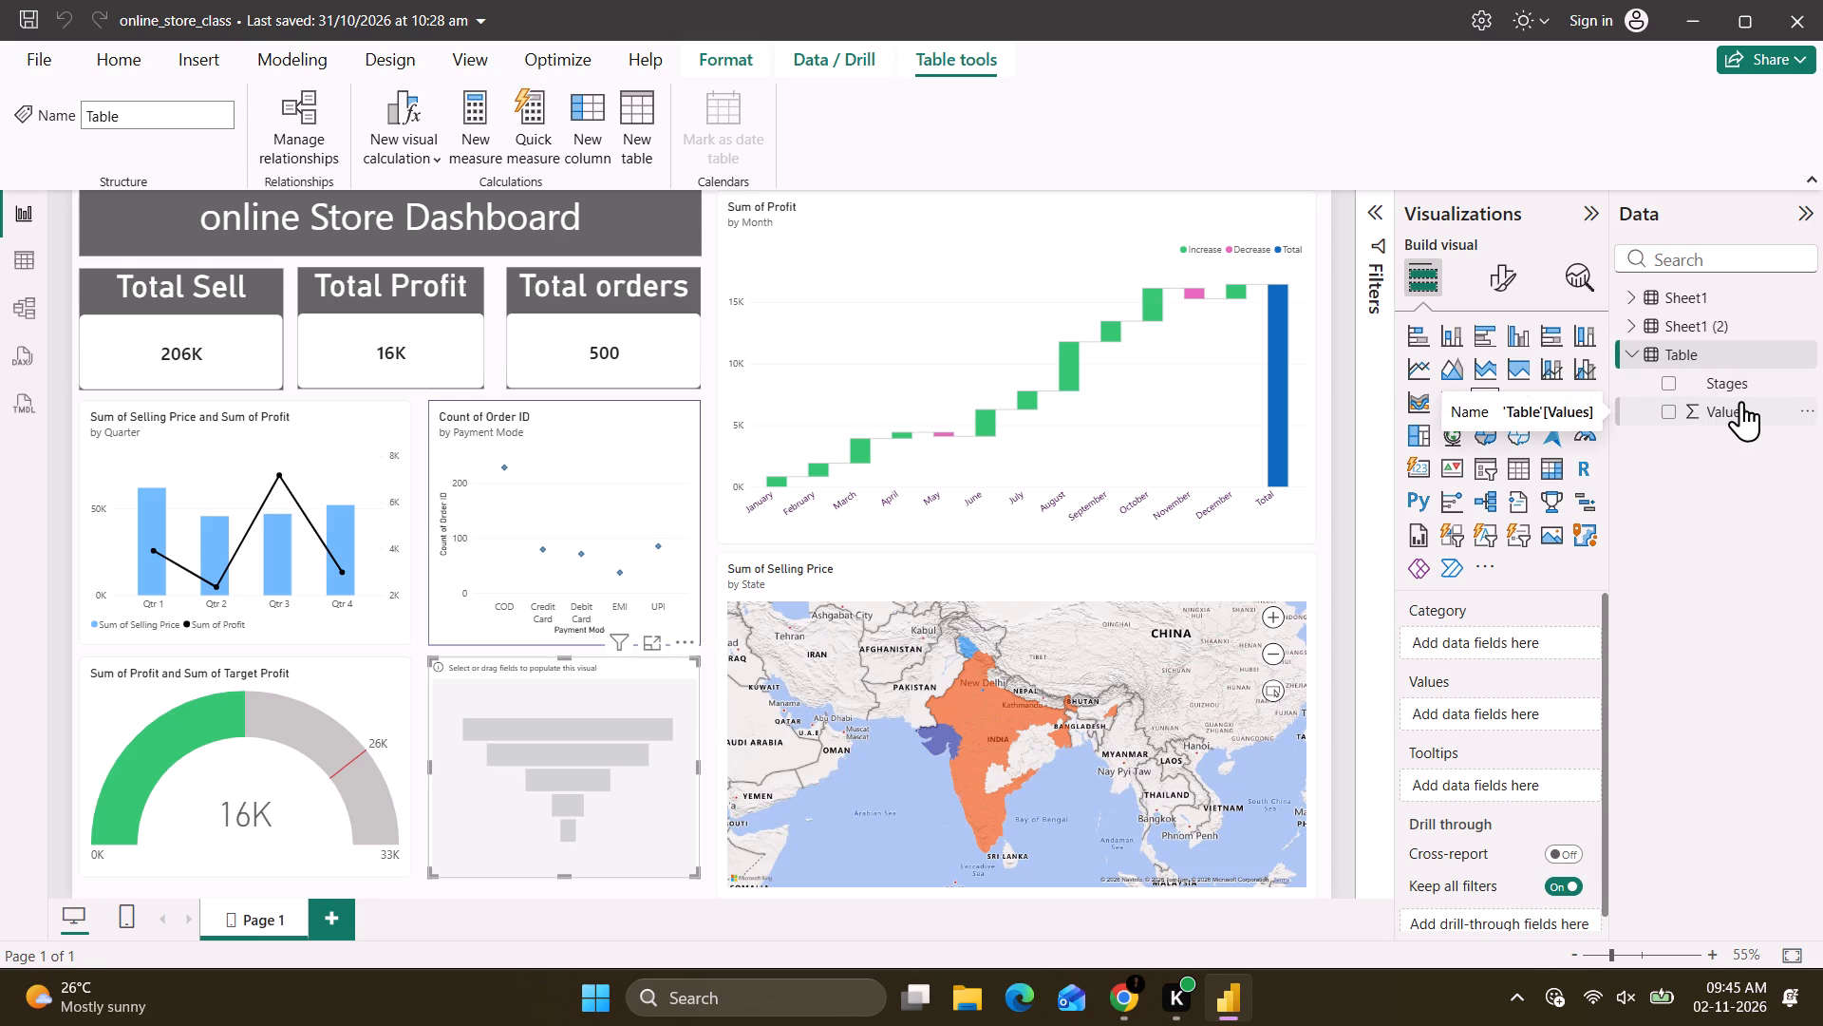
left_click_drag(1741, 401, 1513, 687)
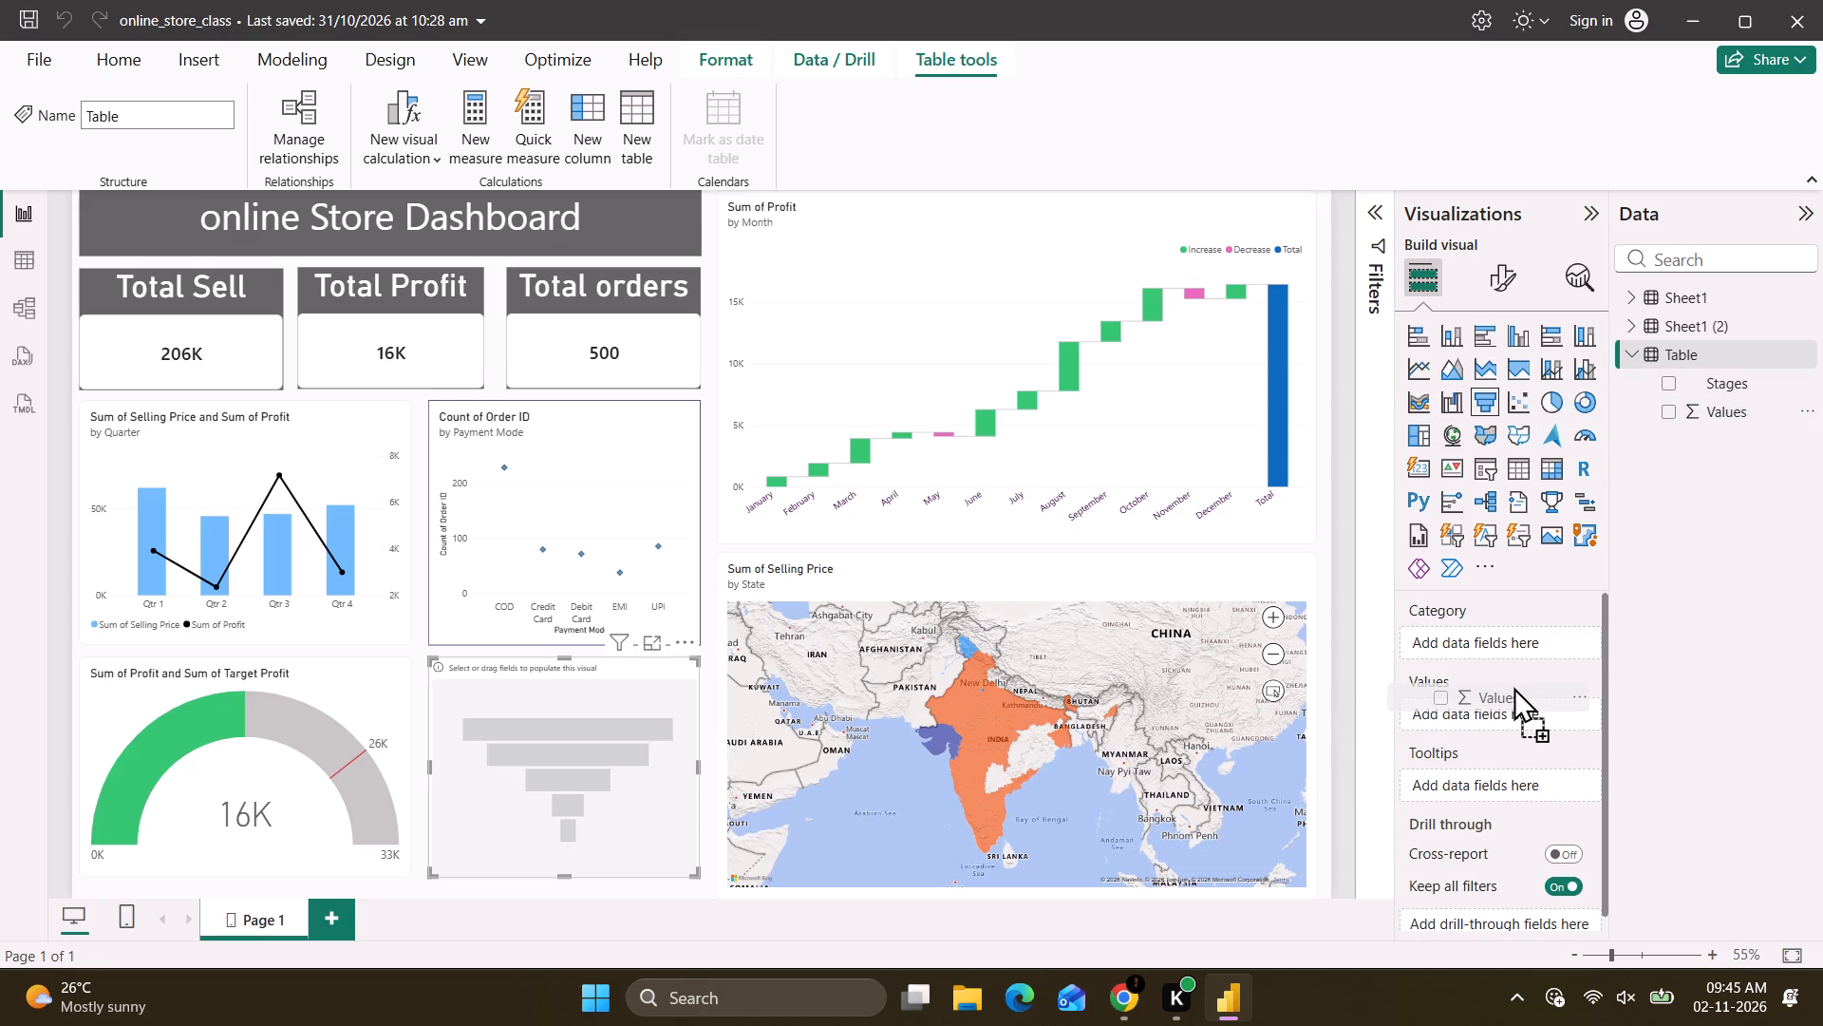
left_click_drag(1513, 687, 1506, 706)
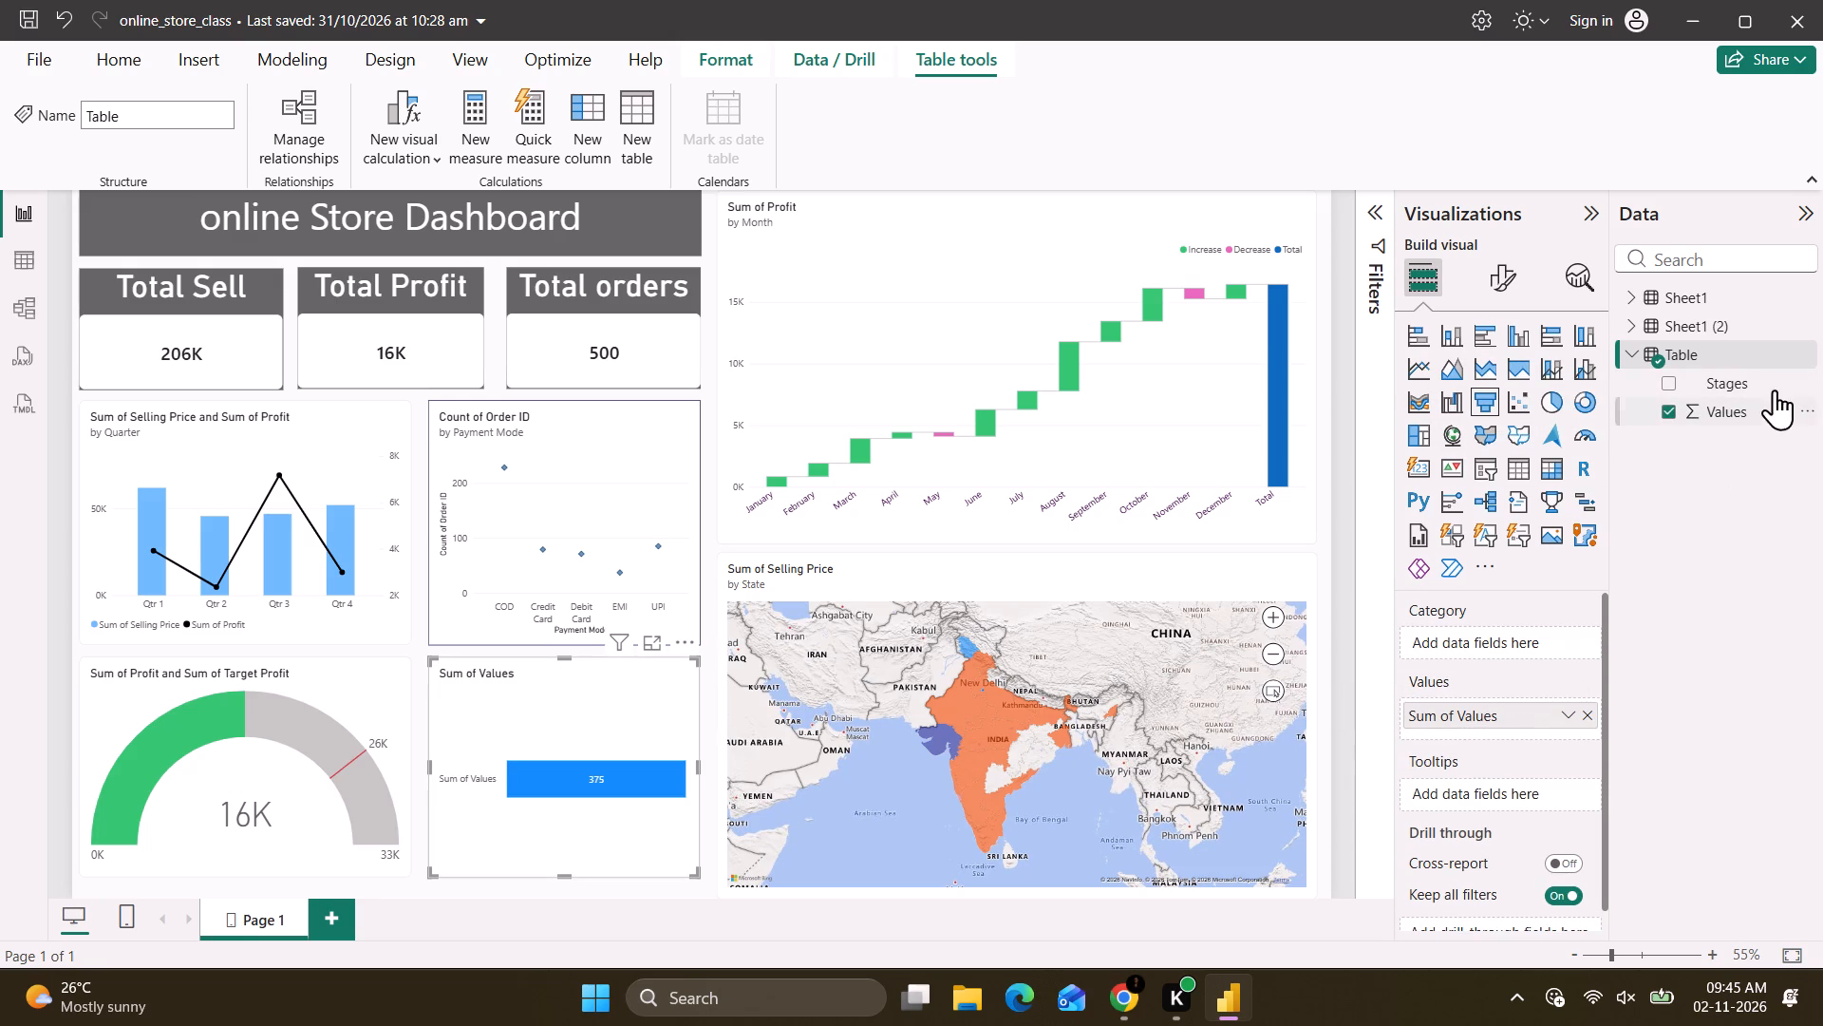
left_click(1669, 388)
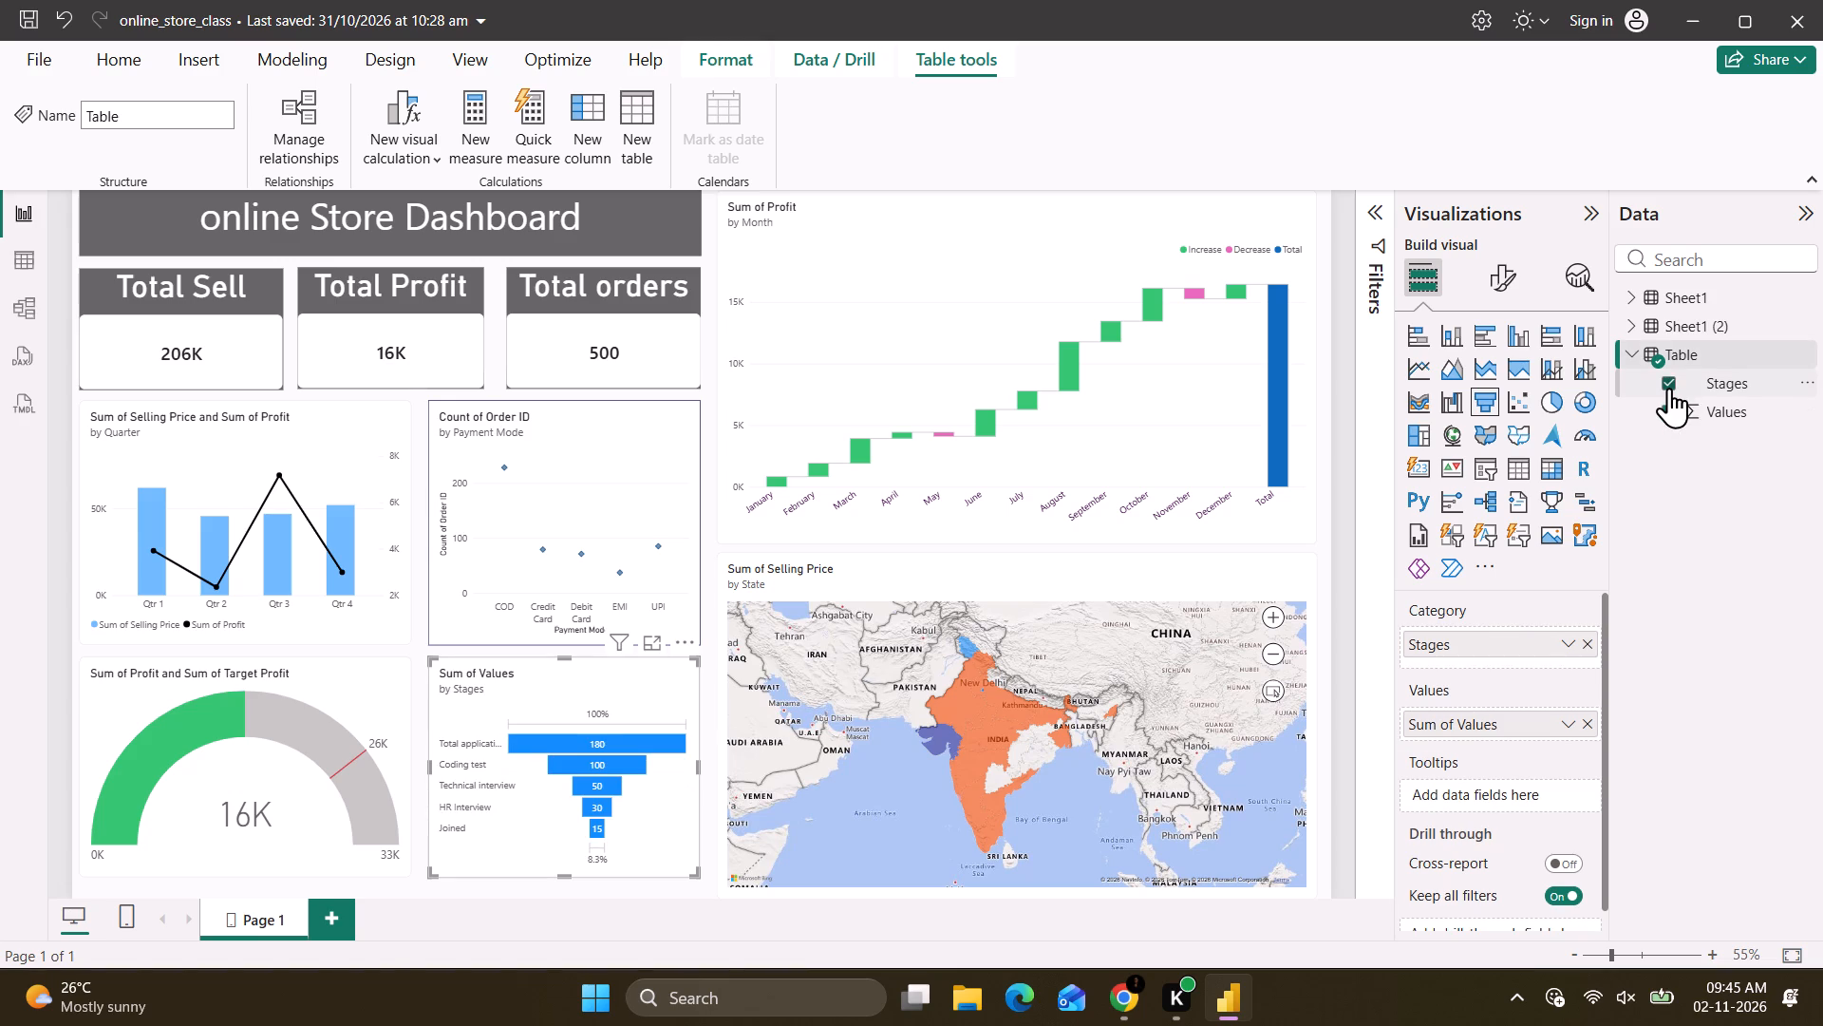
left_click(1723, 530)
Shrink the Sum of Profit by Month waterfall chart to roughly half its height and under half its width.
left_click(997, 428)
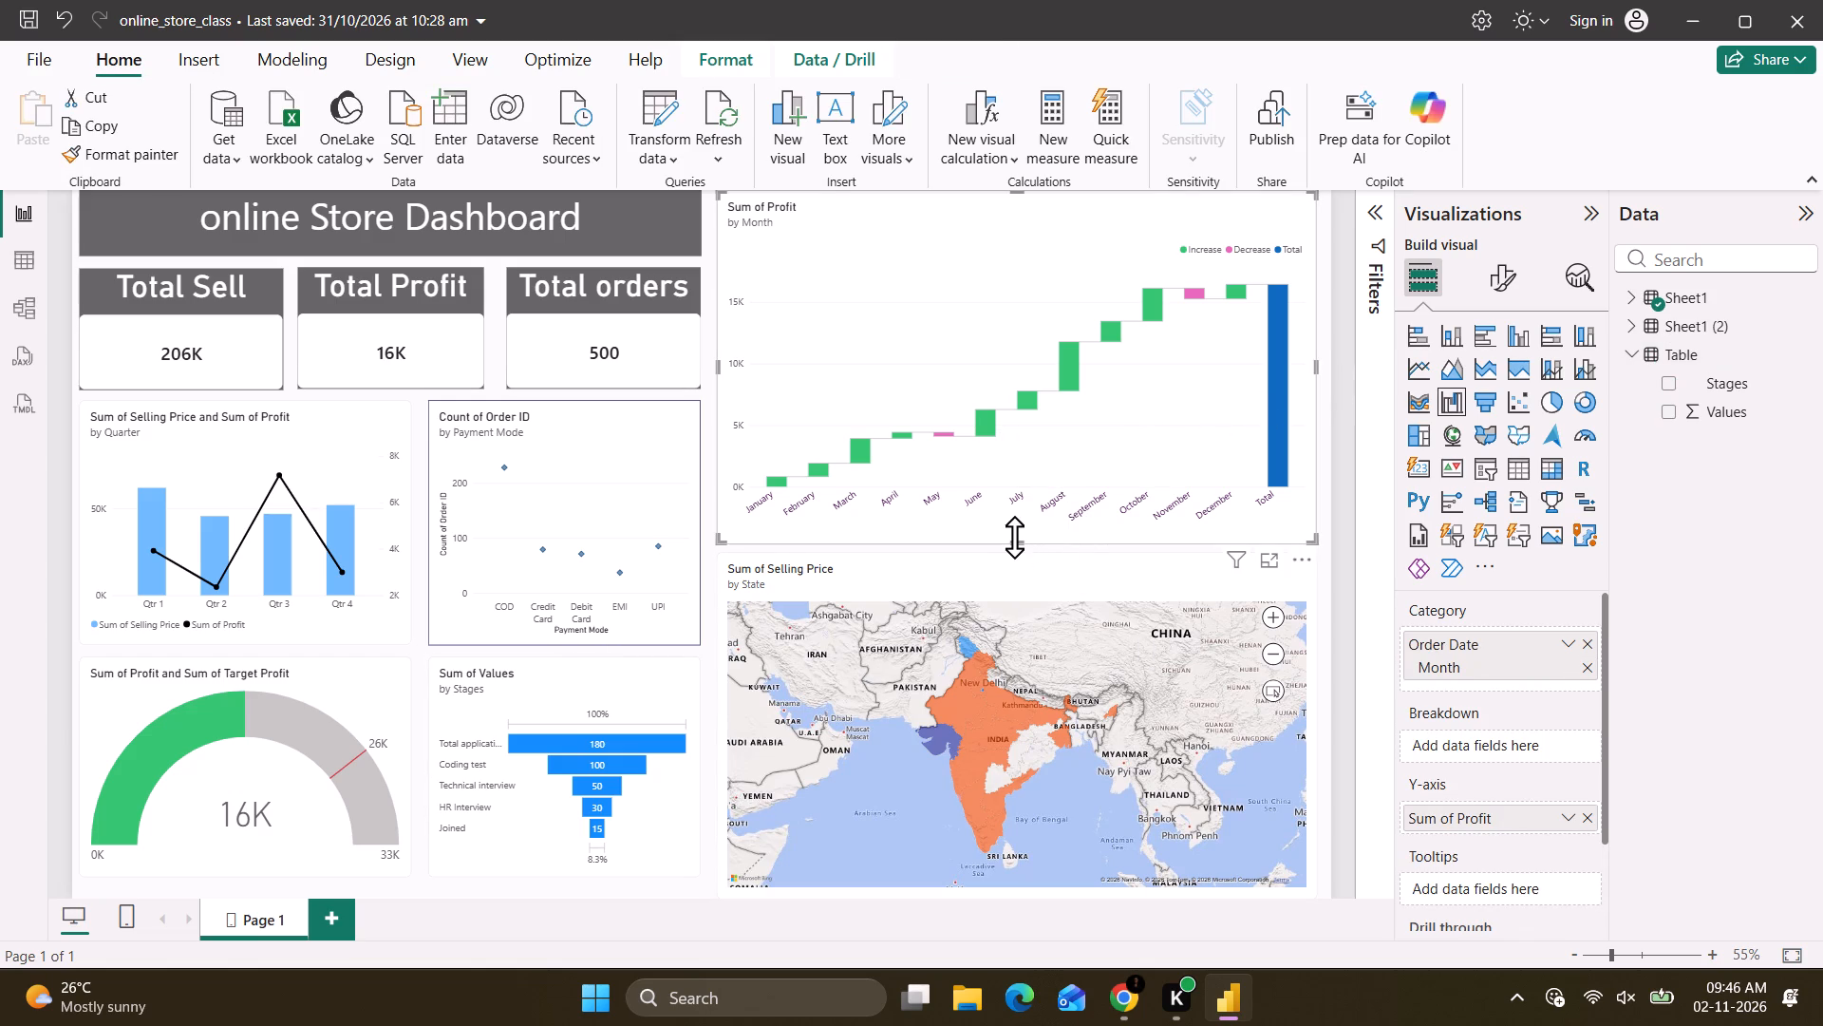
left_click_drag(1014, 537, 1016, 384)
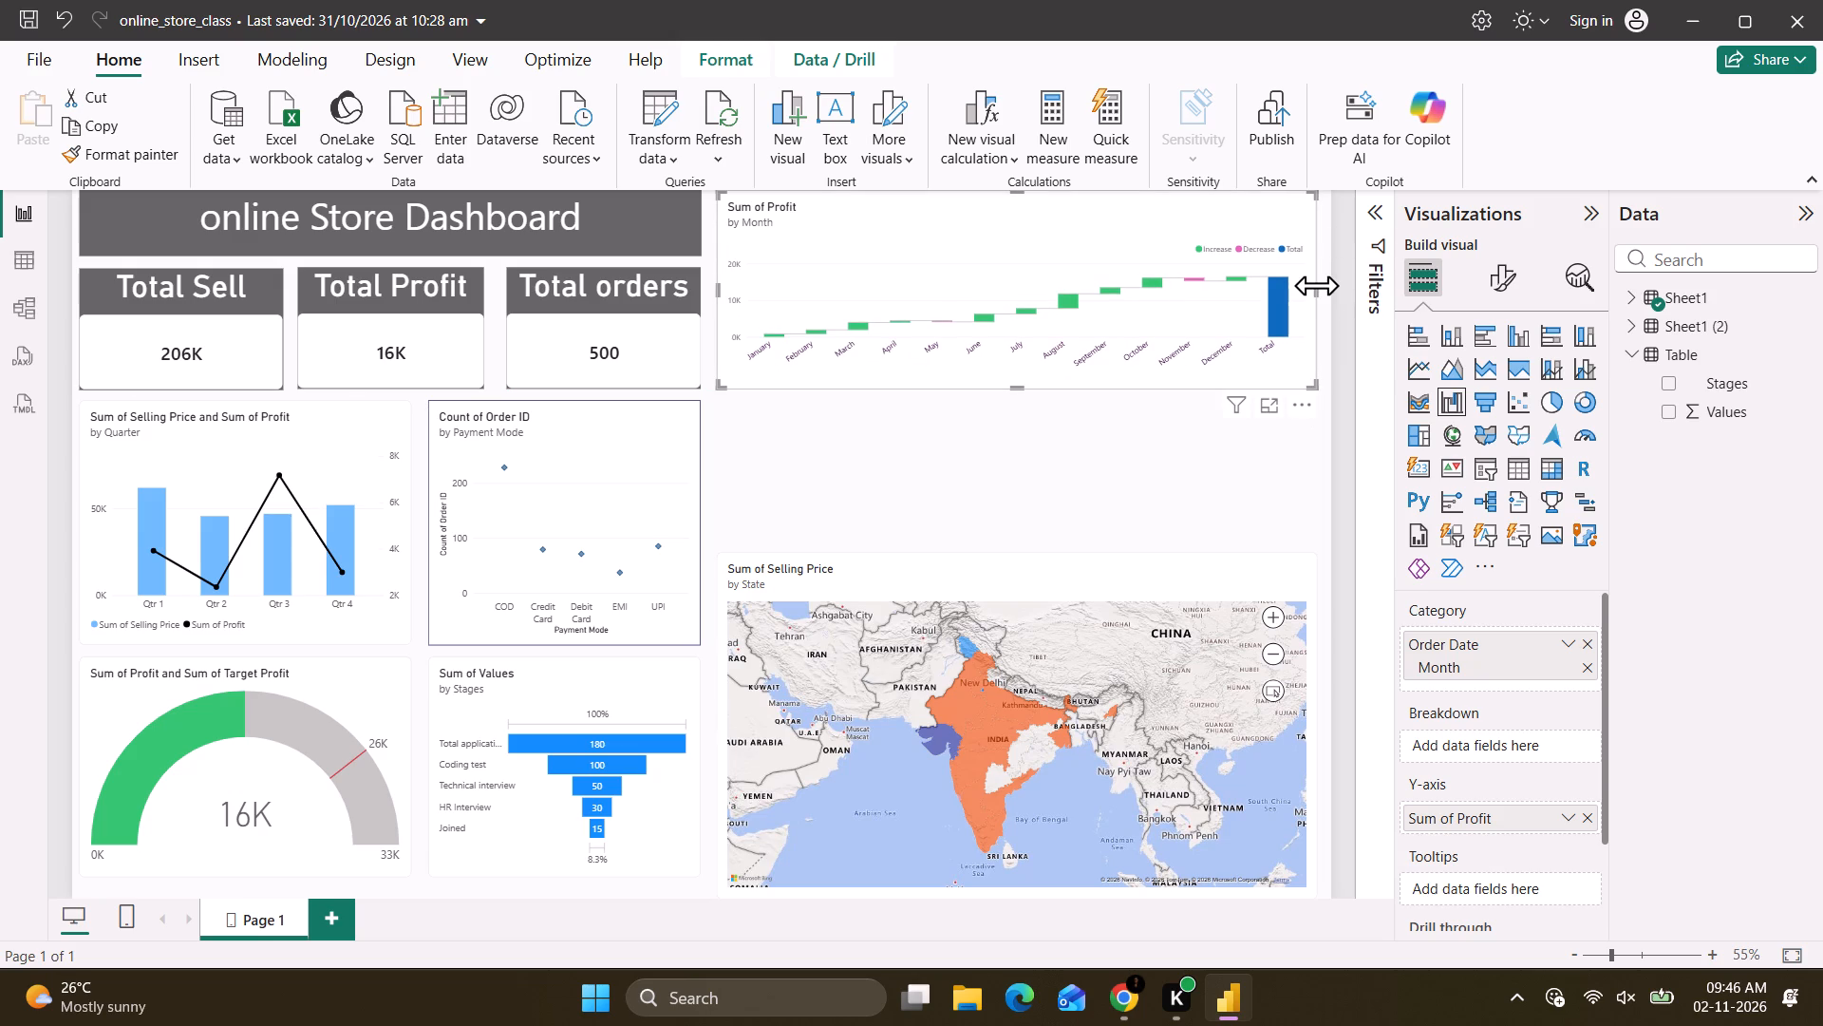
left_click_drag(1316, 285, 960, 268)
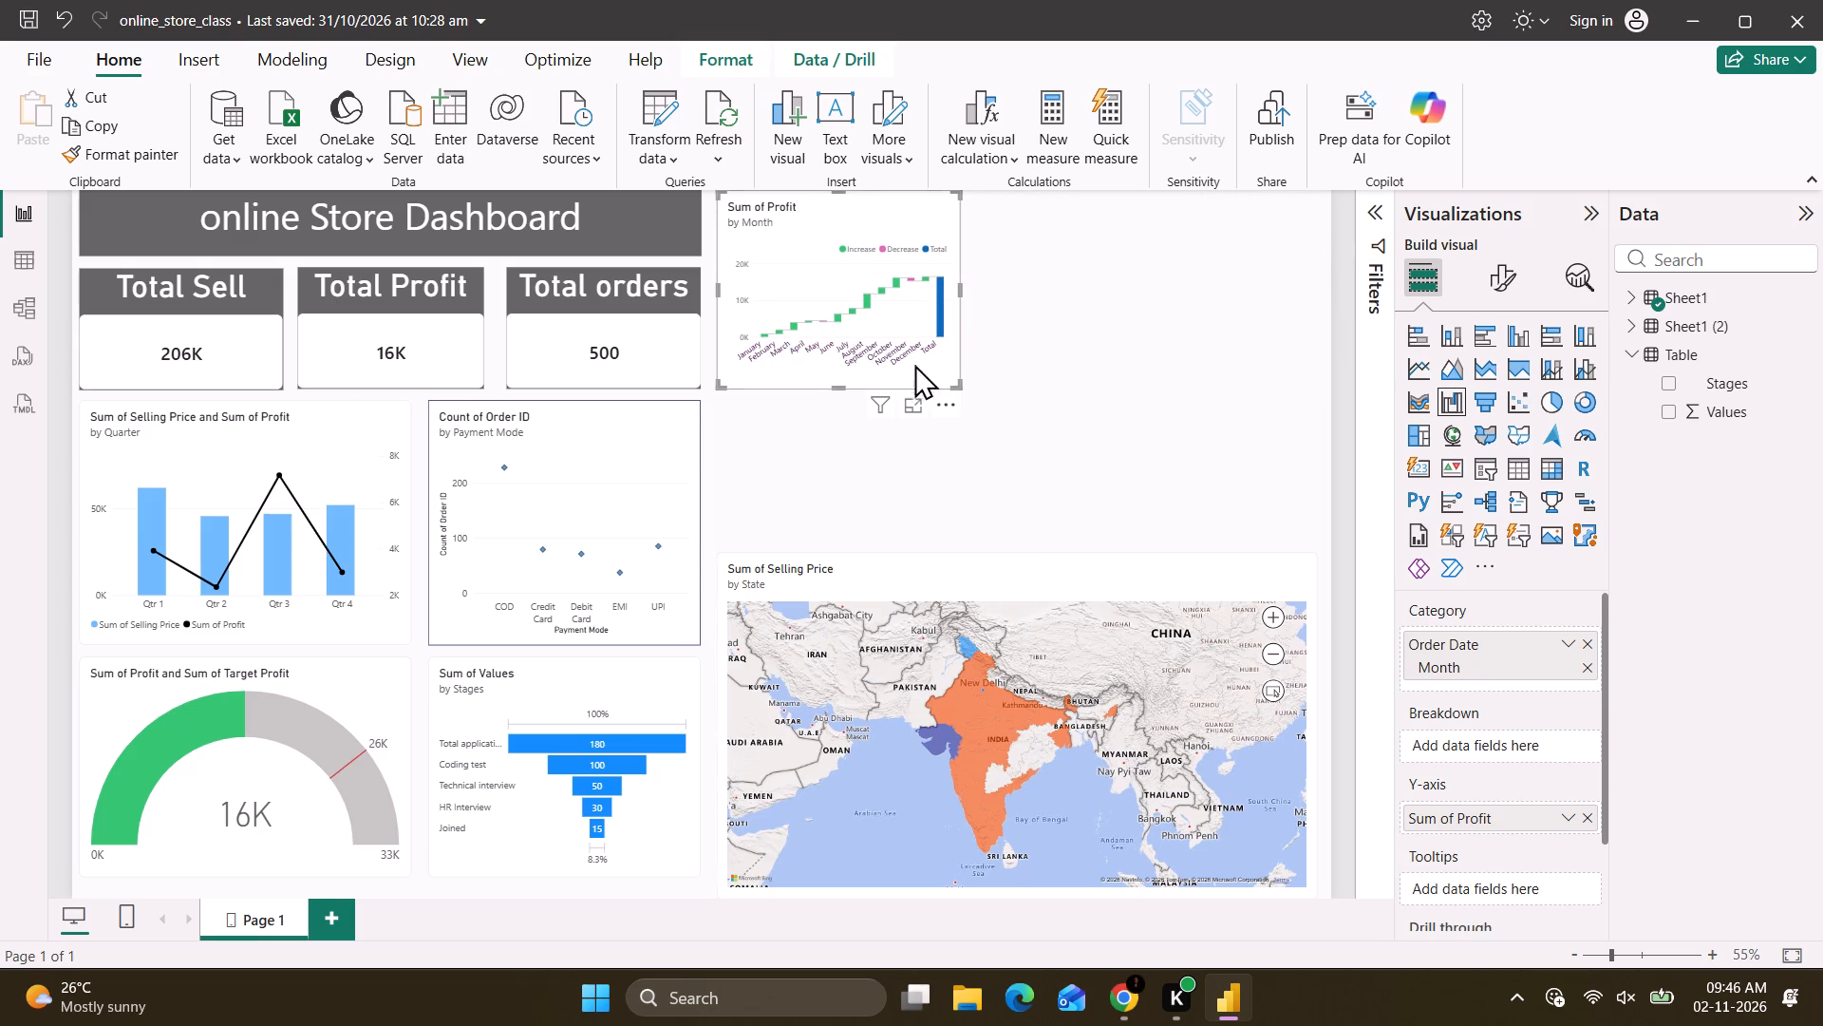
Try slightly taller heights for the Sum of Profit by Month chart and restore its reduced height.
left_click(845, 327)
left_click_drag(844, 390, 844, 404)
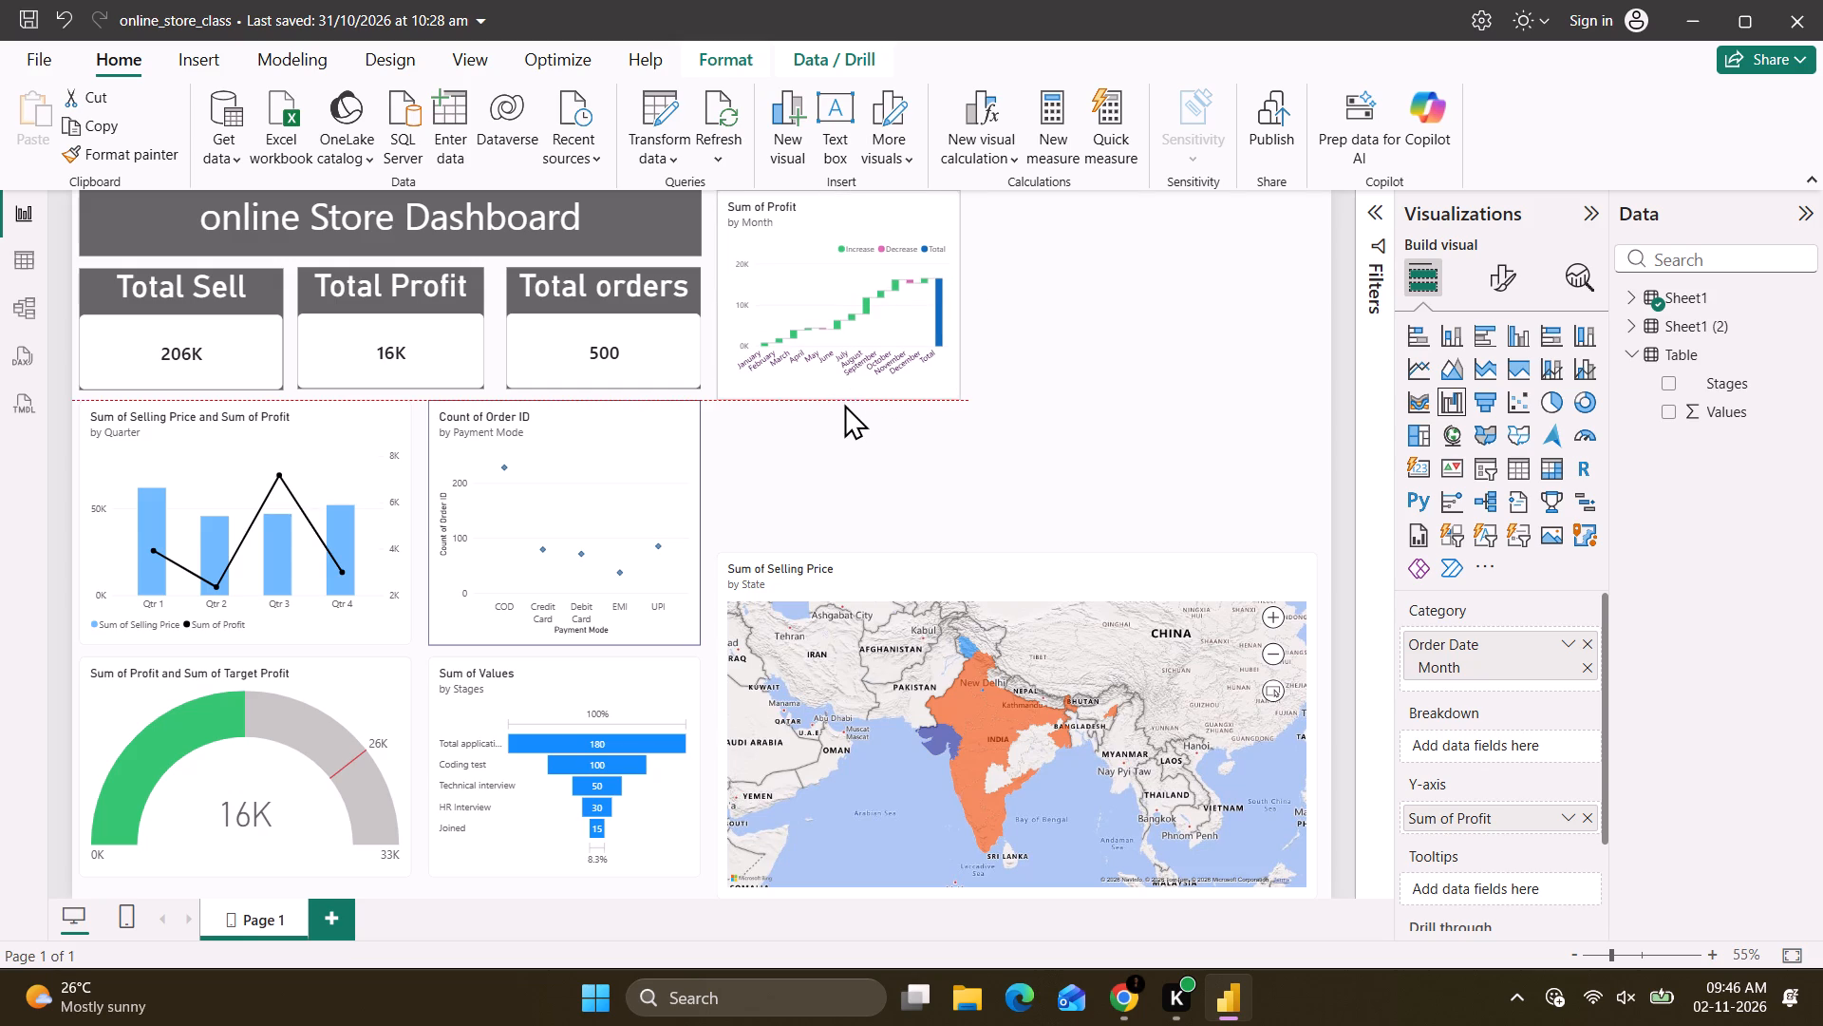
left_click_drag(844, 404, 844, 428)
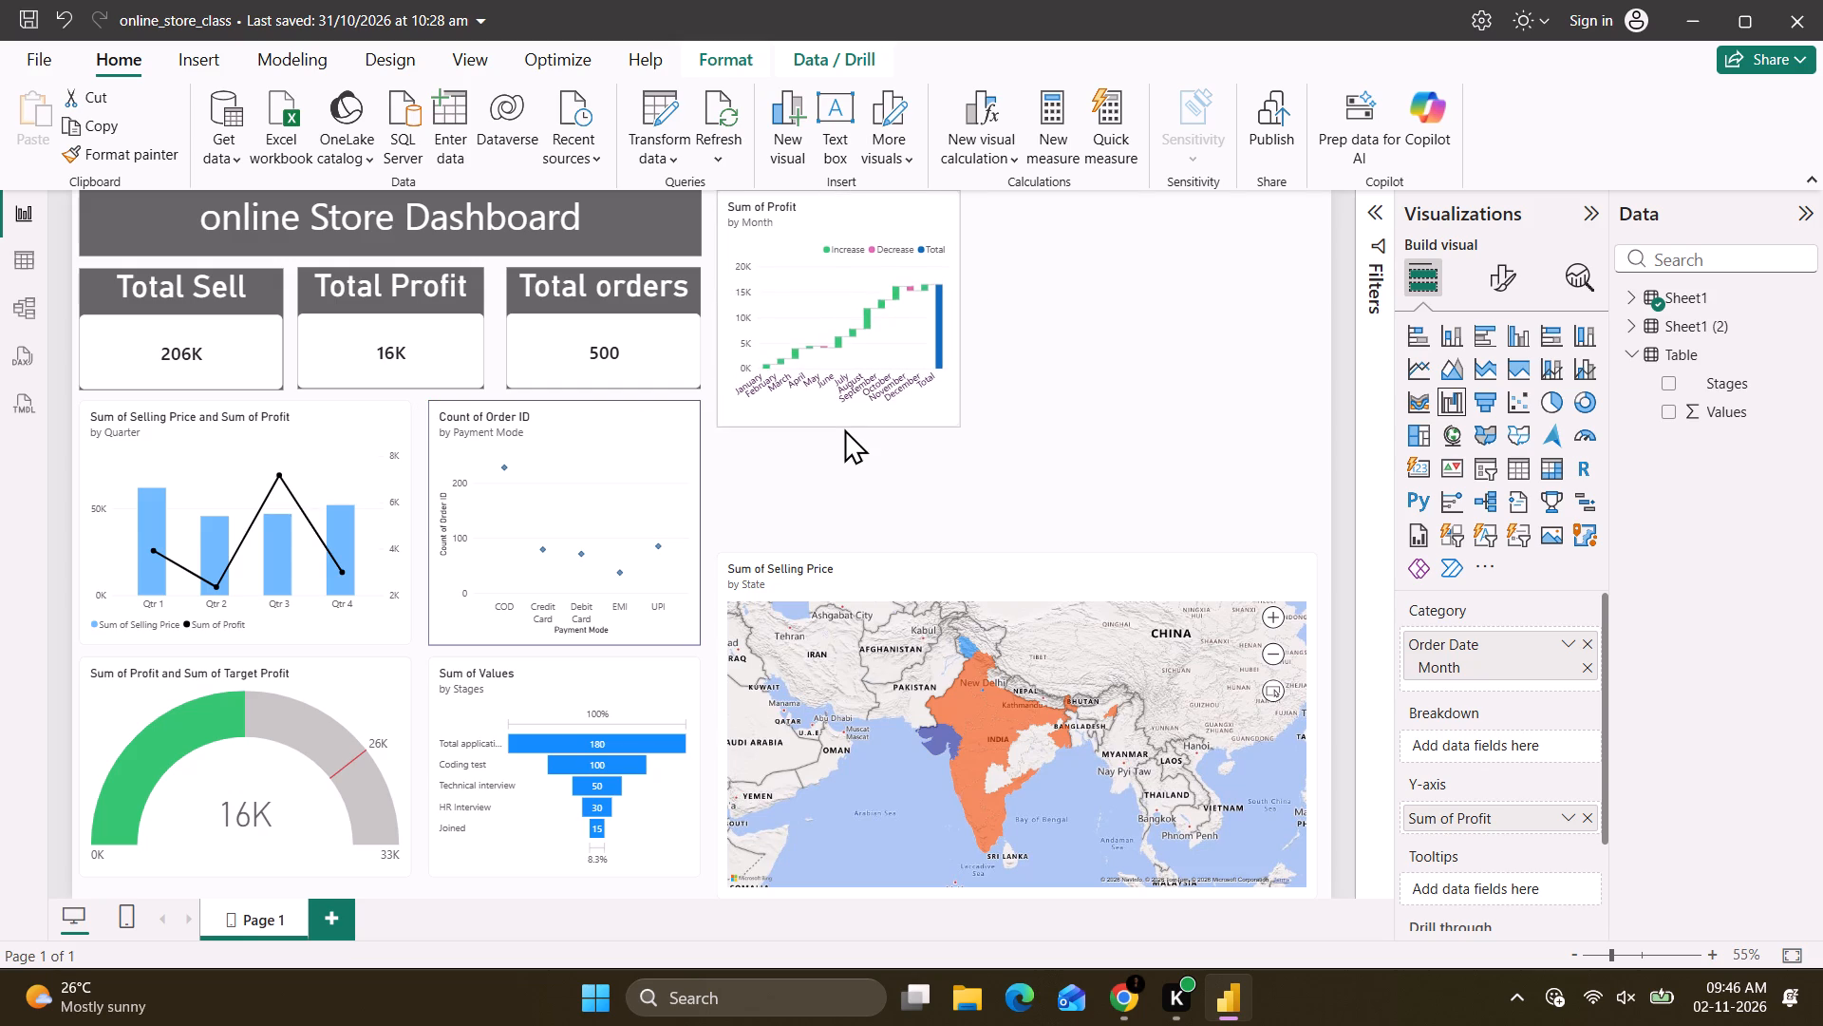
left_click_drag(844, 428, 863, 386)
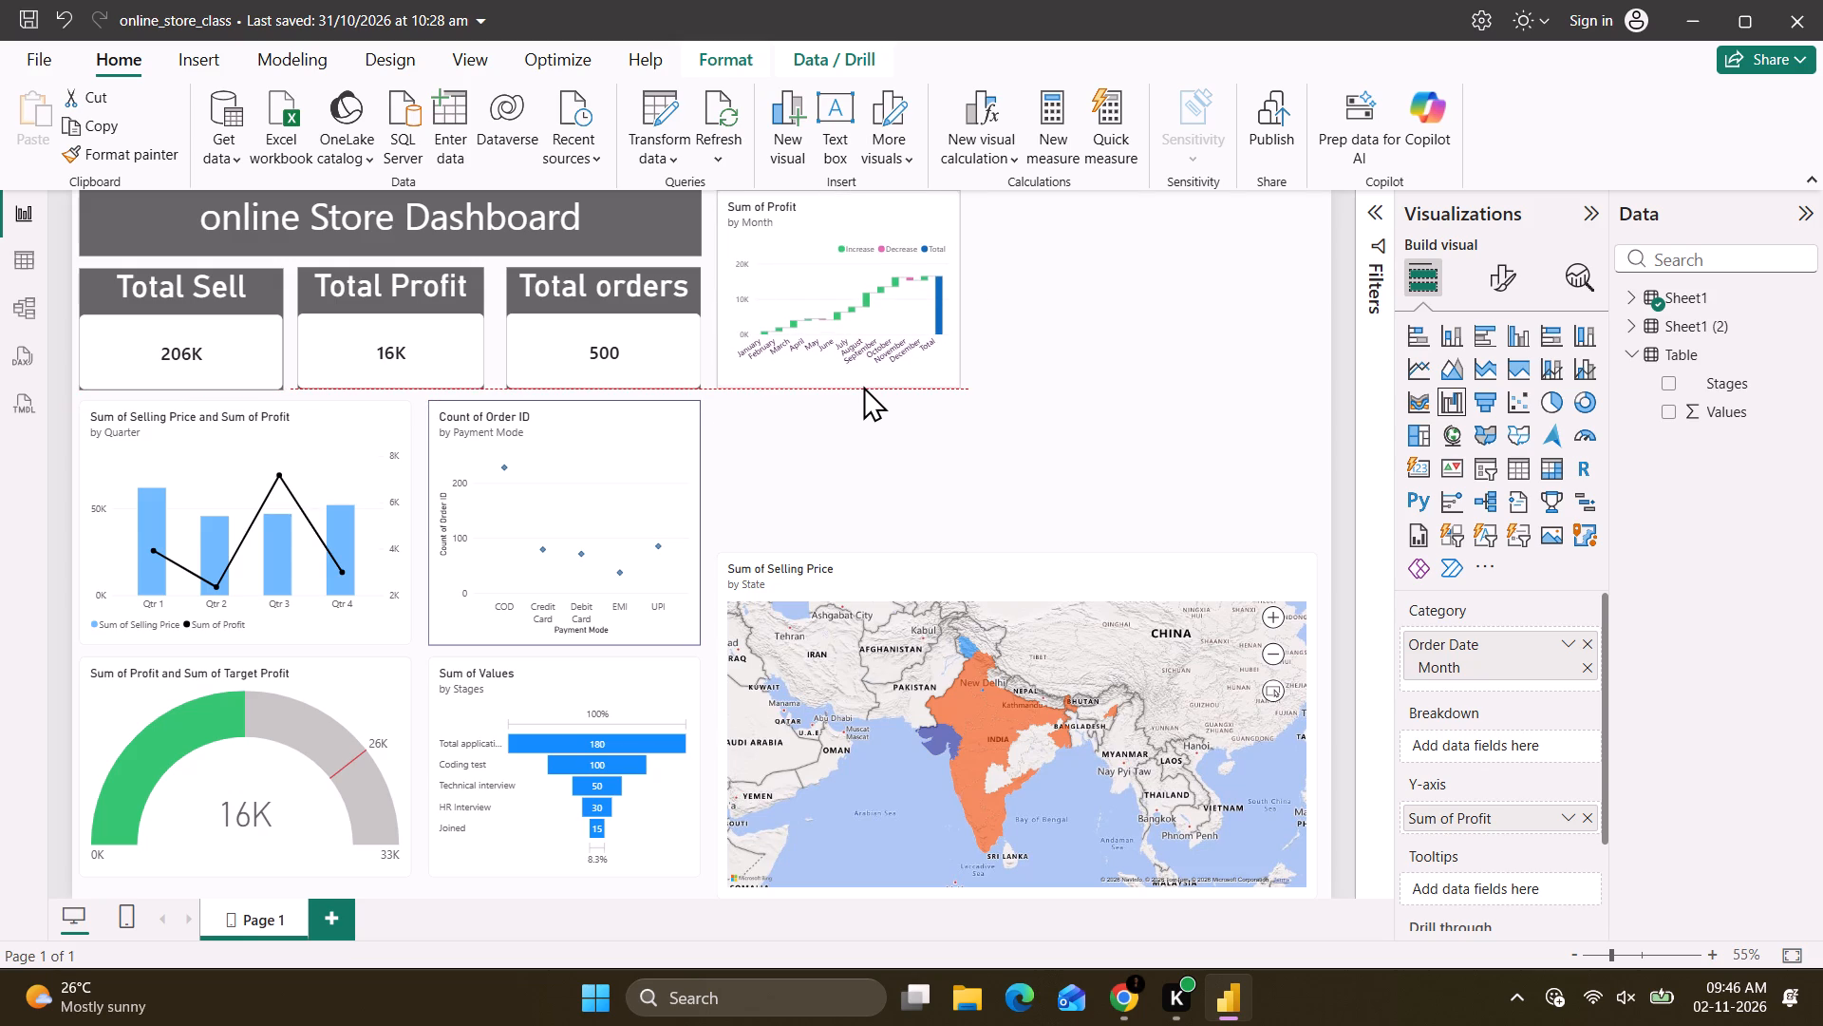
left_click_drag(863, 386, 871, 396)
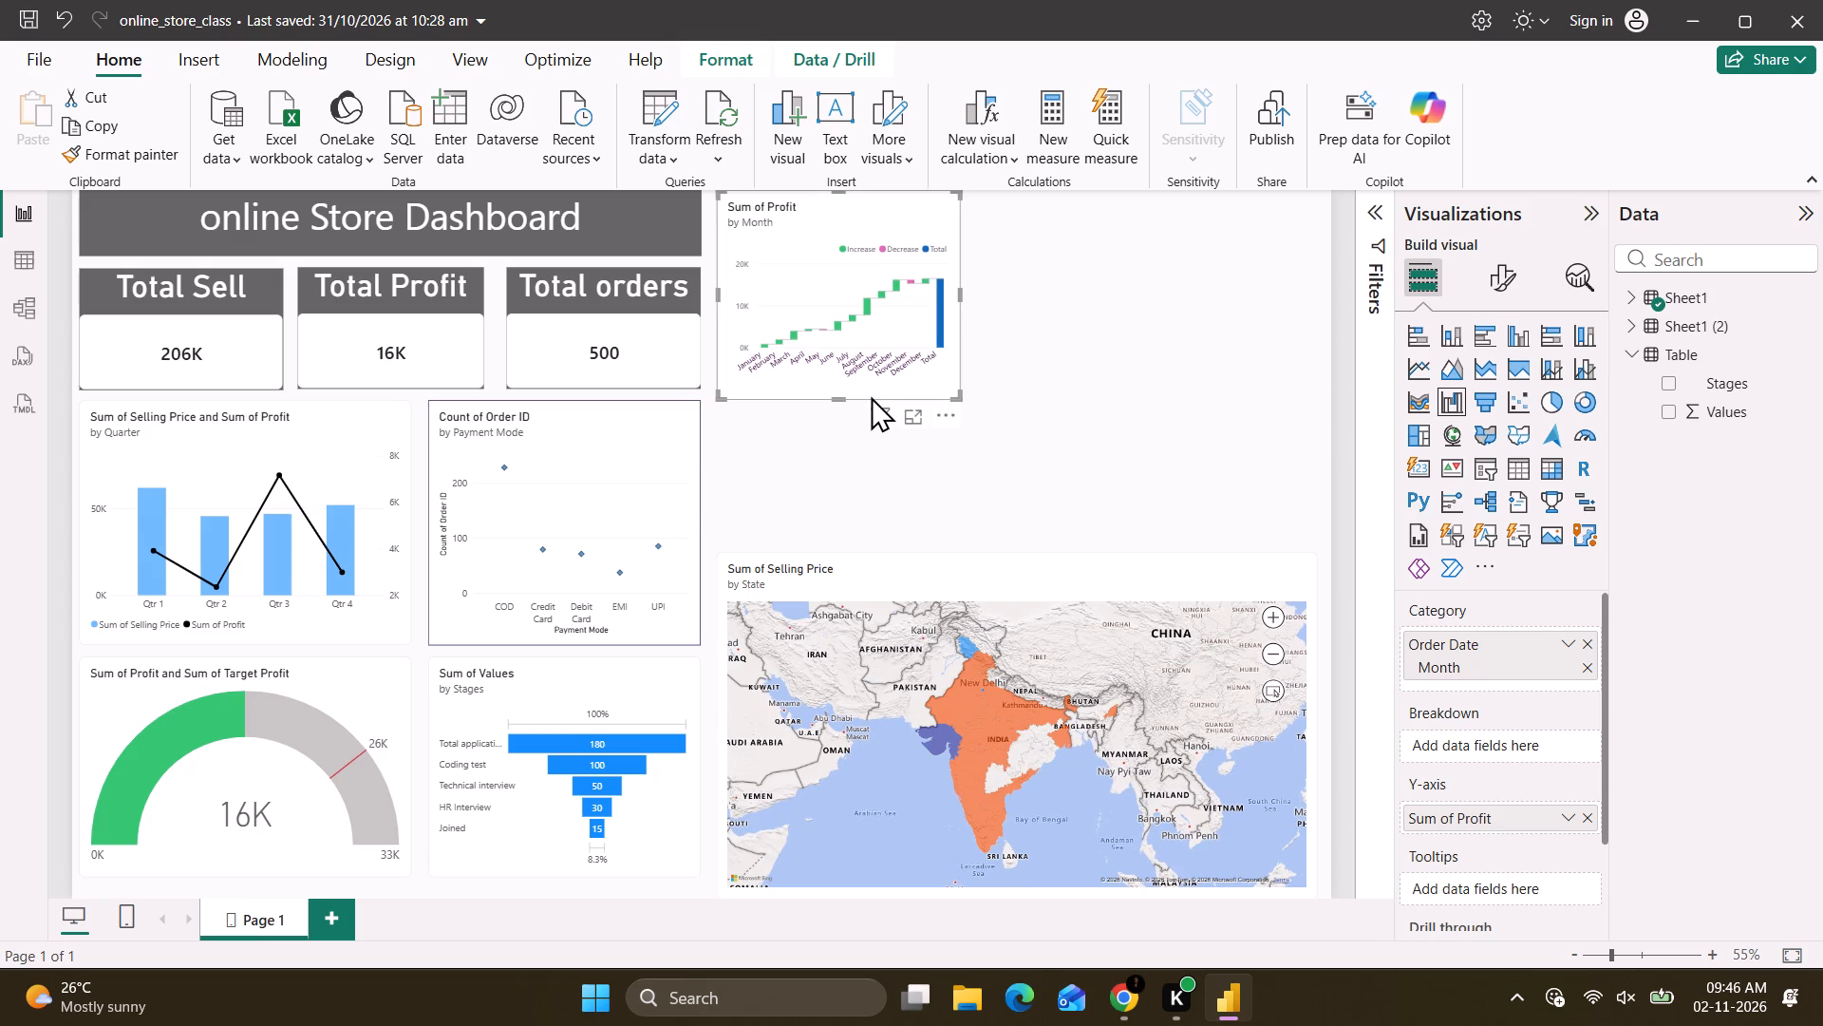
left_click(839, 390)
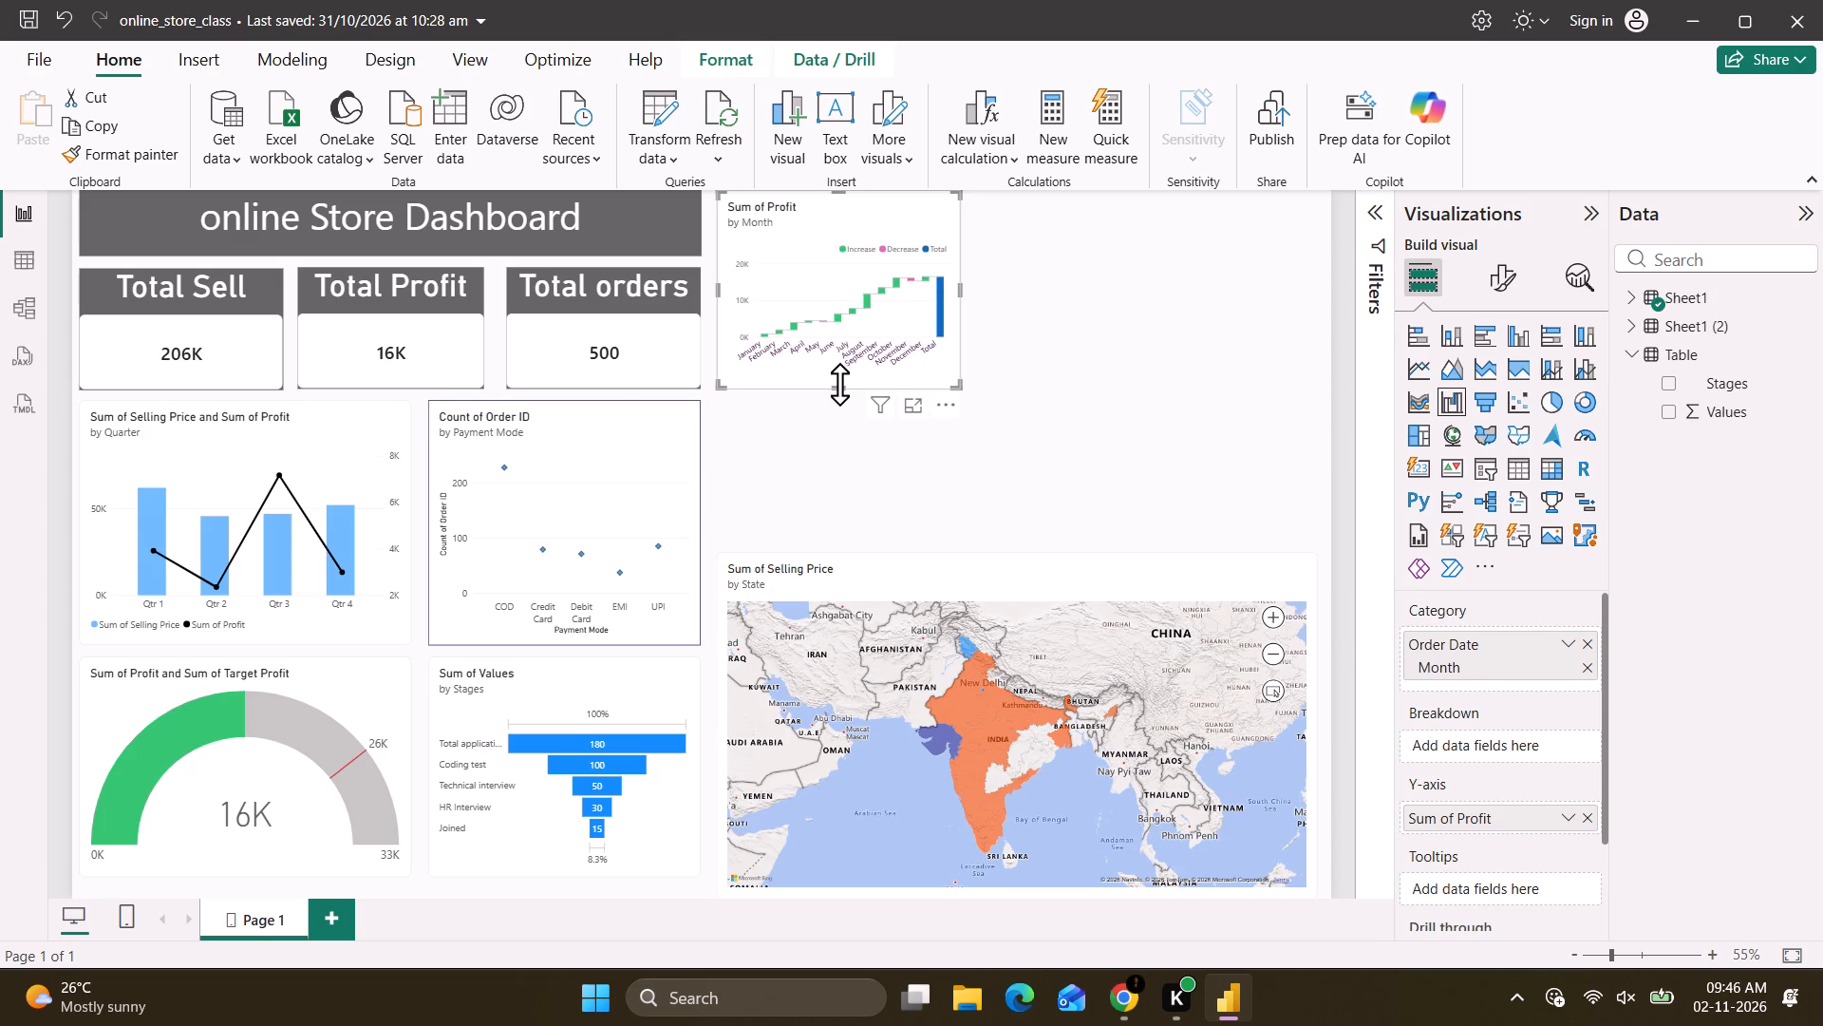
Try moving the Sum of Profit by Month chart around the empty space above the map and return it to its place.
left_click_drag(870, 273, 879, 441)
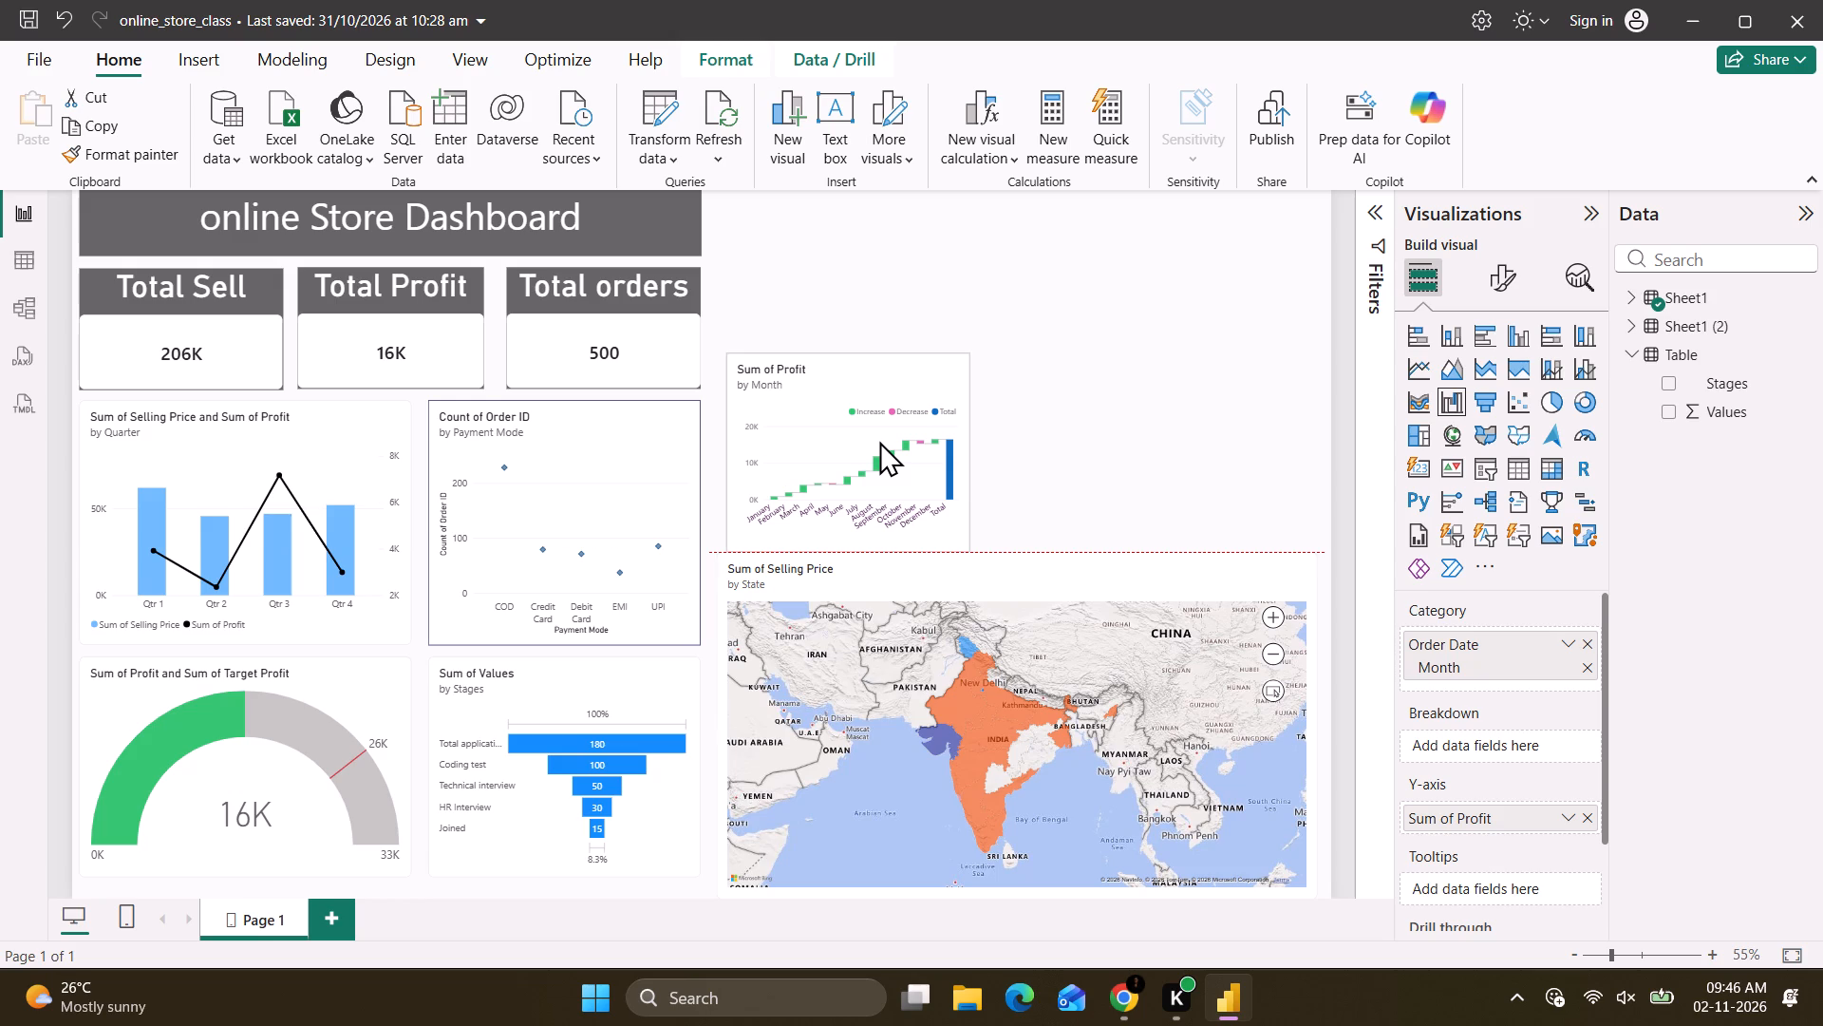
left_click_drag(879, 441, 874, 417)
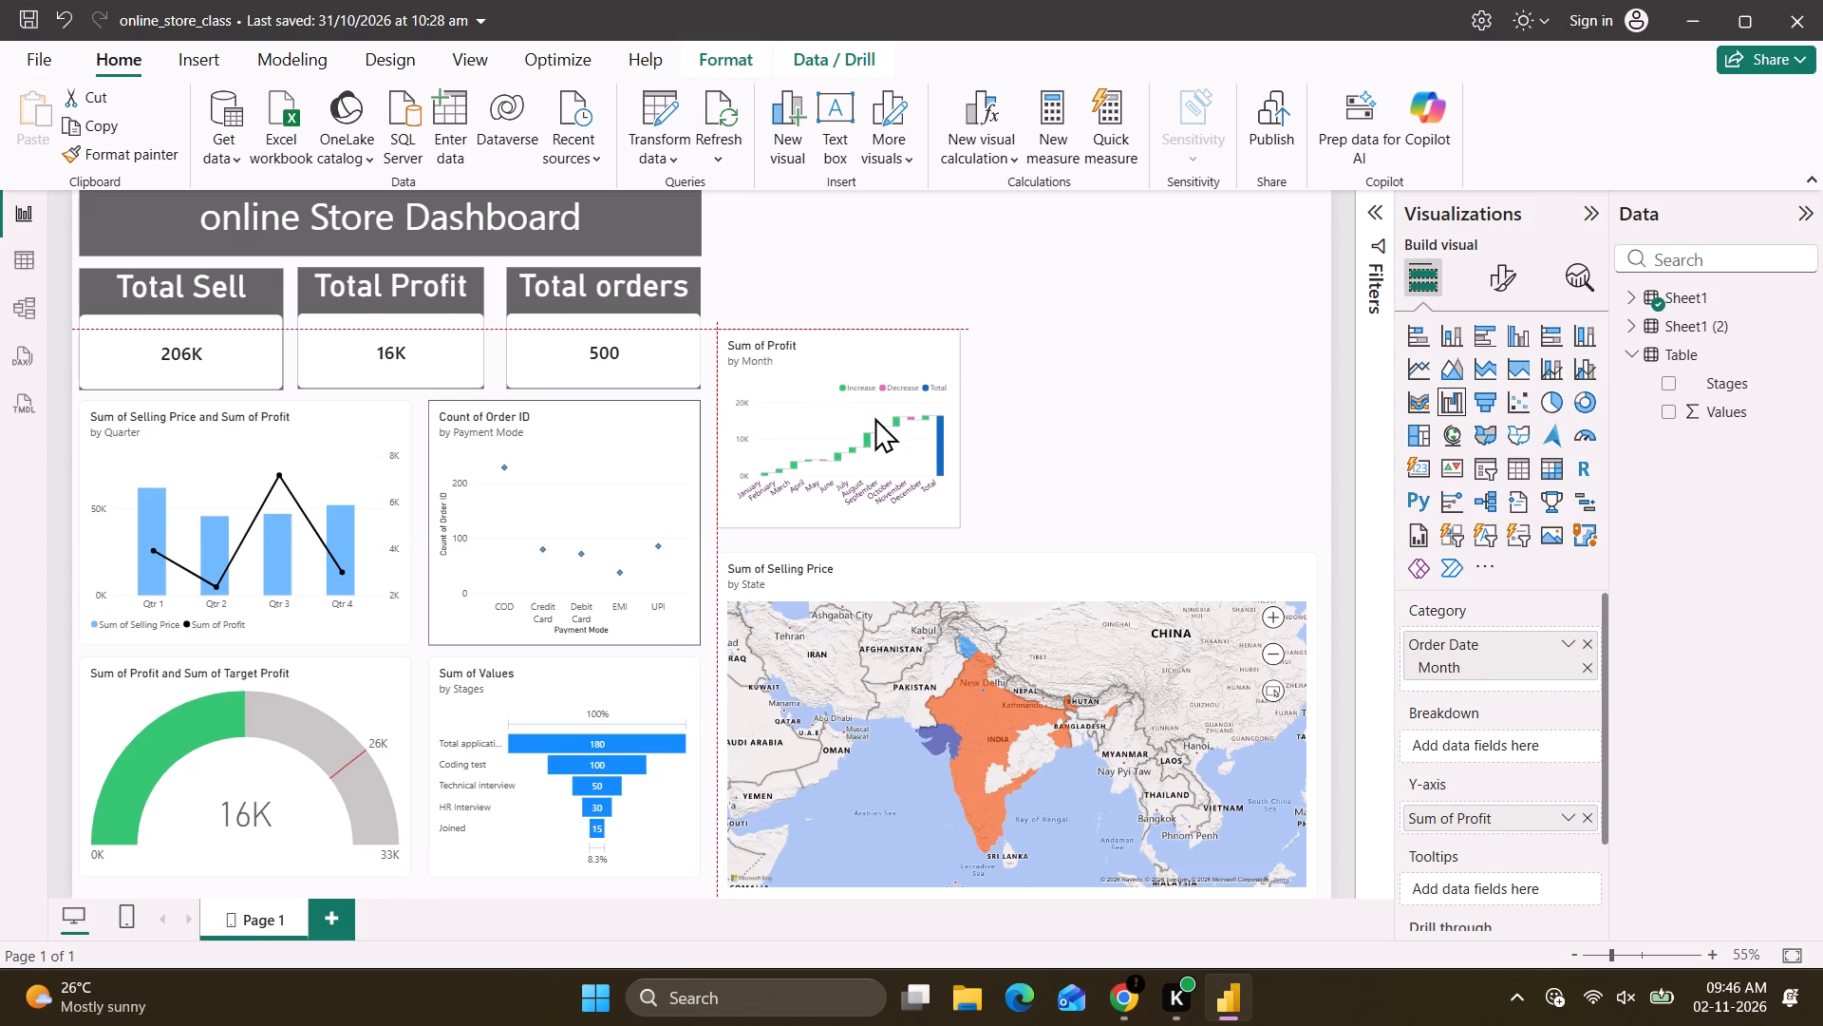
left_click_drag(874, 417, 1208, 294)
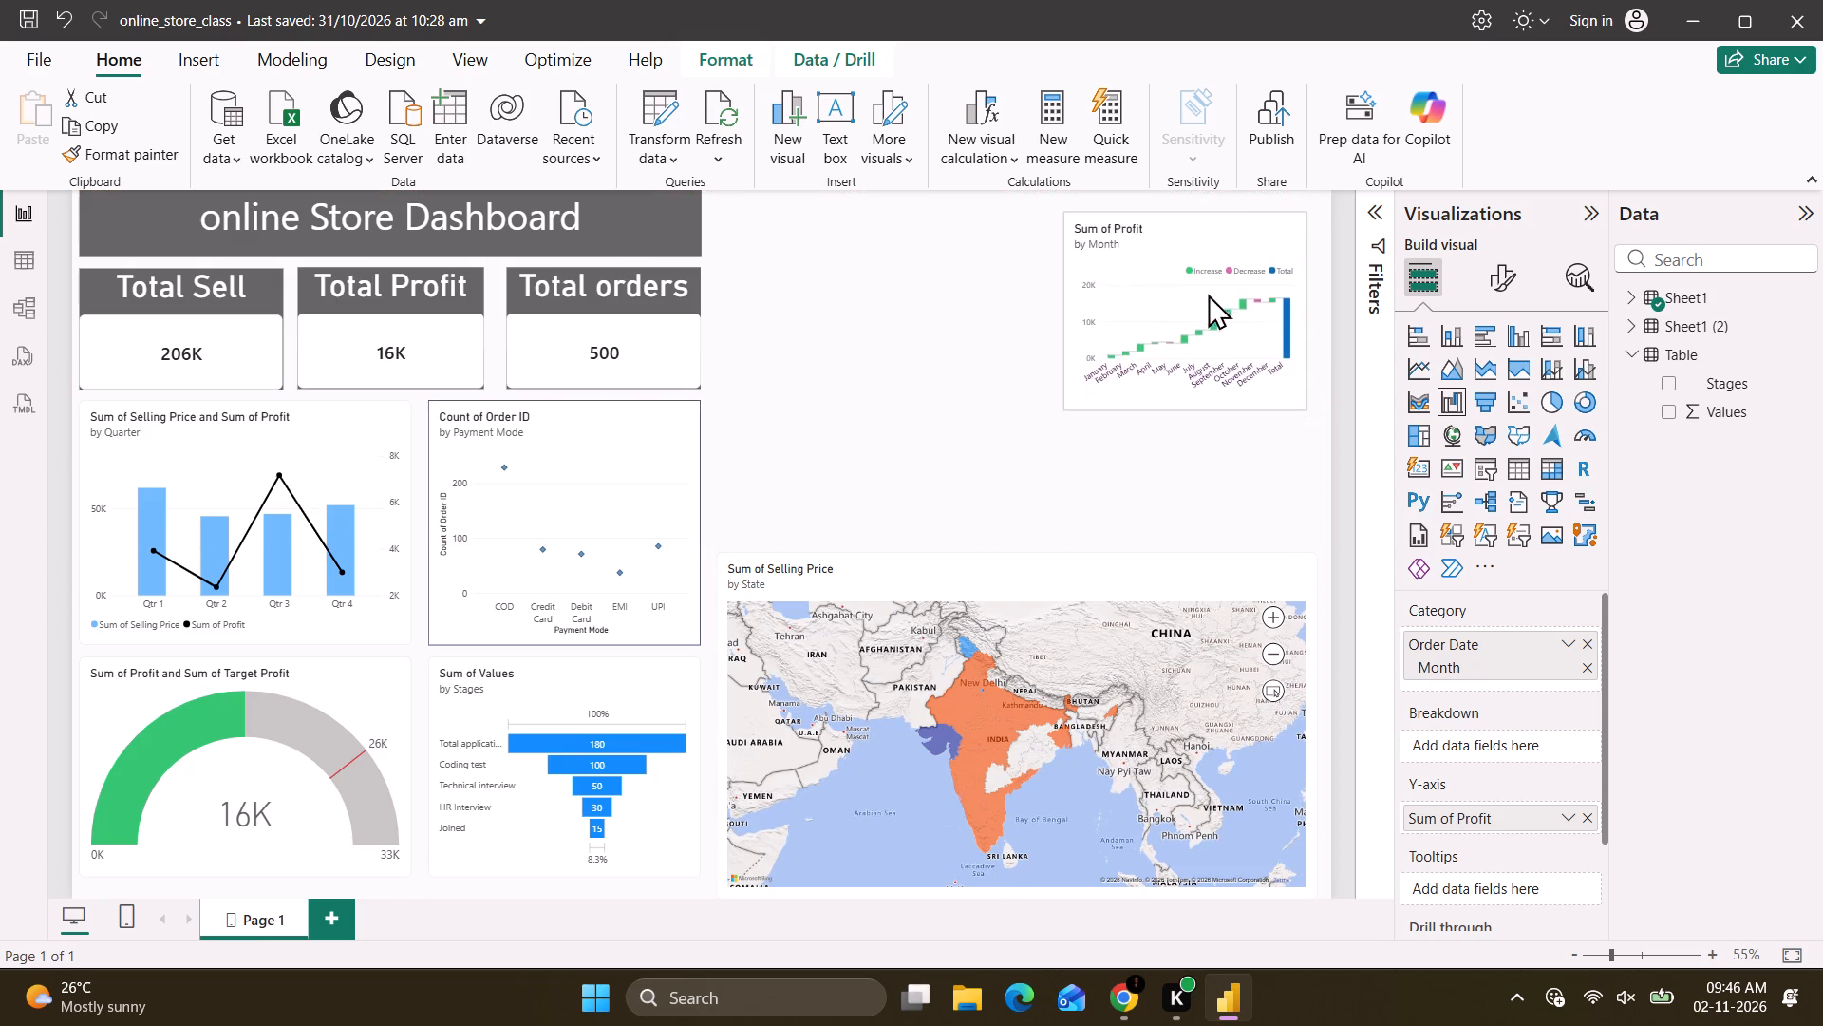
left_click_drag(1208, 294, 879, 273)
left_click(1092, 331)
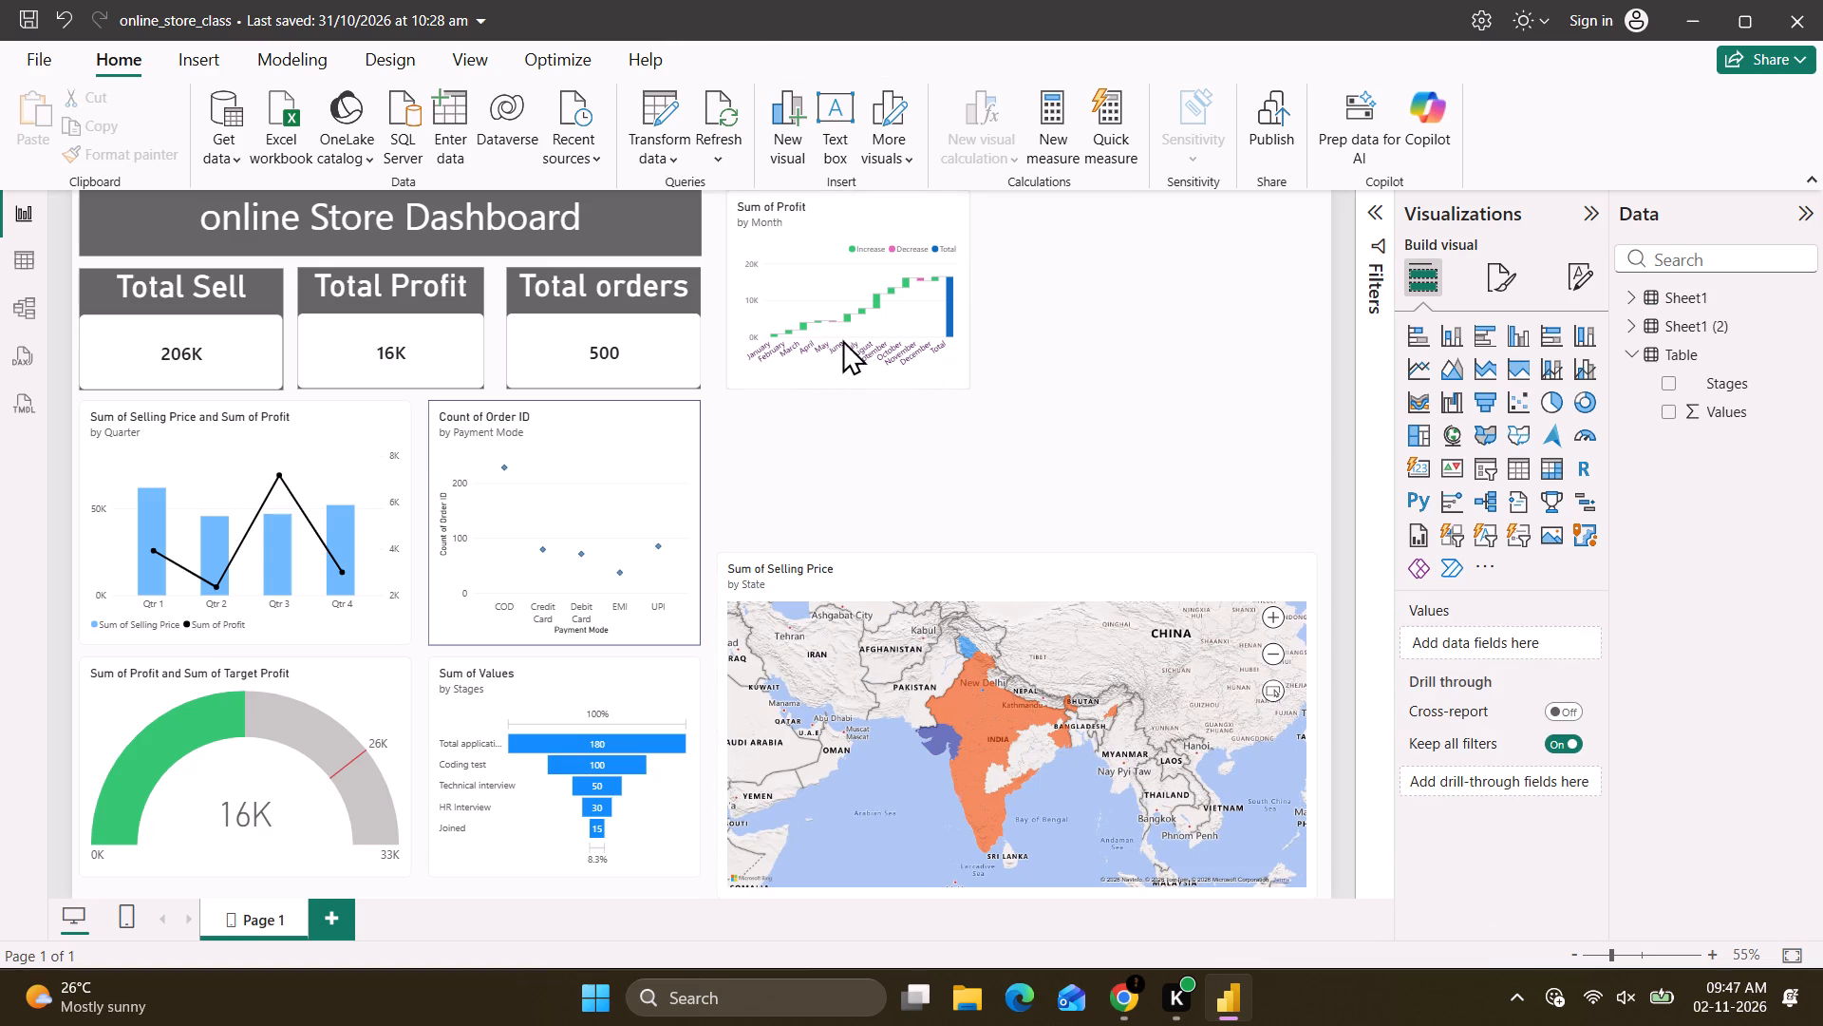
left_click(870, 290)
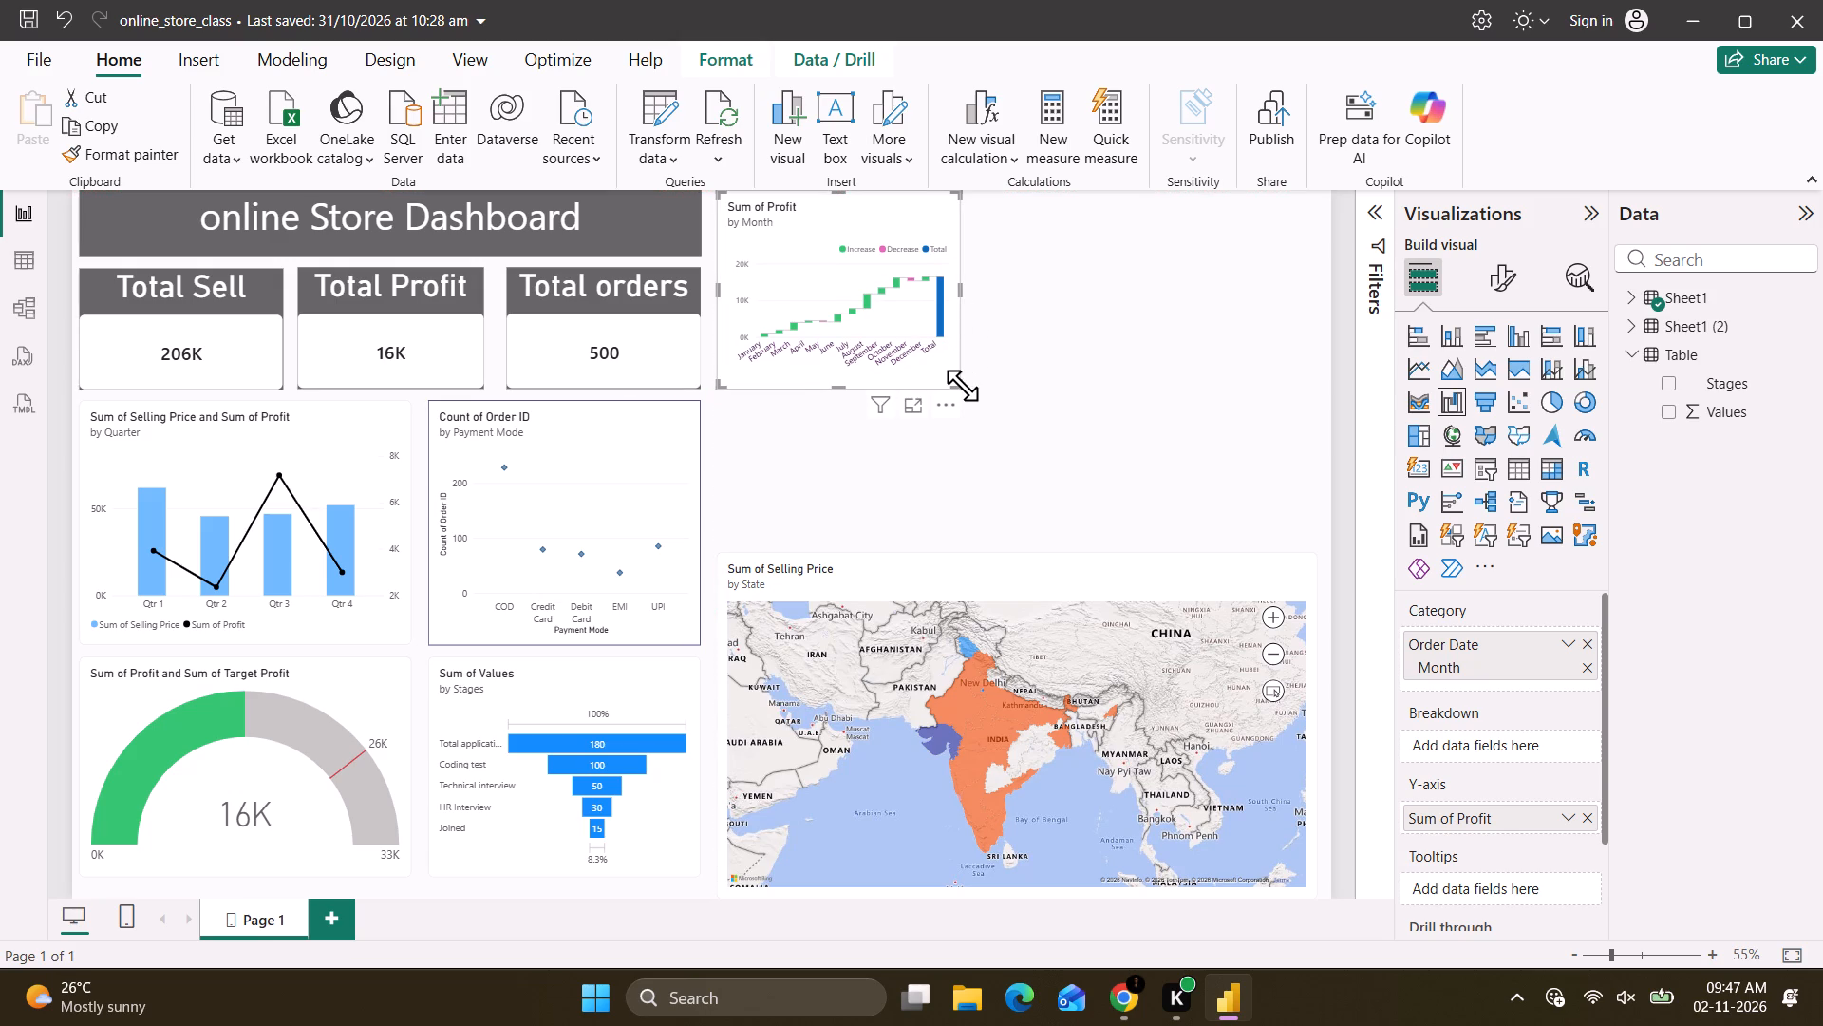
Enlarge the Sum of Profit by Month chart to about the size of the Count of Order ID by Payment Mode chart.
left_click_drag(962, 385, 1002, 408)
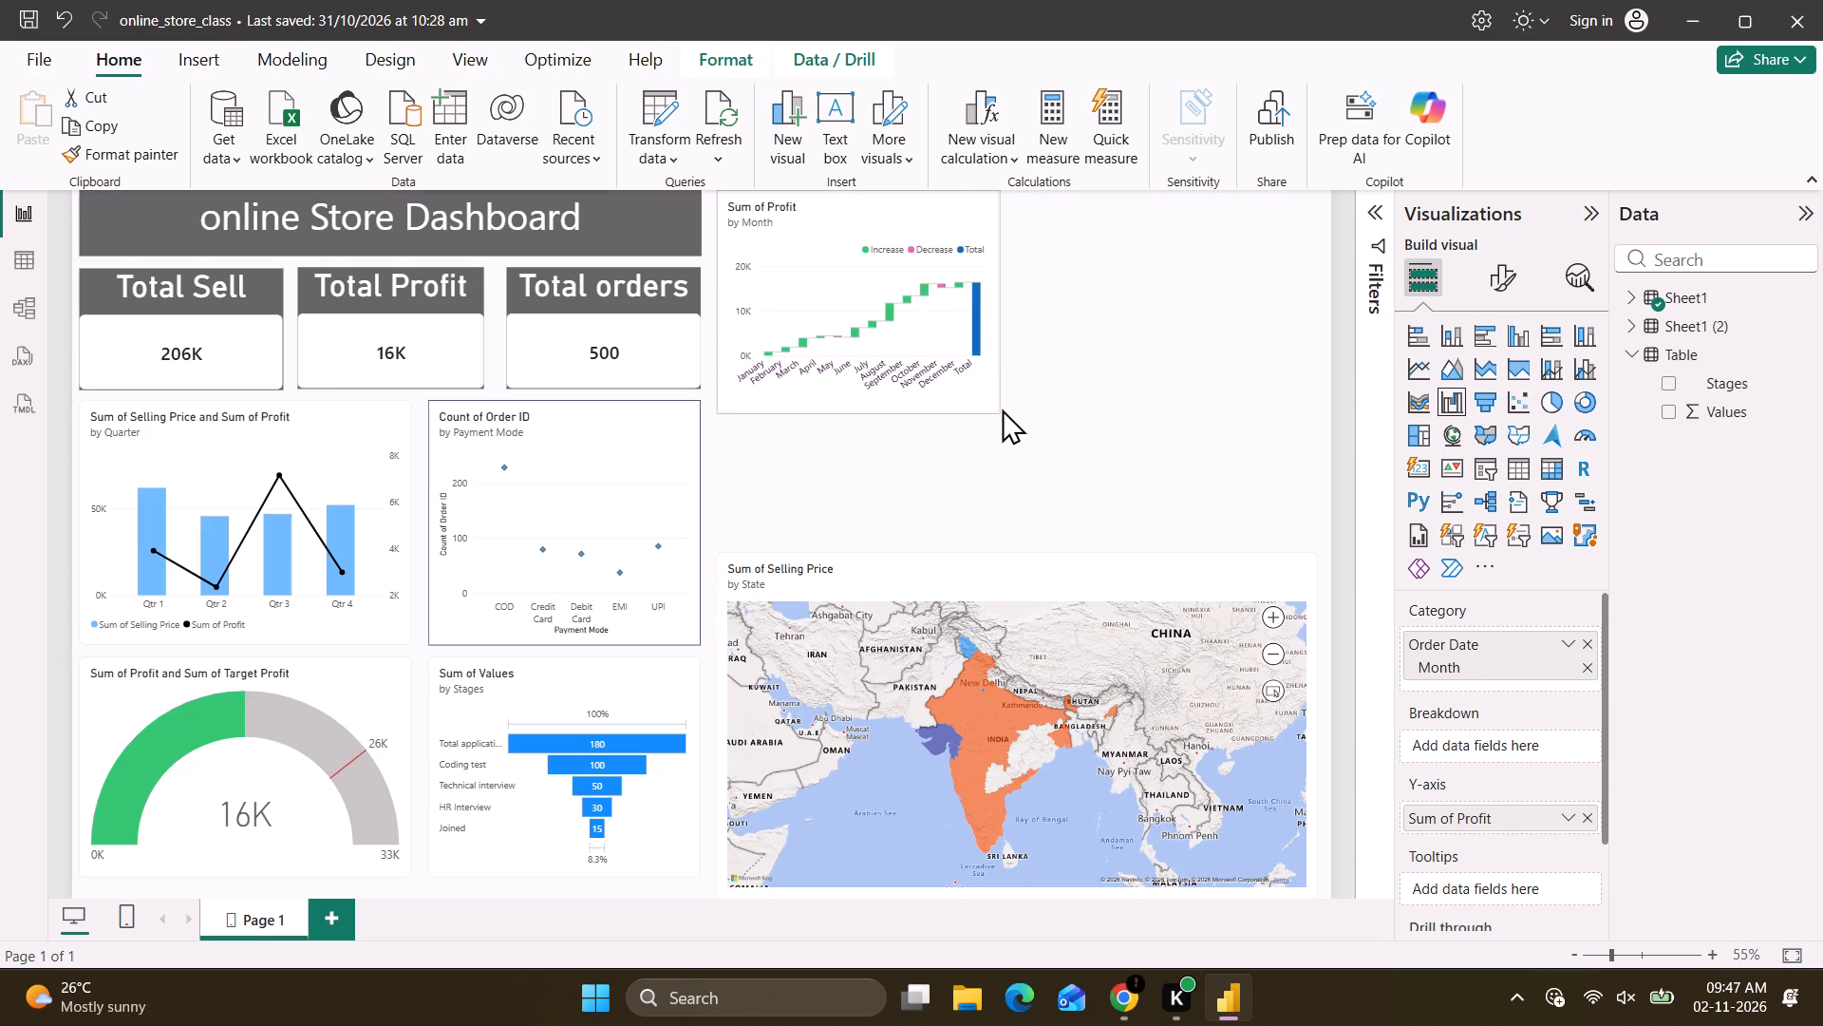
left_click_drag(1002, 408, 980, 433)
left_click(866, 332)
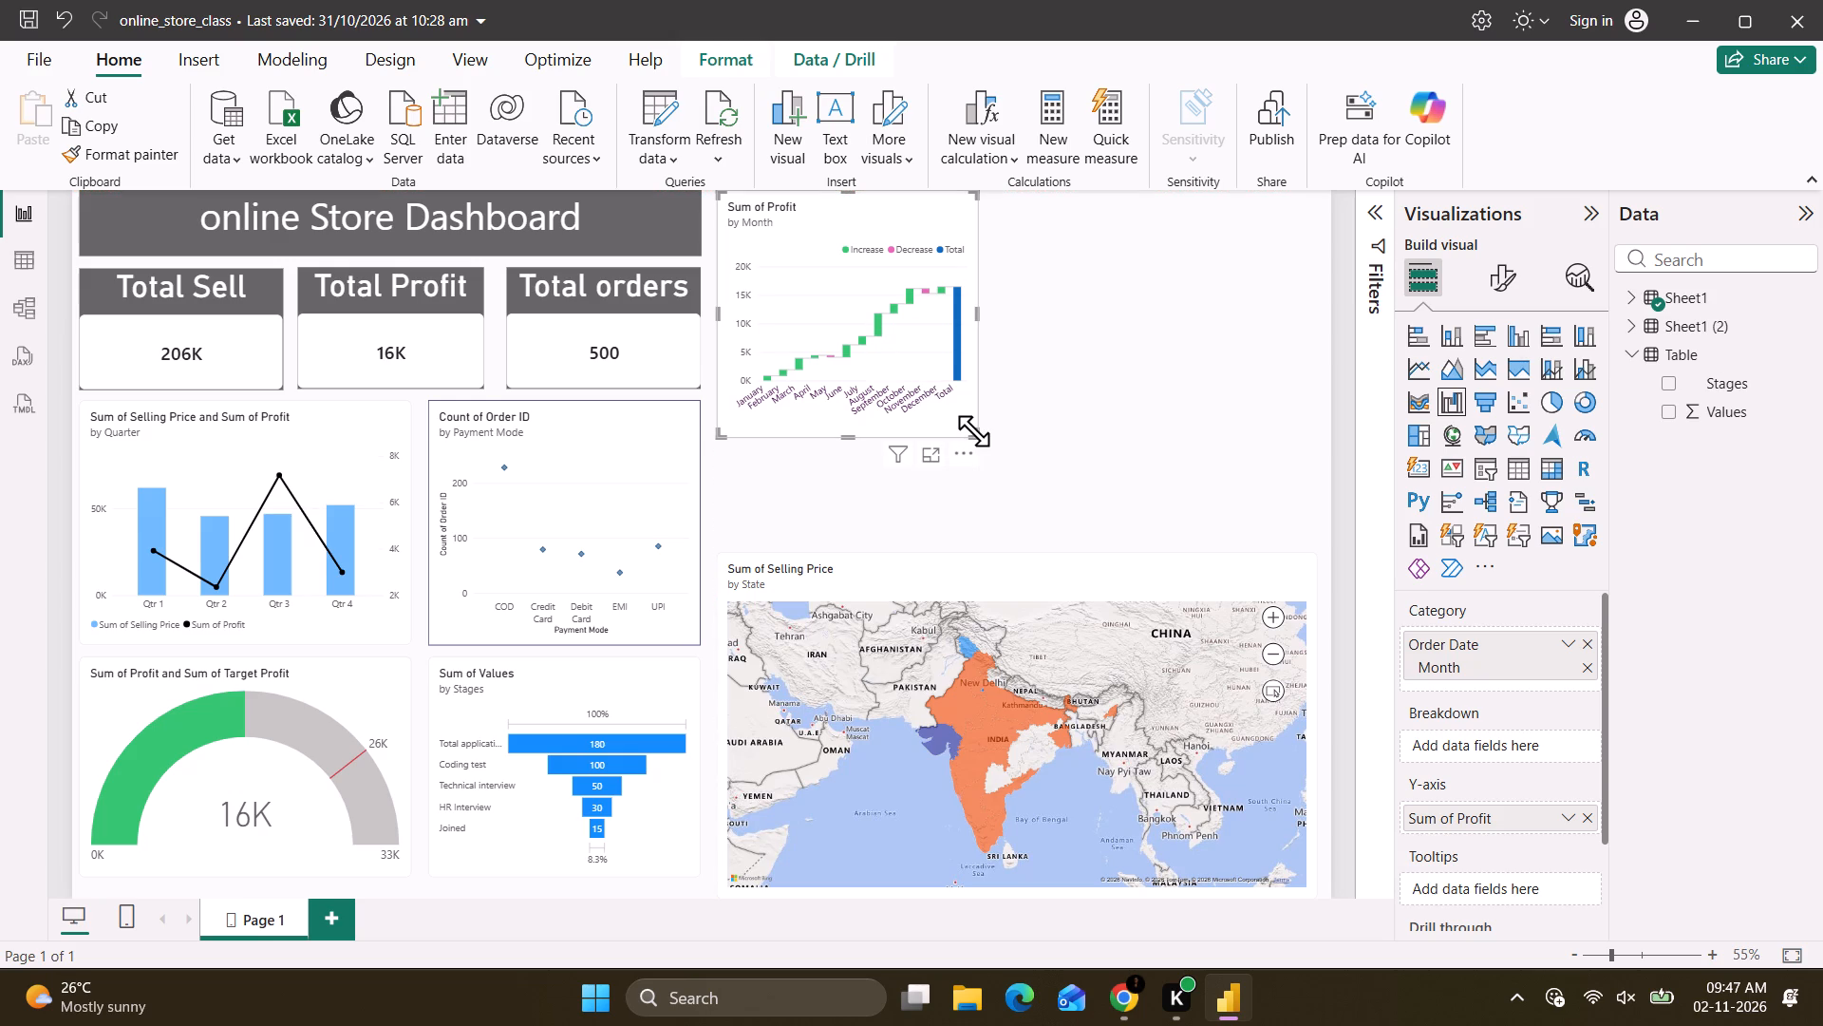
left_click_drag(973, 430, 987, 432)
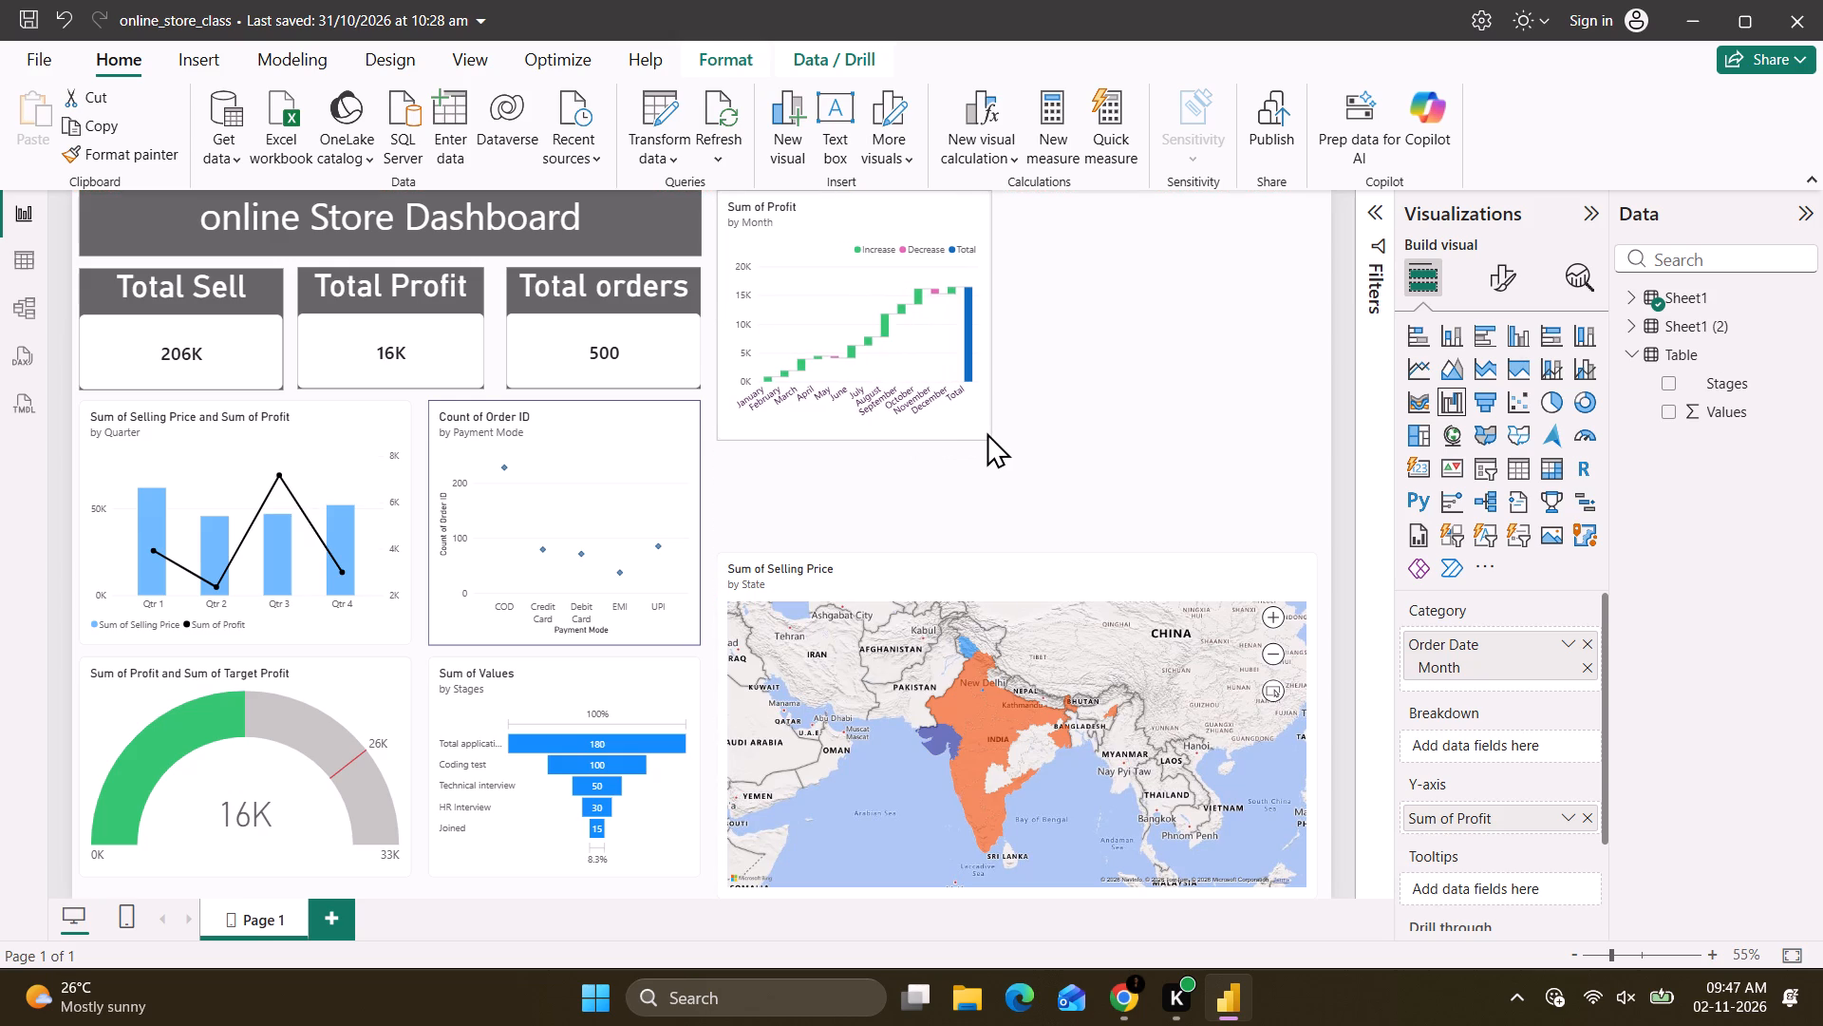
left_click_drag(987, 432, 991, 432)
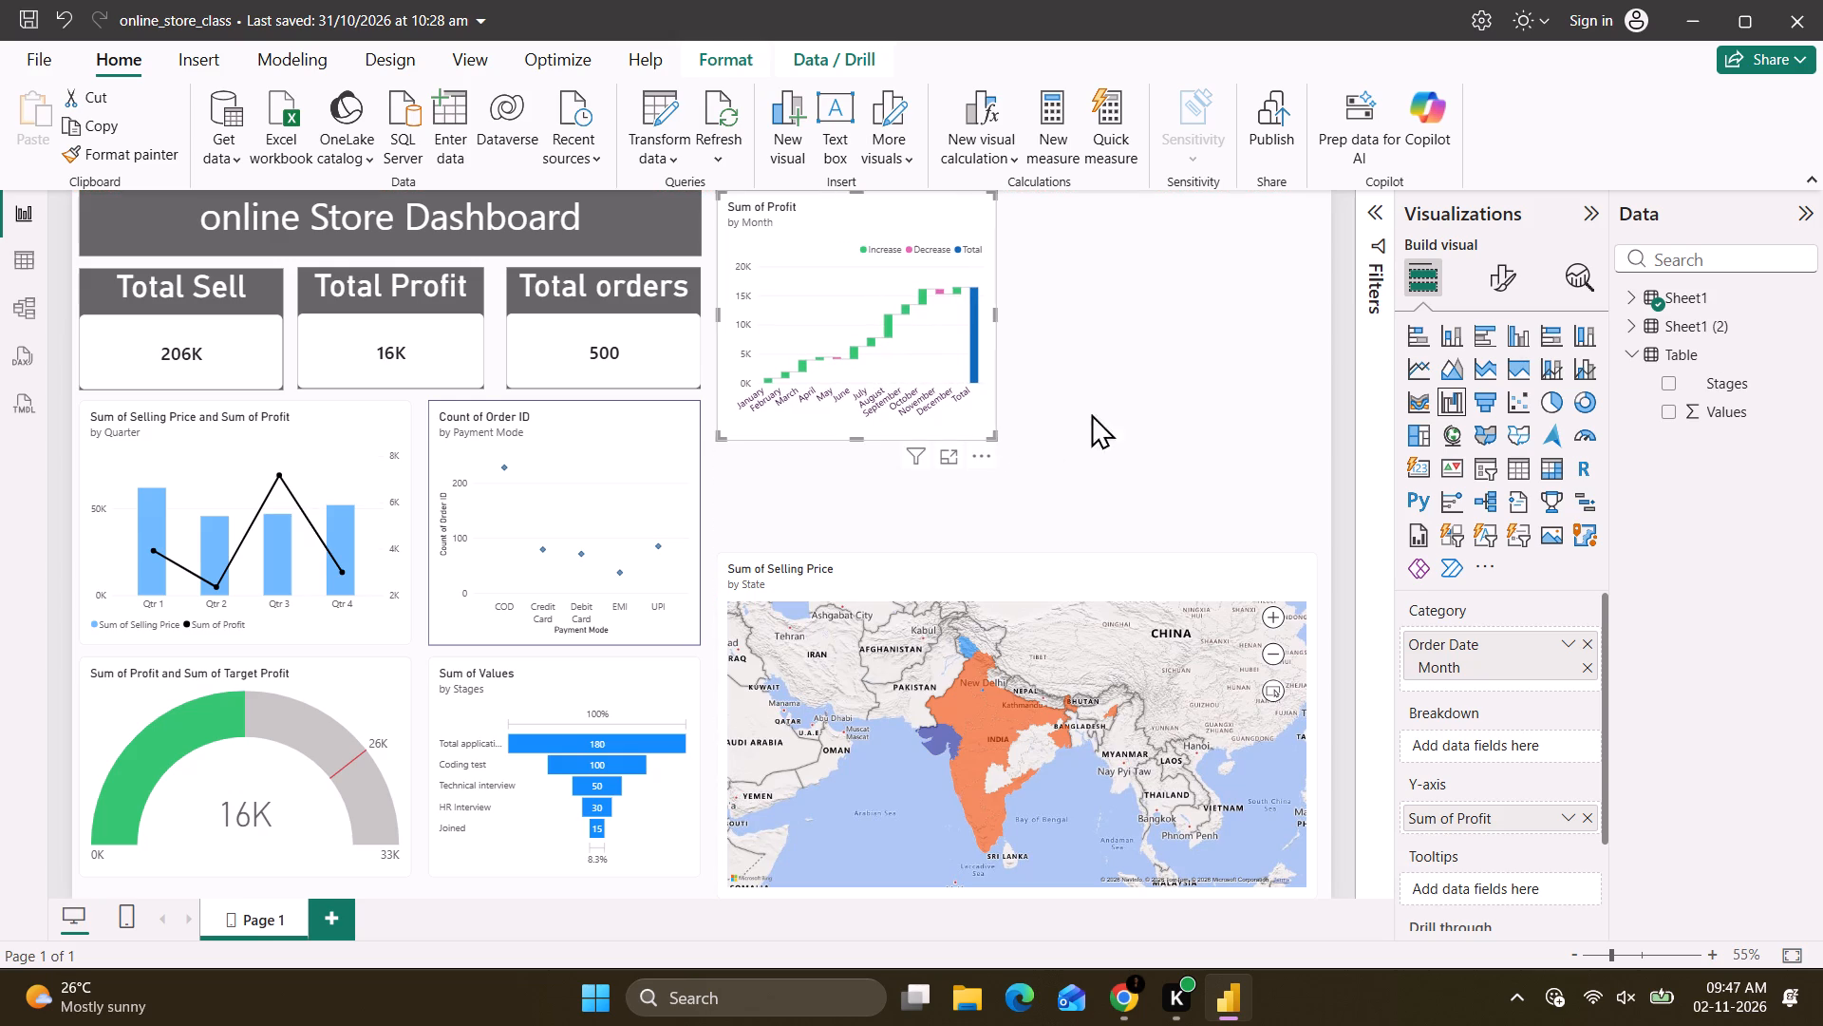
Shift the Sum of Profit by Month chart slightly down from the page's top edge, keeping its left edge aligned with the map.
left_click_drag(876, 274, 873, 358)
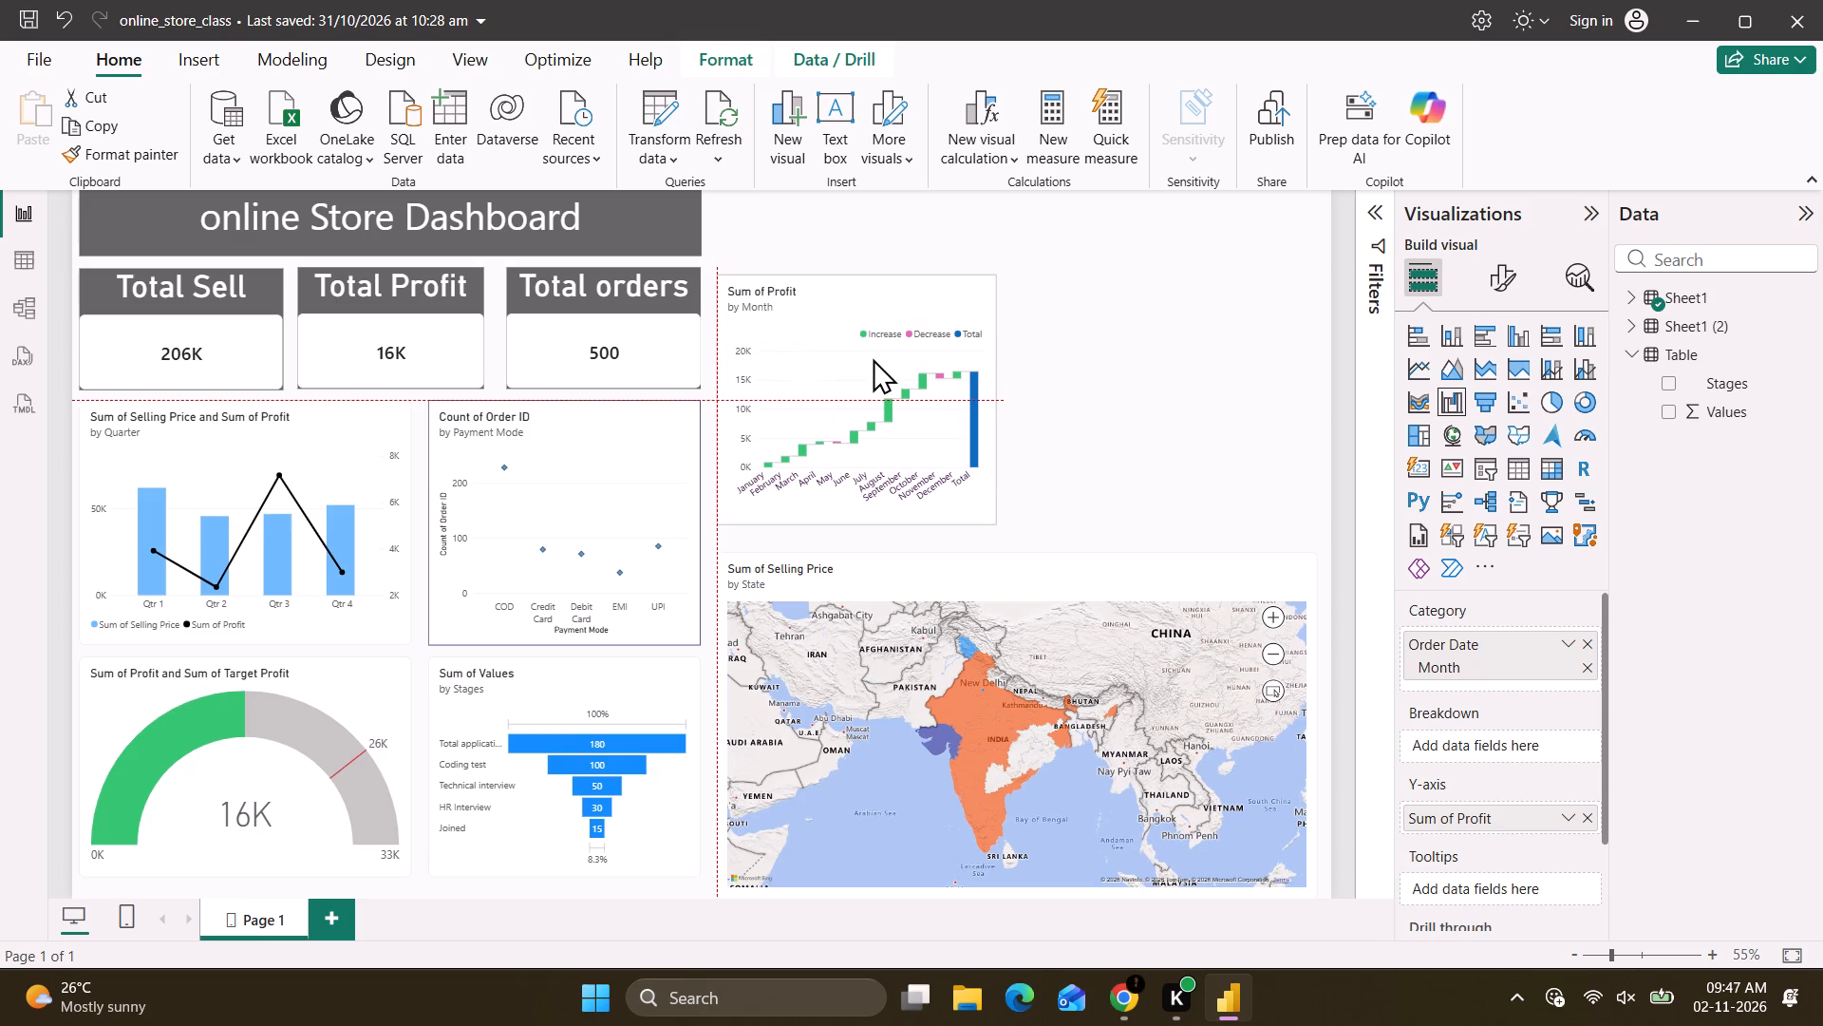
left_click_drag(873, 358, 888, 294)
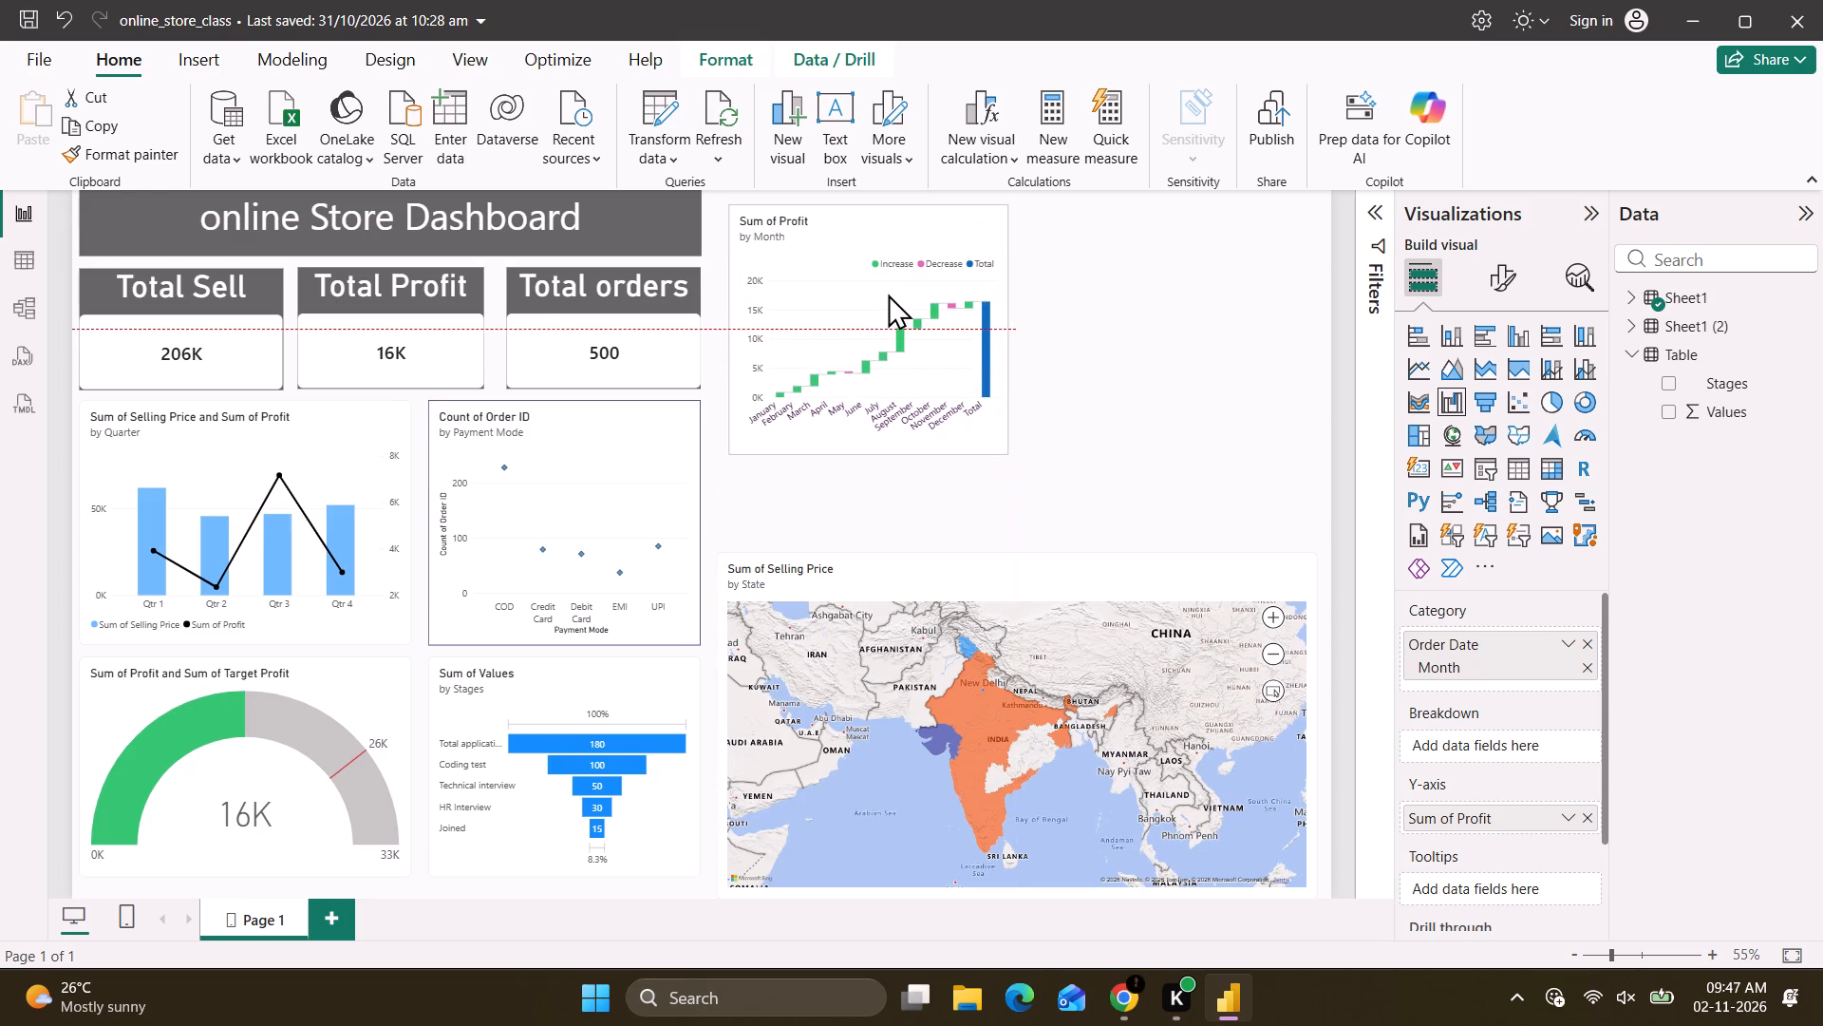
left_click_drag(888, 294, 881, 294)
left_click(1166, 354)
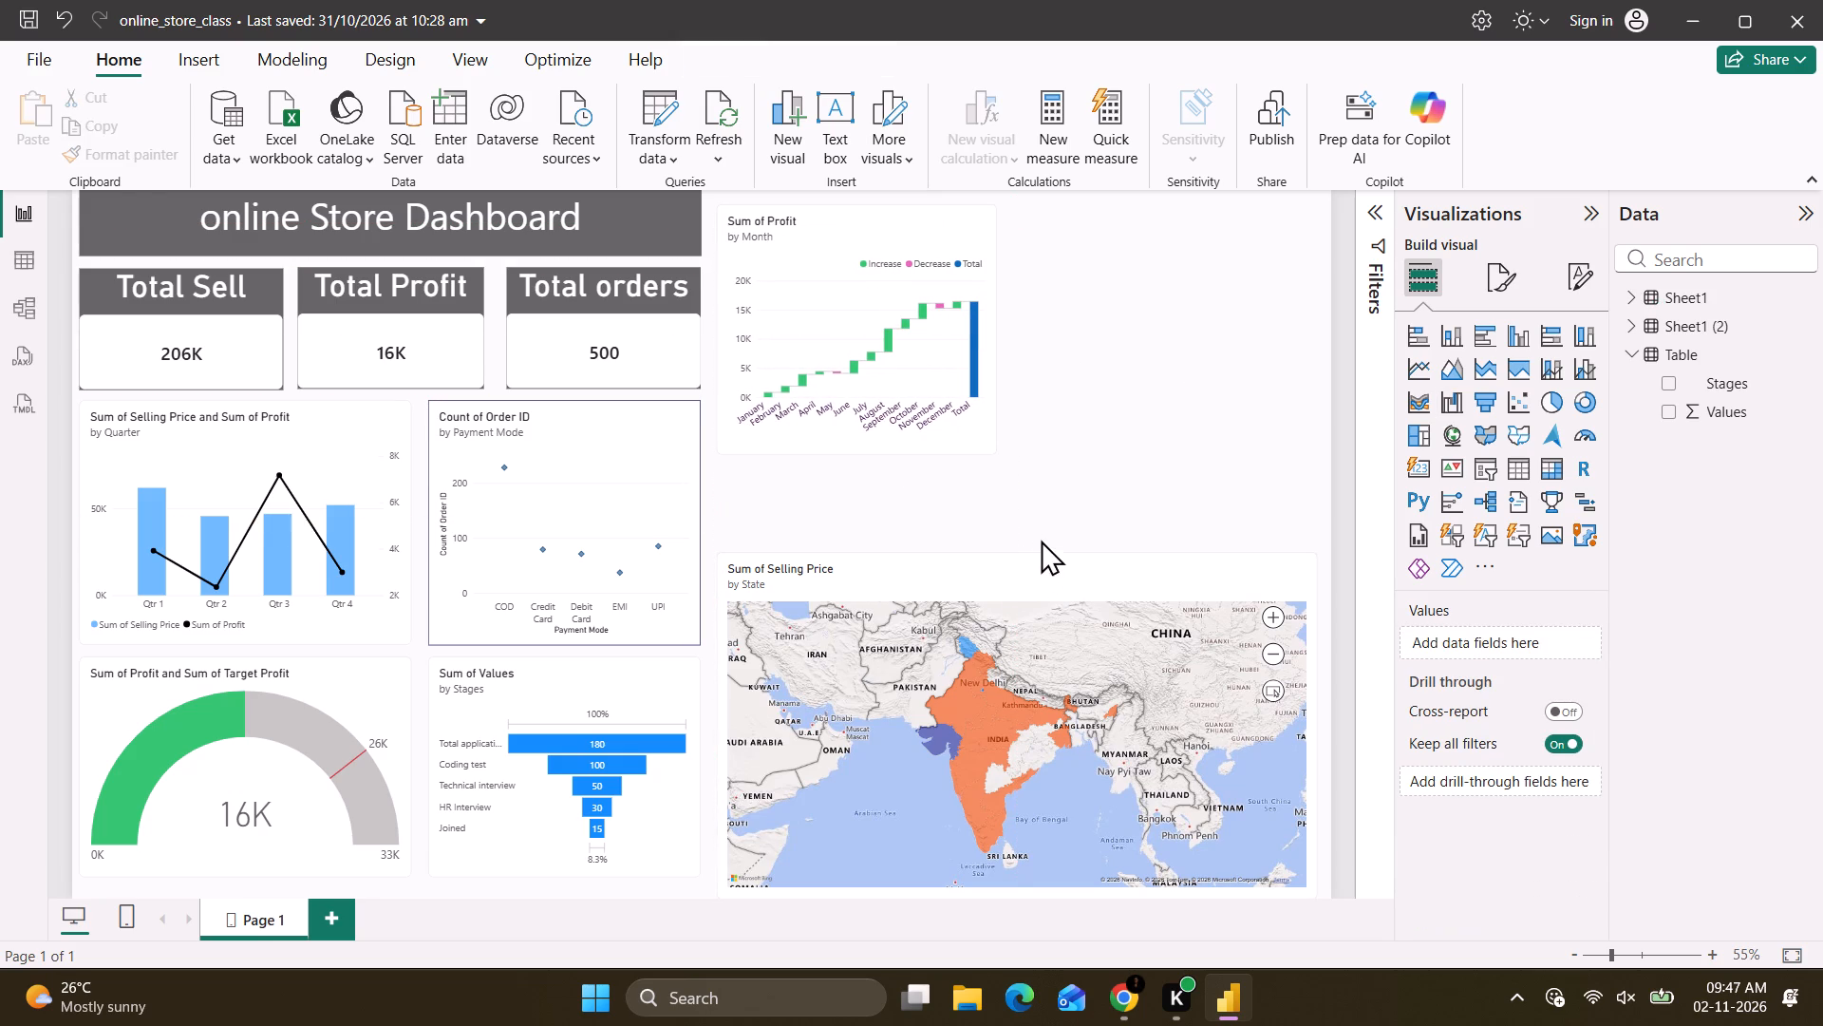
Shrink the Sum of Selling Price by State map to about the width of the Sum of Profit by Month chart.
left_click(1081, 612)
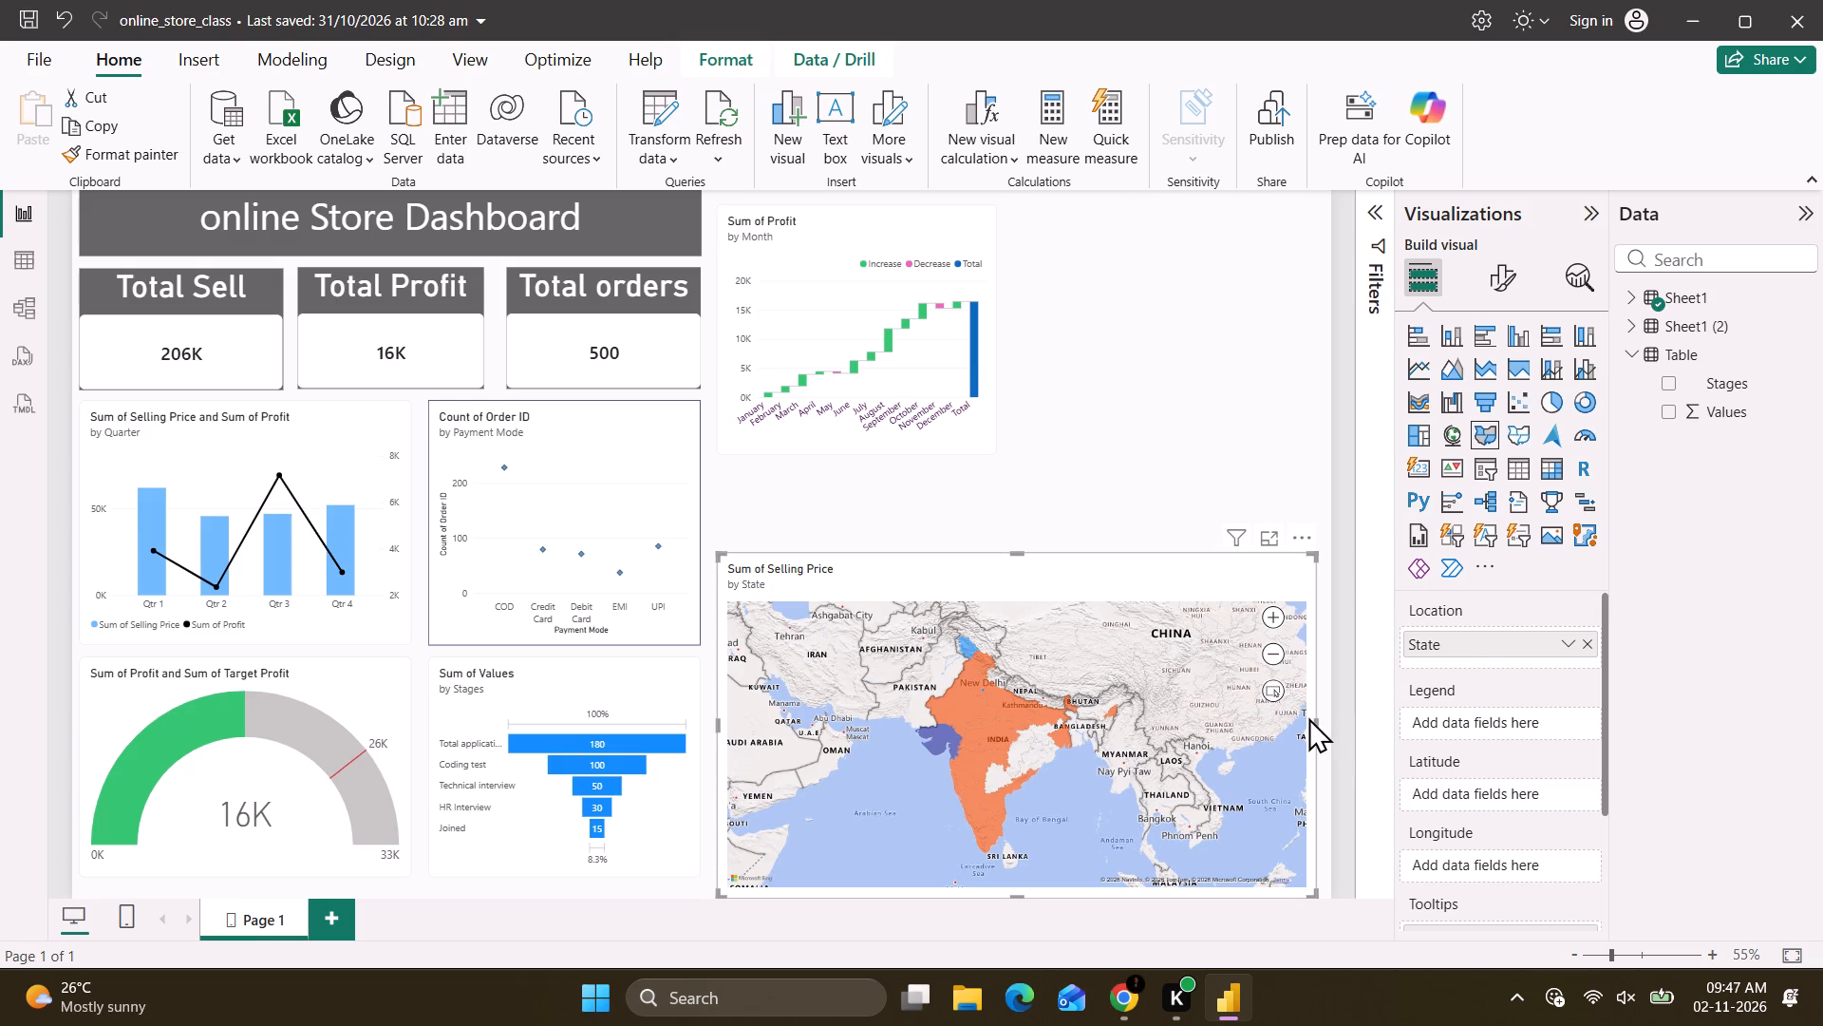
left_click_drag(1316, 888, 987, 819)
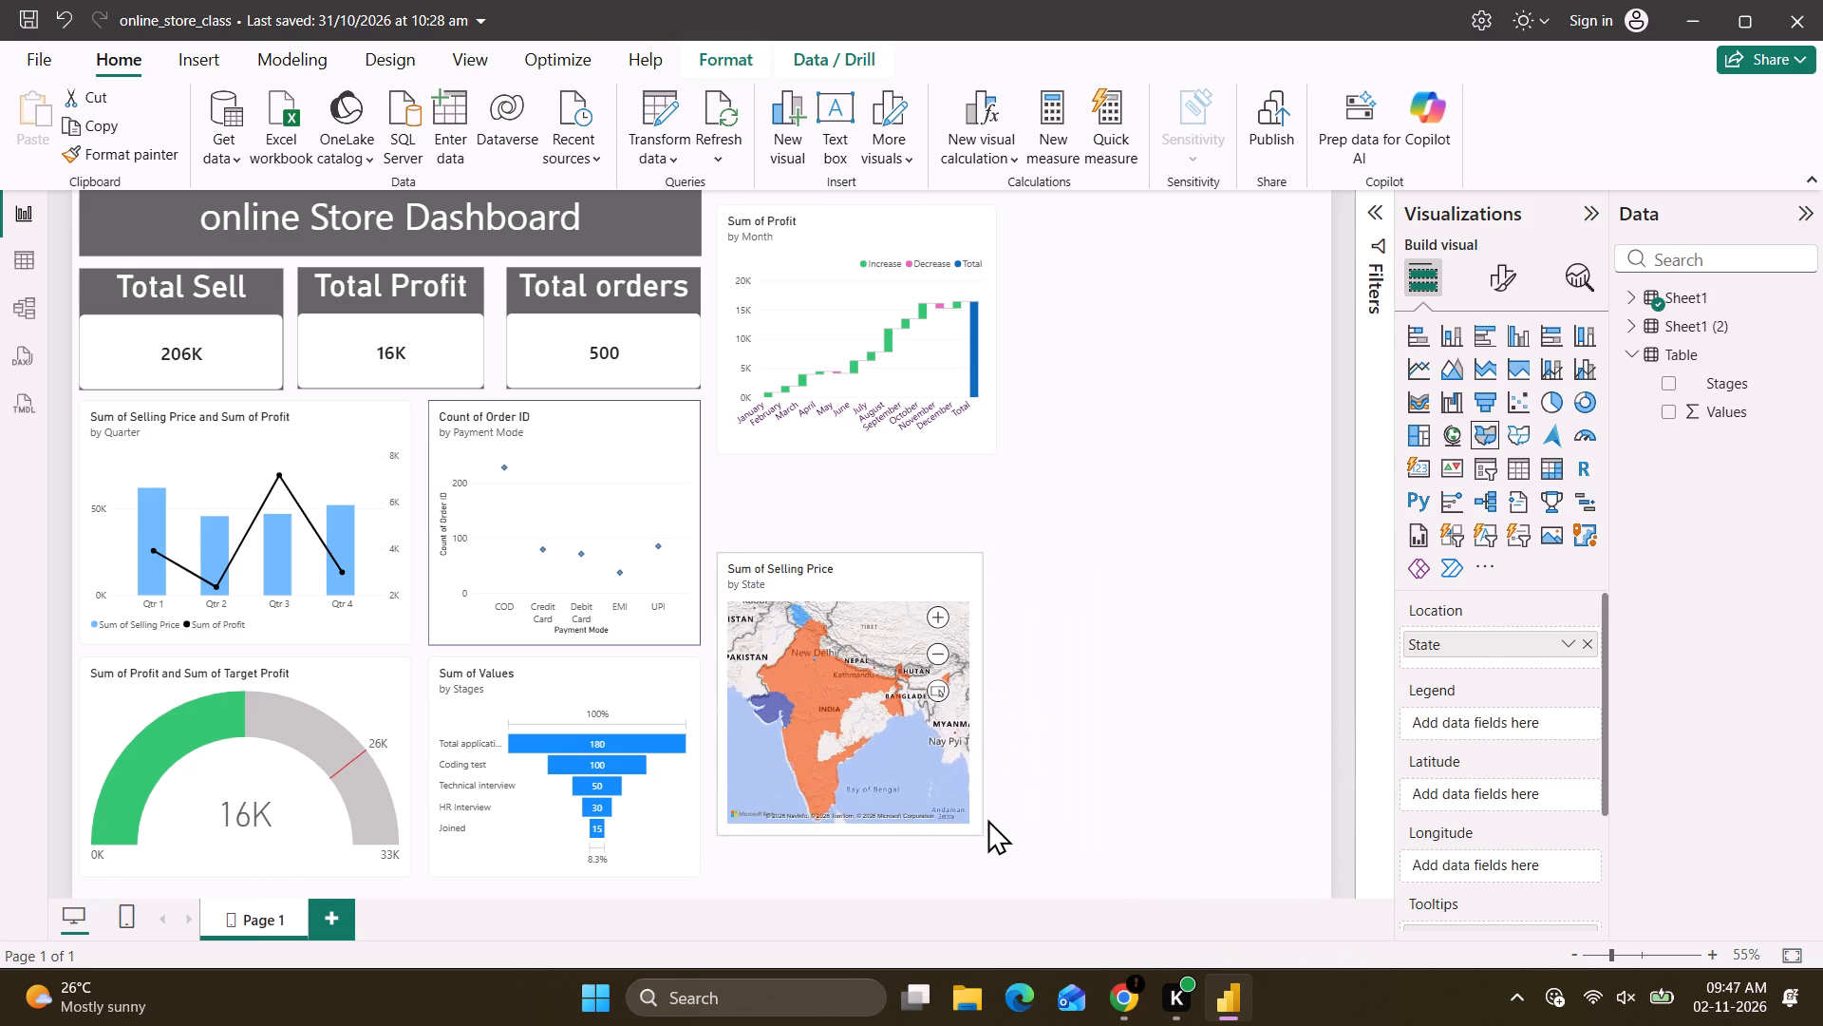
left_click_drag(987, 819, 998, 807)
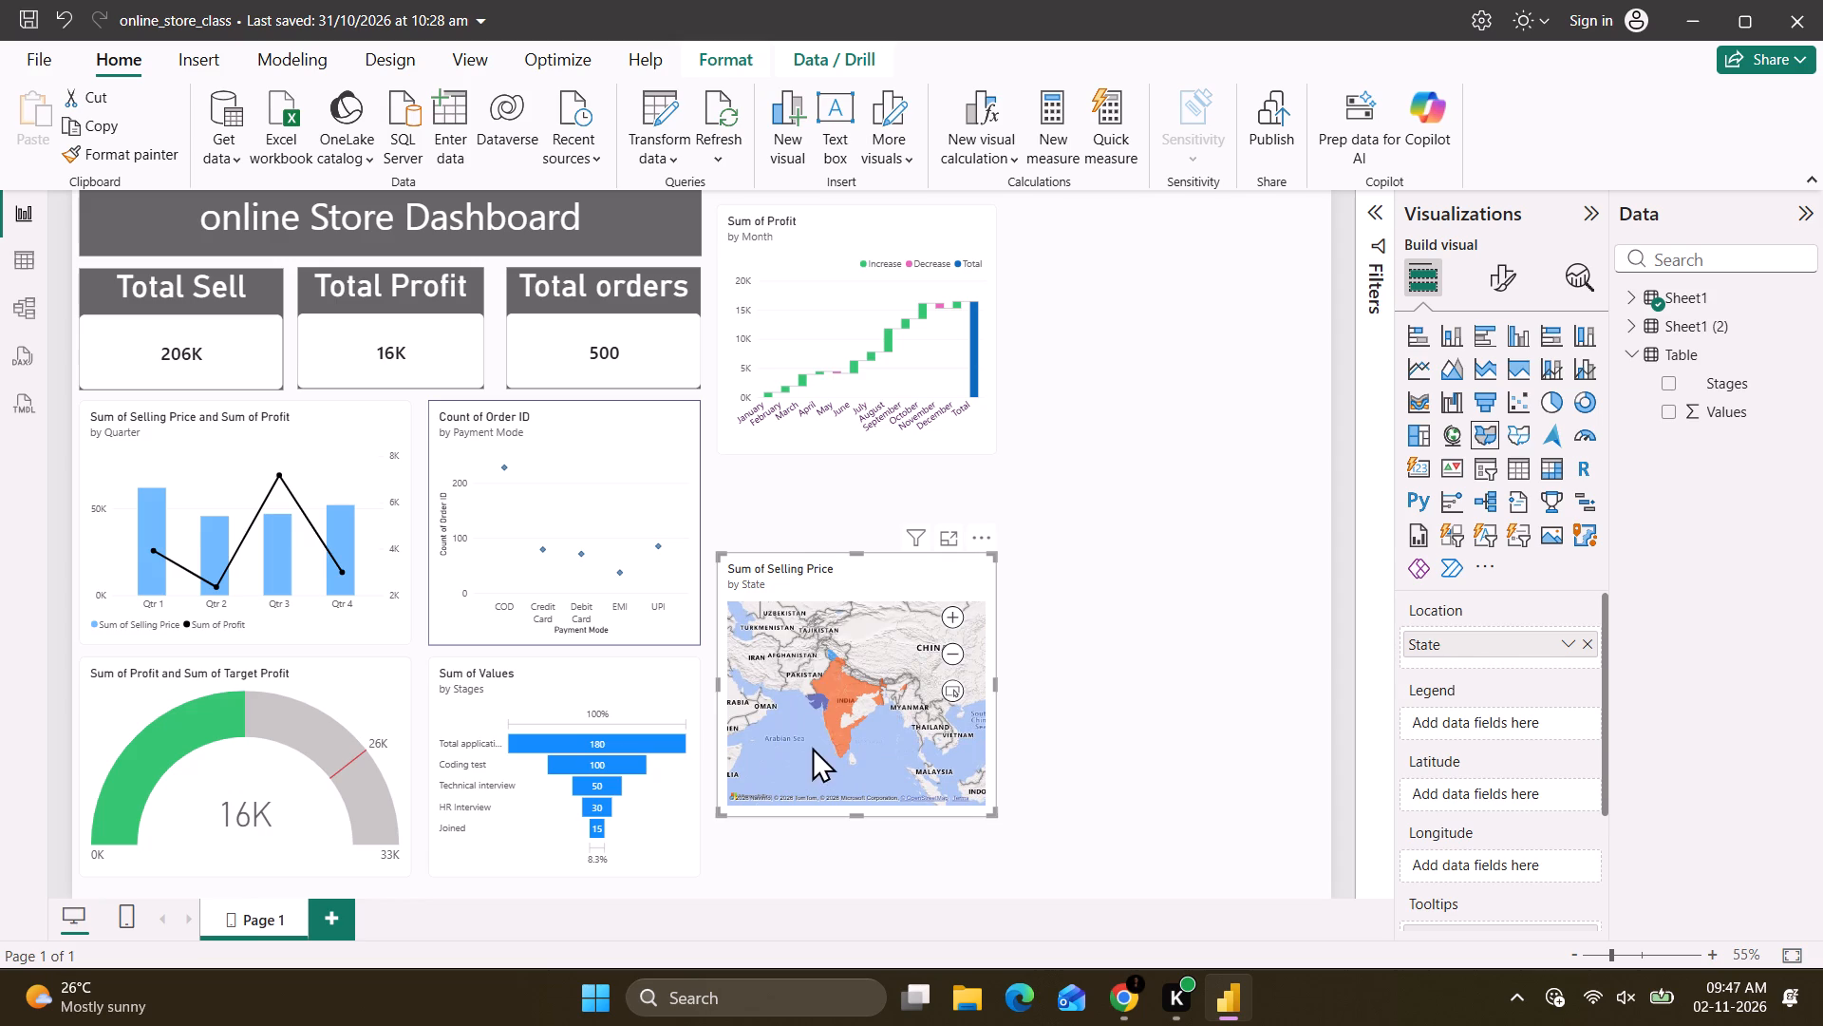
Move the Sum of Selling Price by State map beside the Sum of Profit by Month chart, near the page's right edge with tops aligned.
left_click_drag(834, 675, 840, 522)
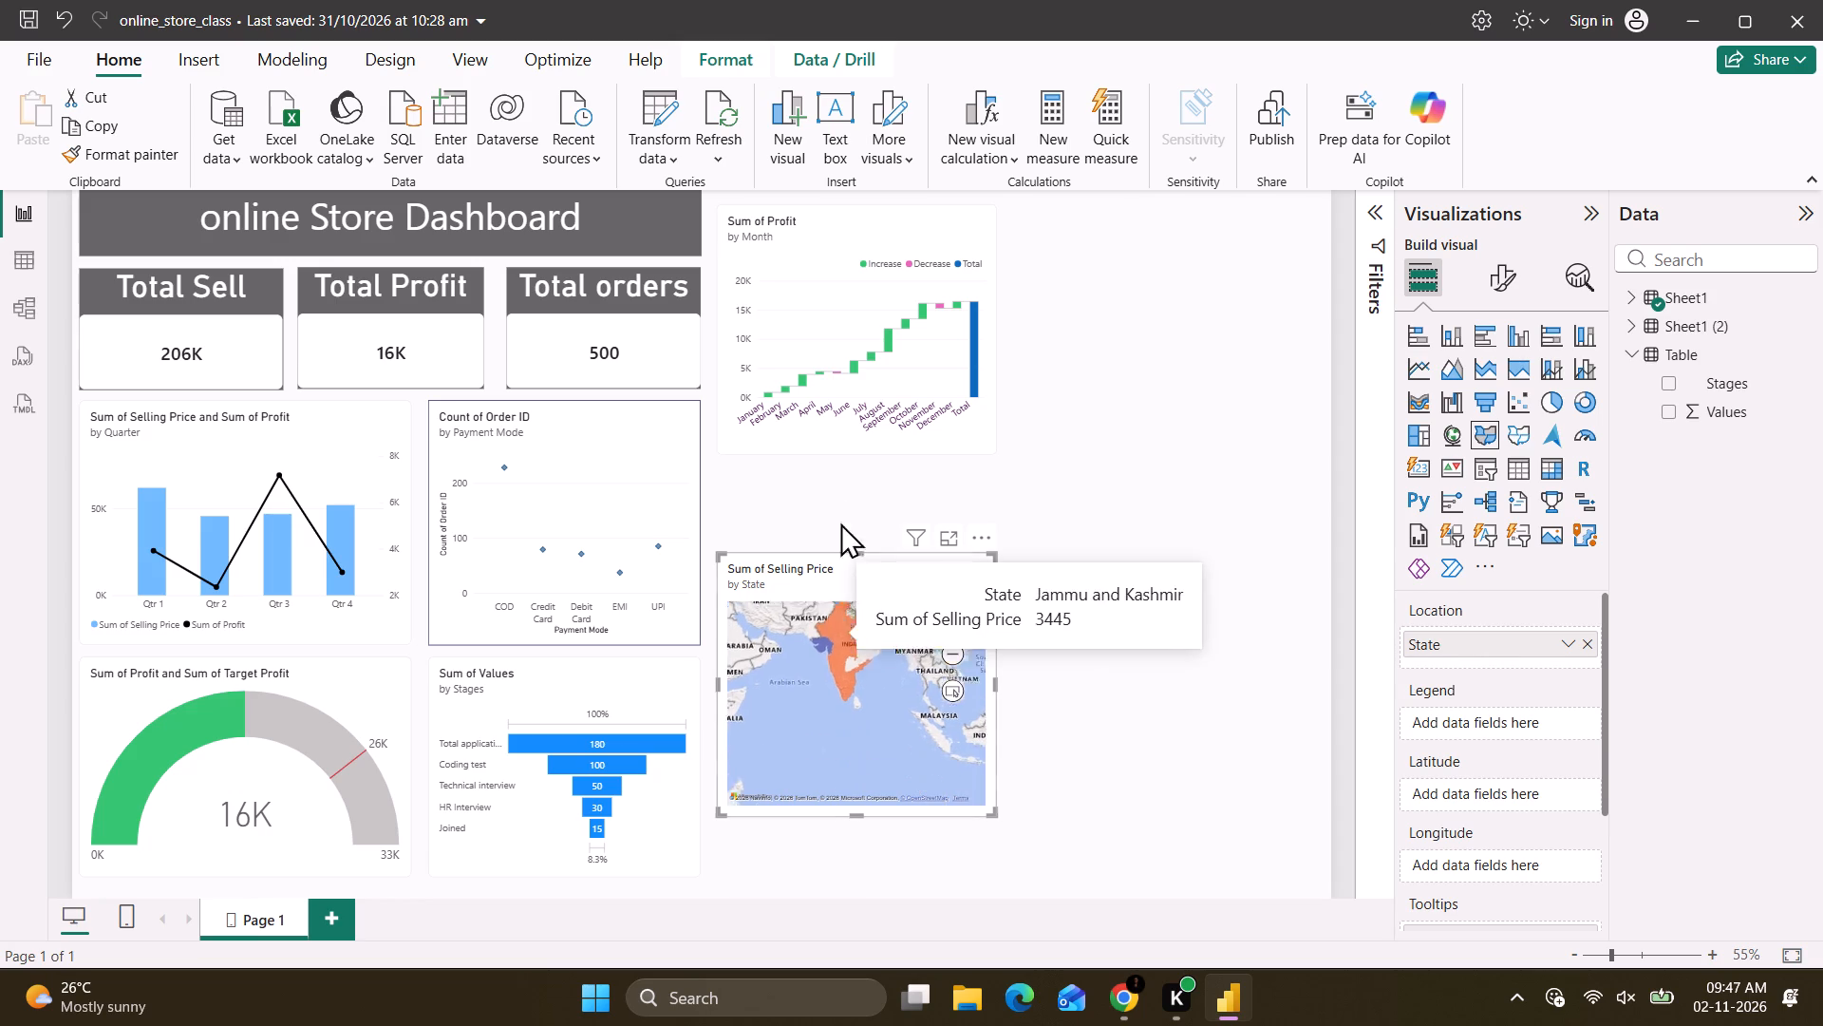
left_click_drag(840, 522, 847, 721)
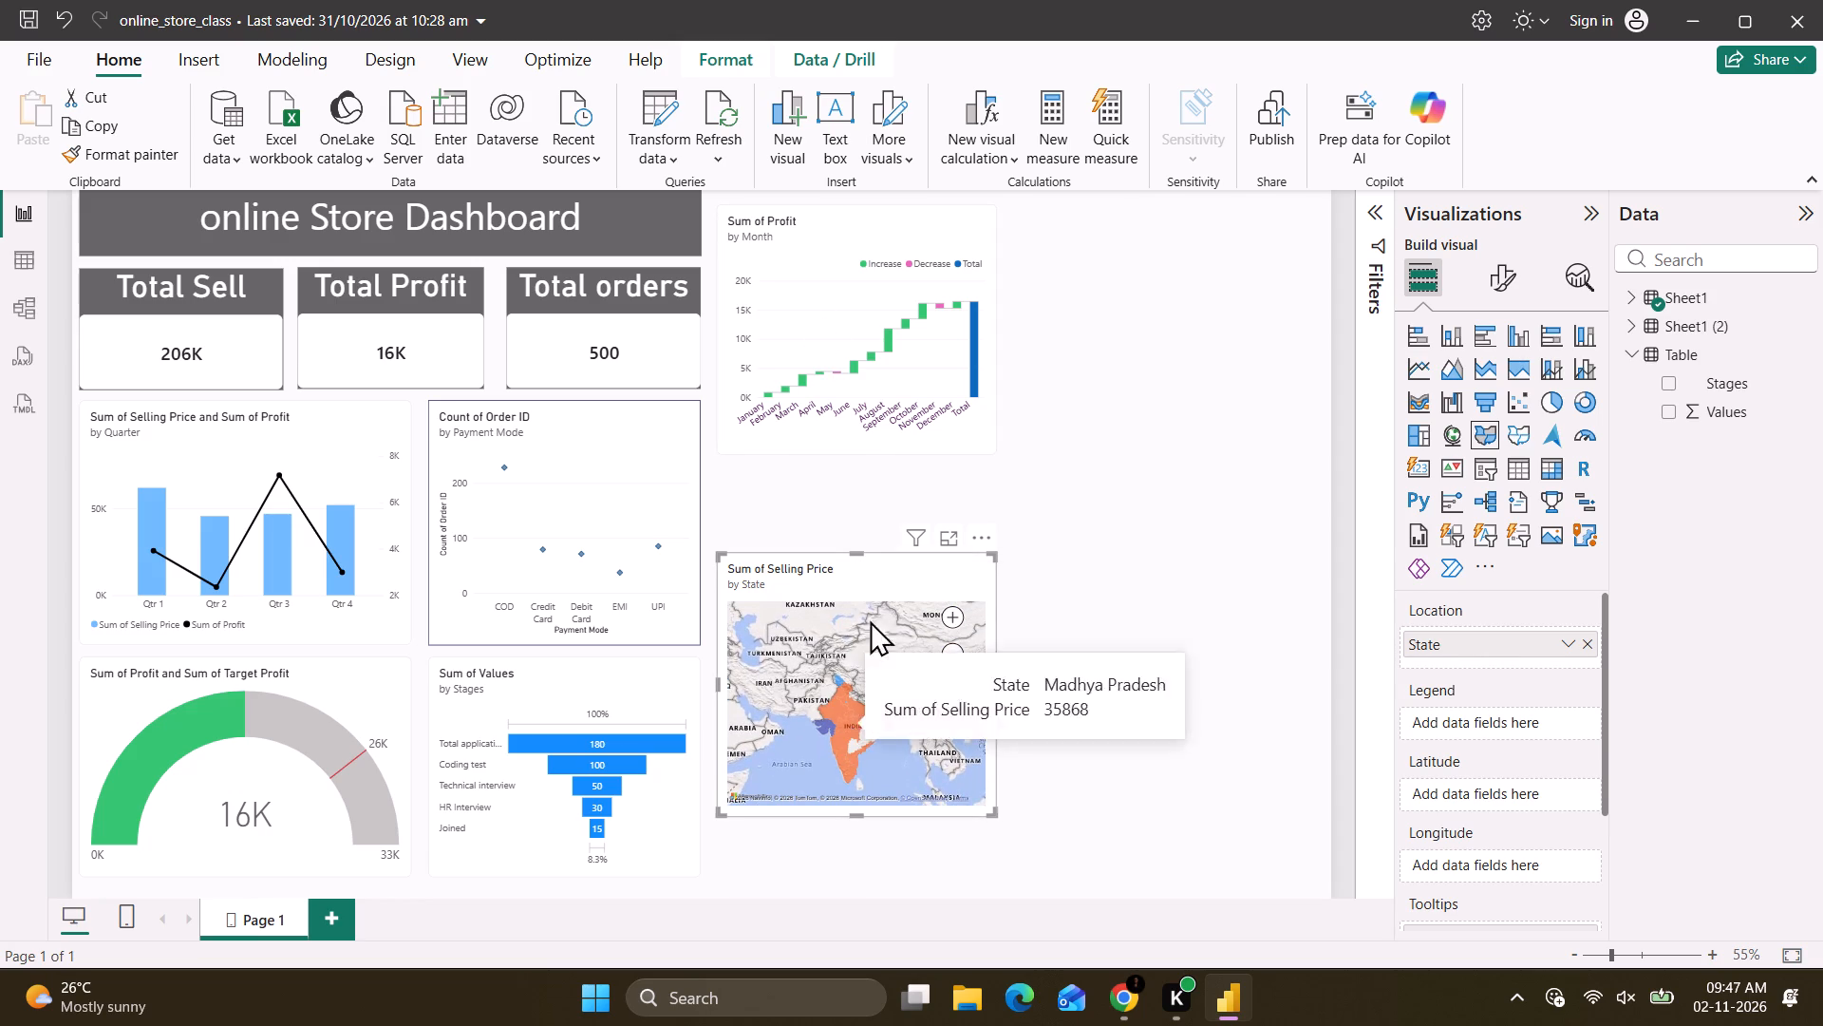
left_click_drag(910, 577, 919, 215)
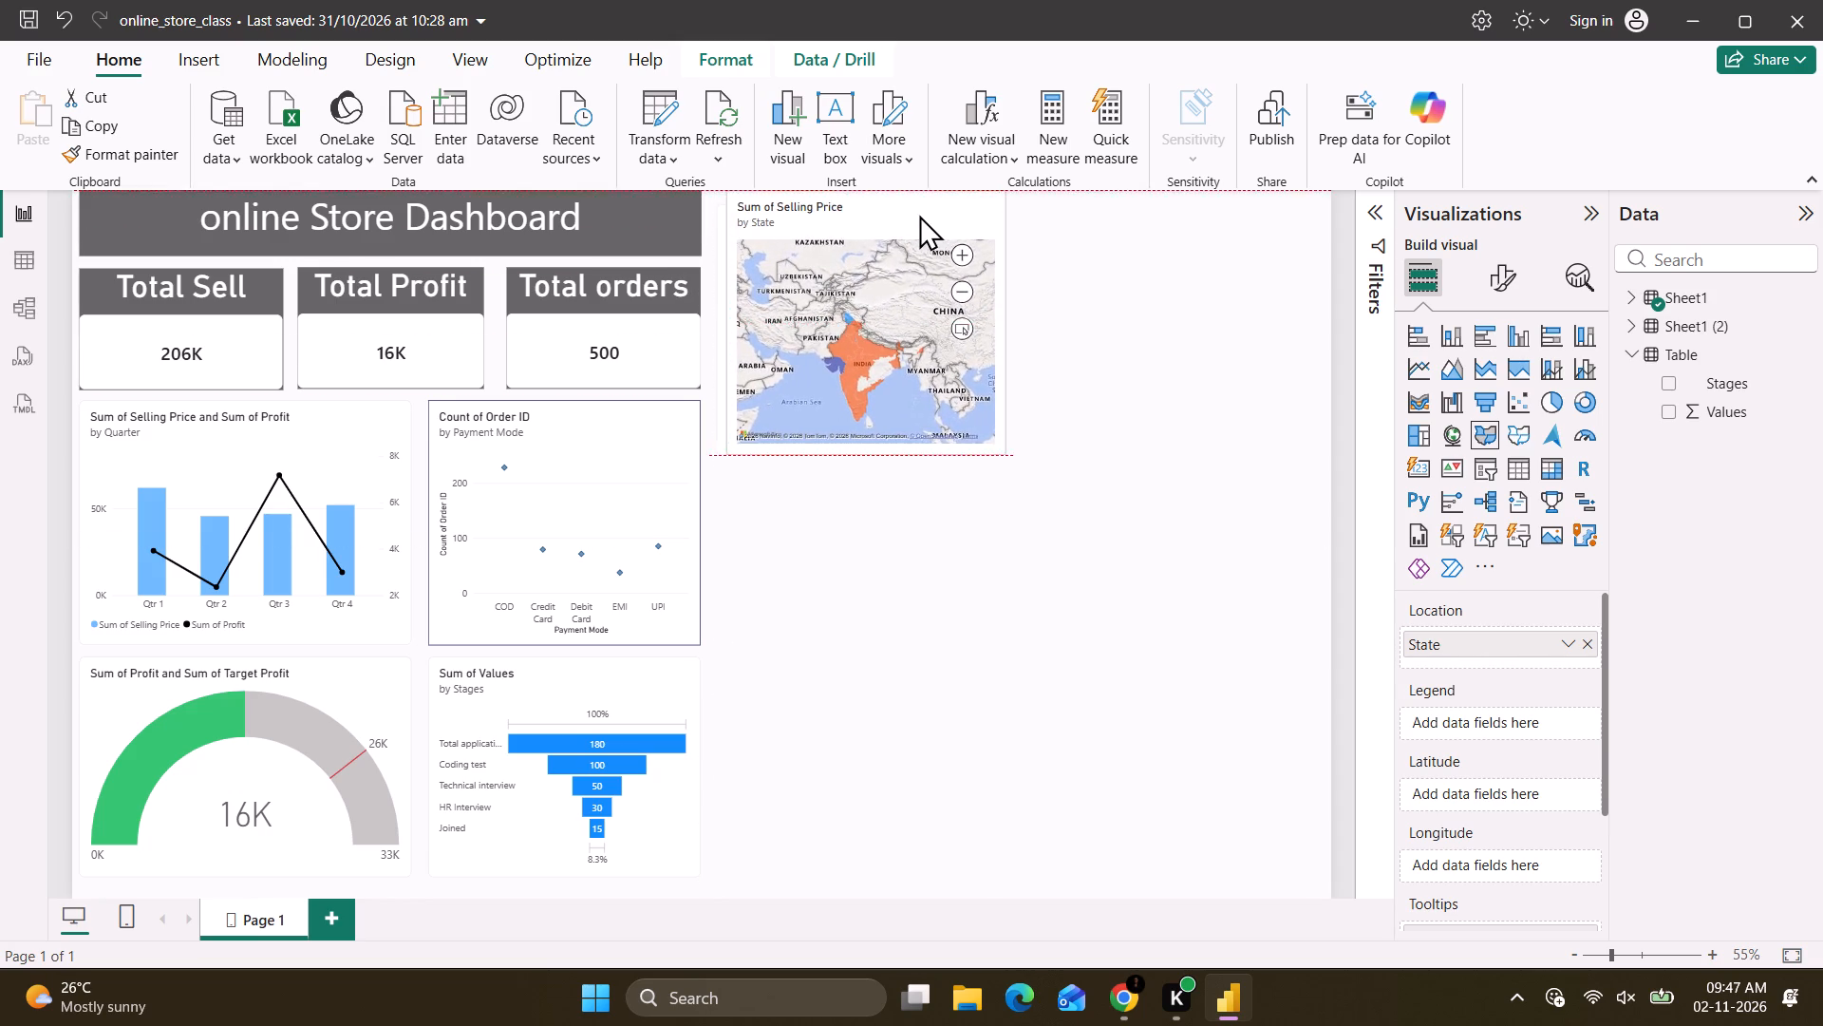
left_click_drag(919, 215, 1207, 226)
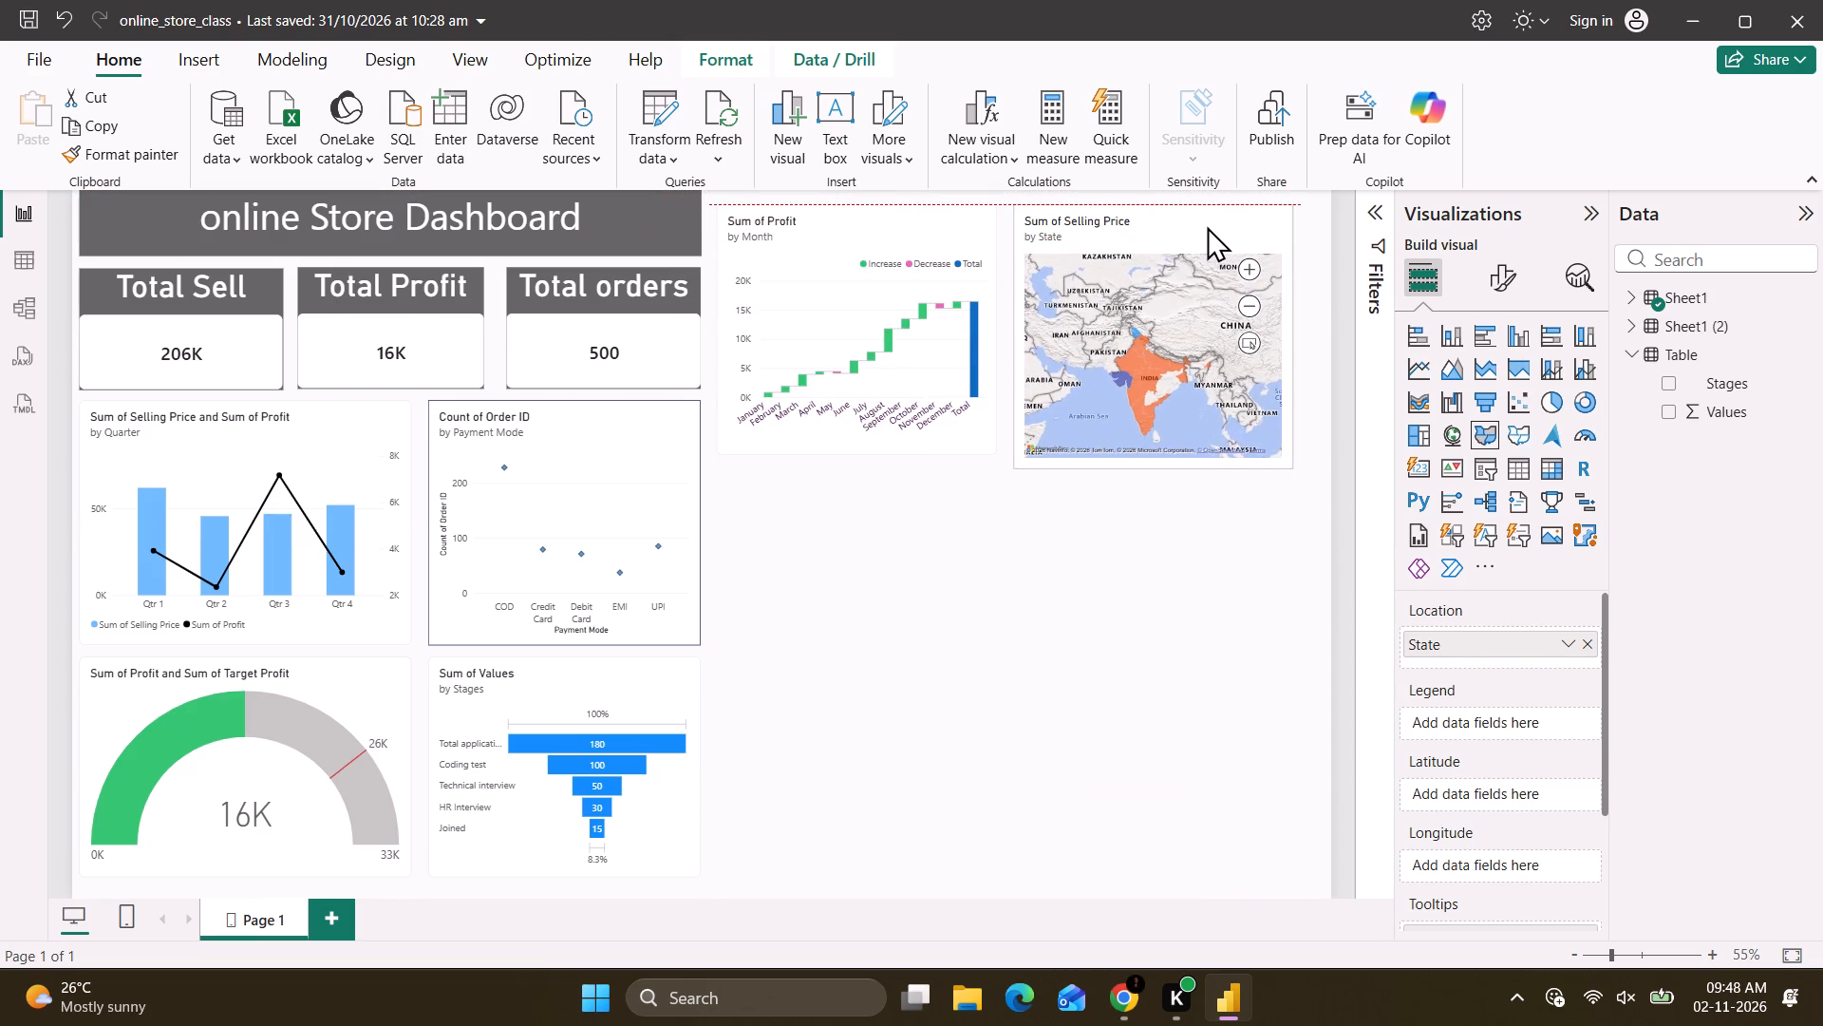
left_click_drag(1207, 226, 1232, 229)
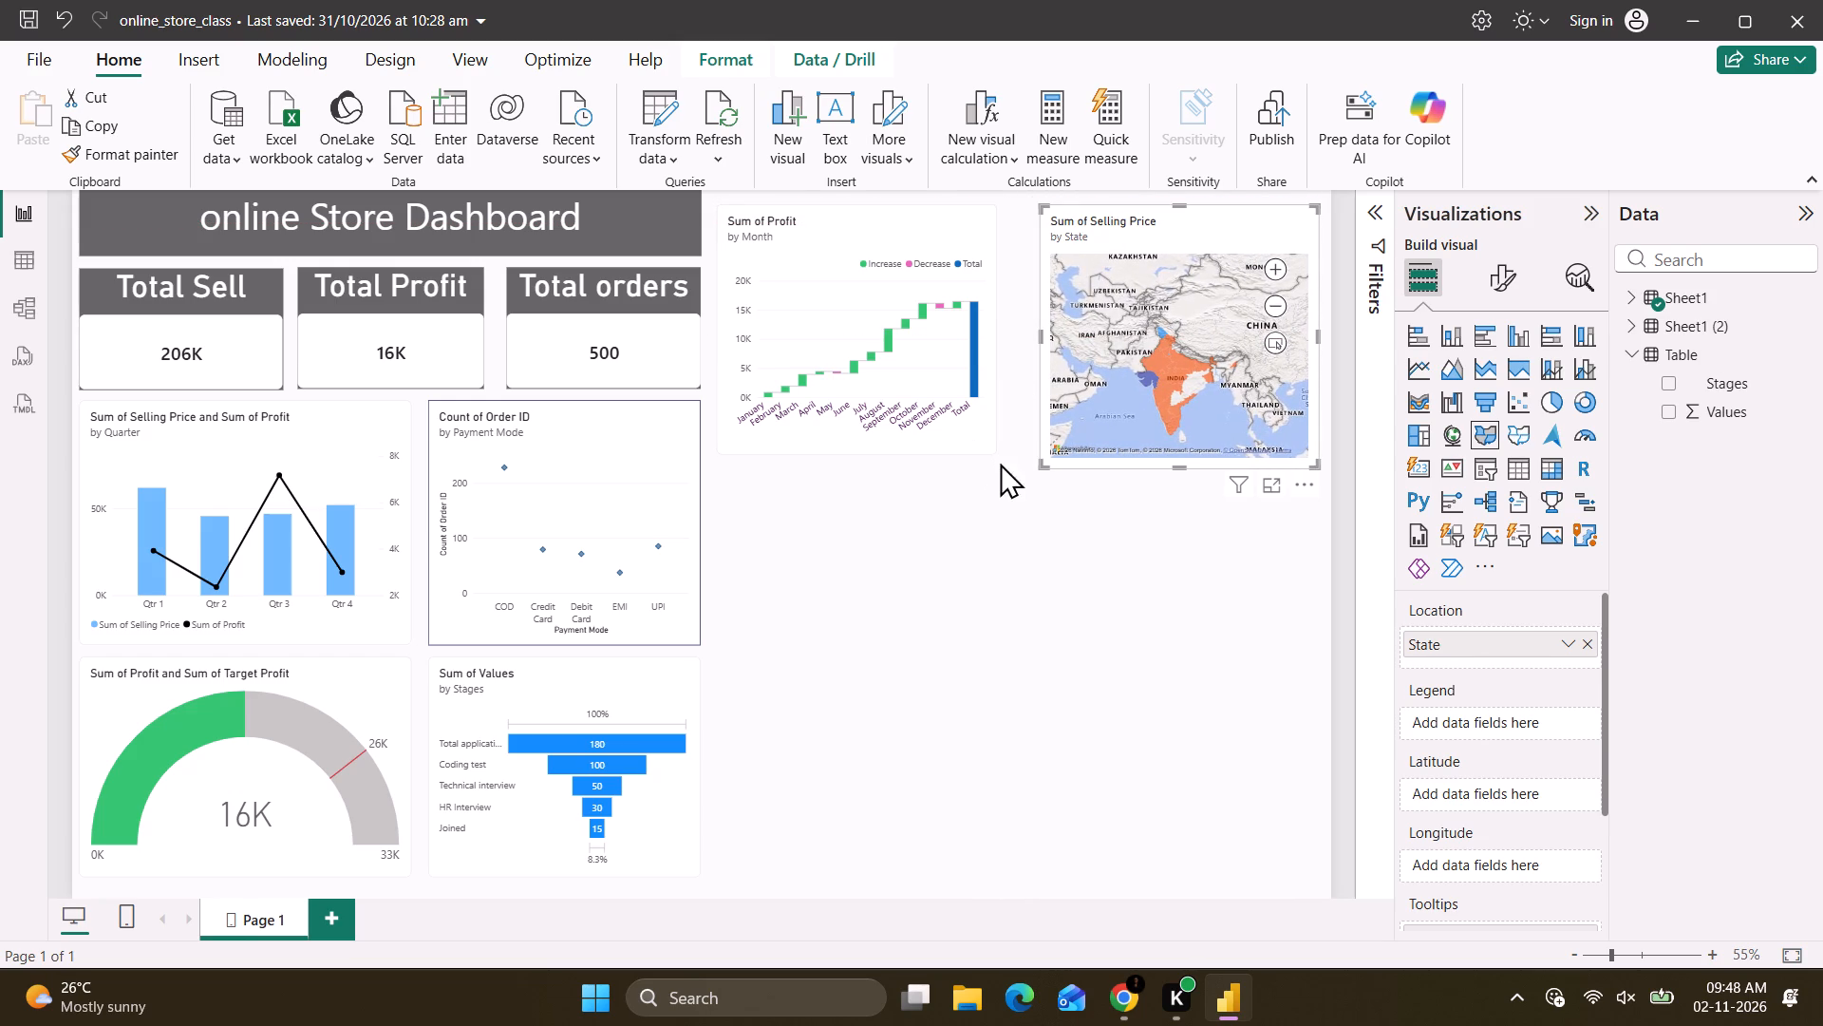
left_click(1015, 543)
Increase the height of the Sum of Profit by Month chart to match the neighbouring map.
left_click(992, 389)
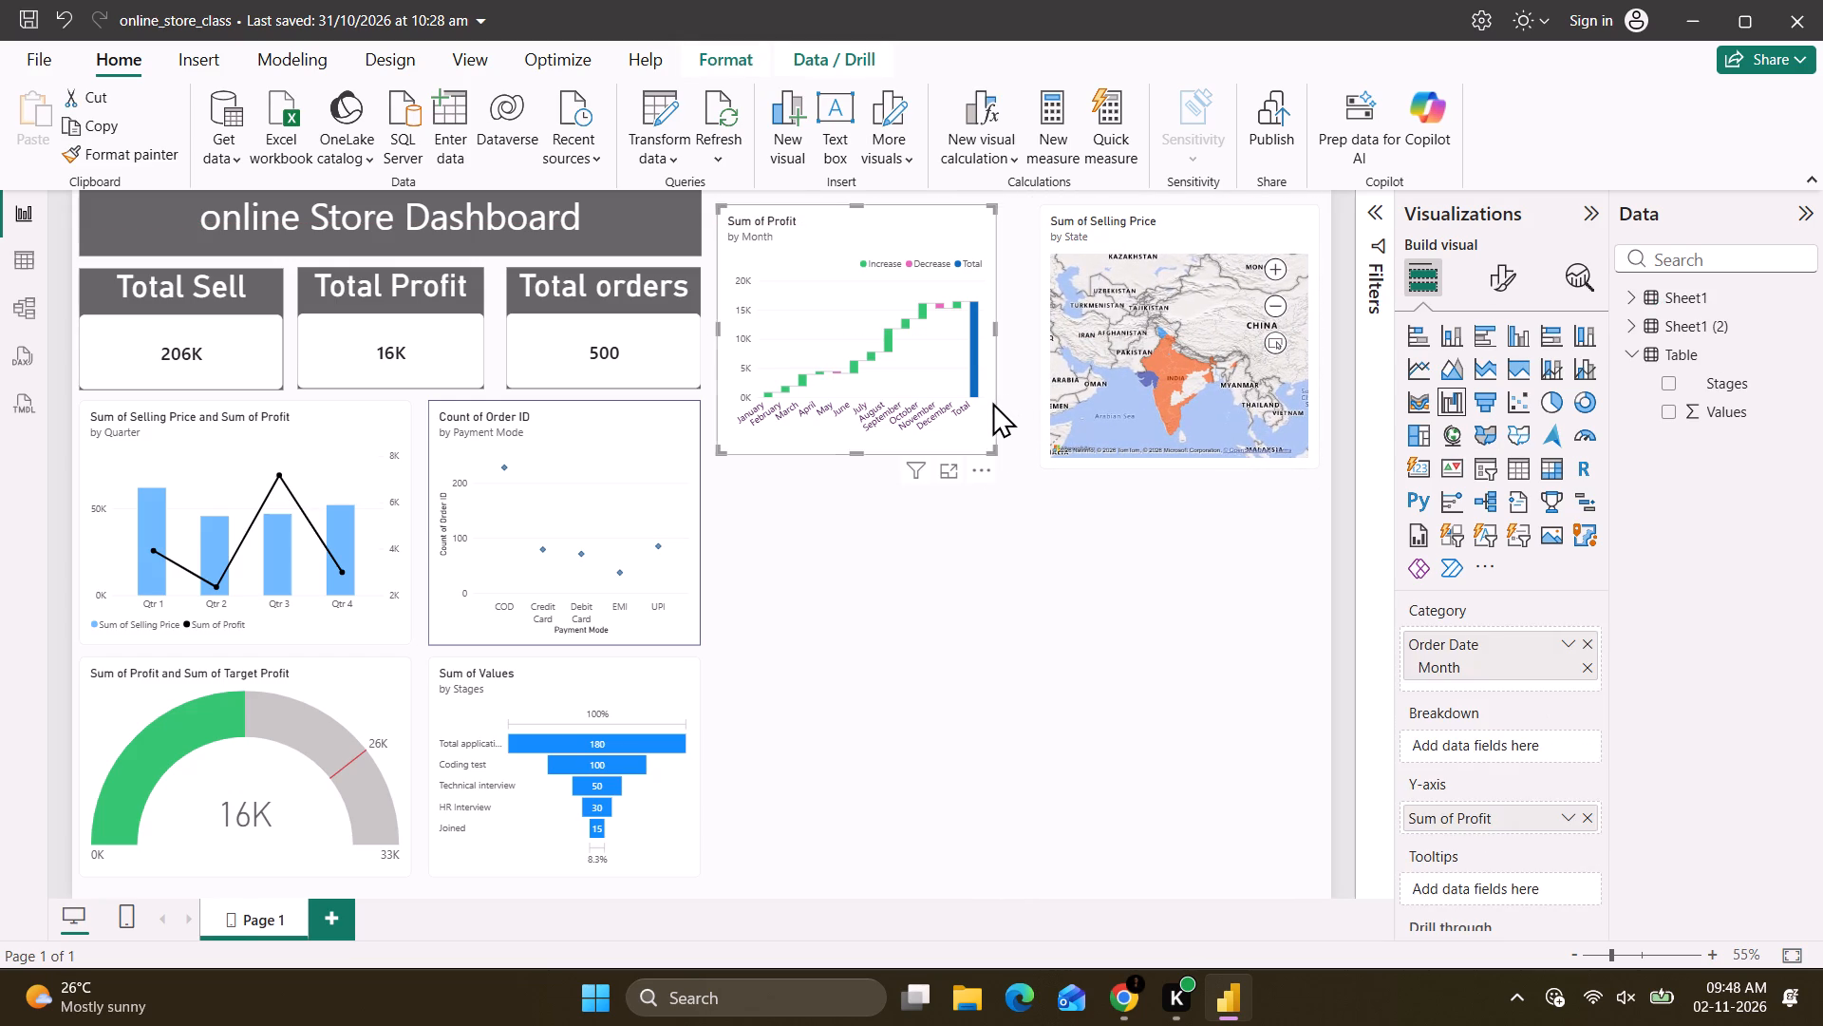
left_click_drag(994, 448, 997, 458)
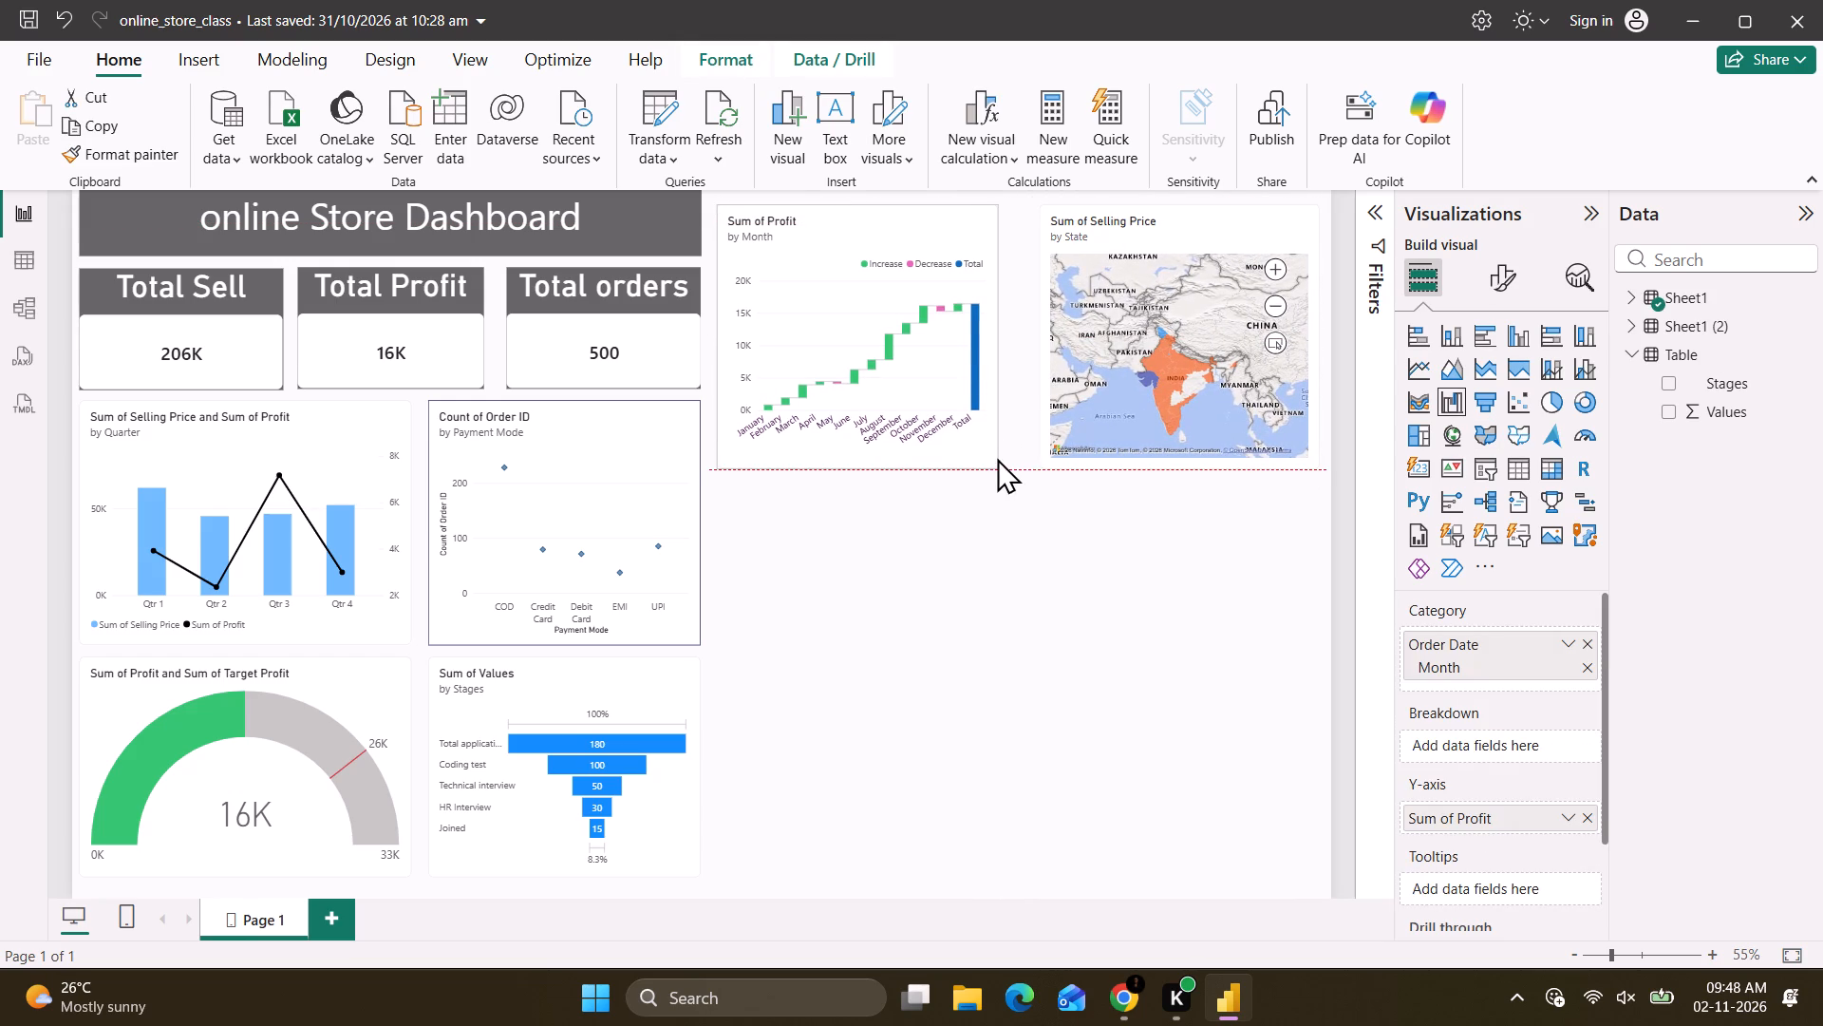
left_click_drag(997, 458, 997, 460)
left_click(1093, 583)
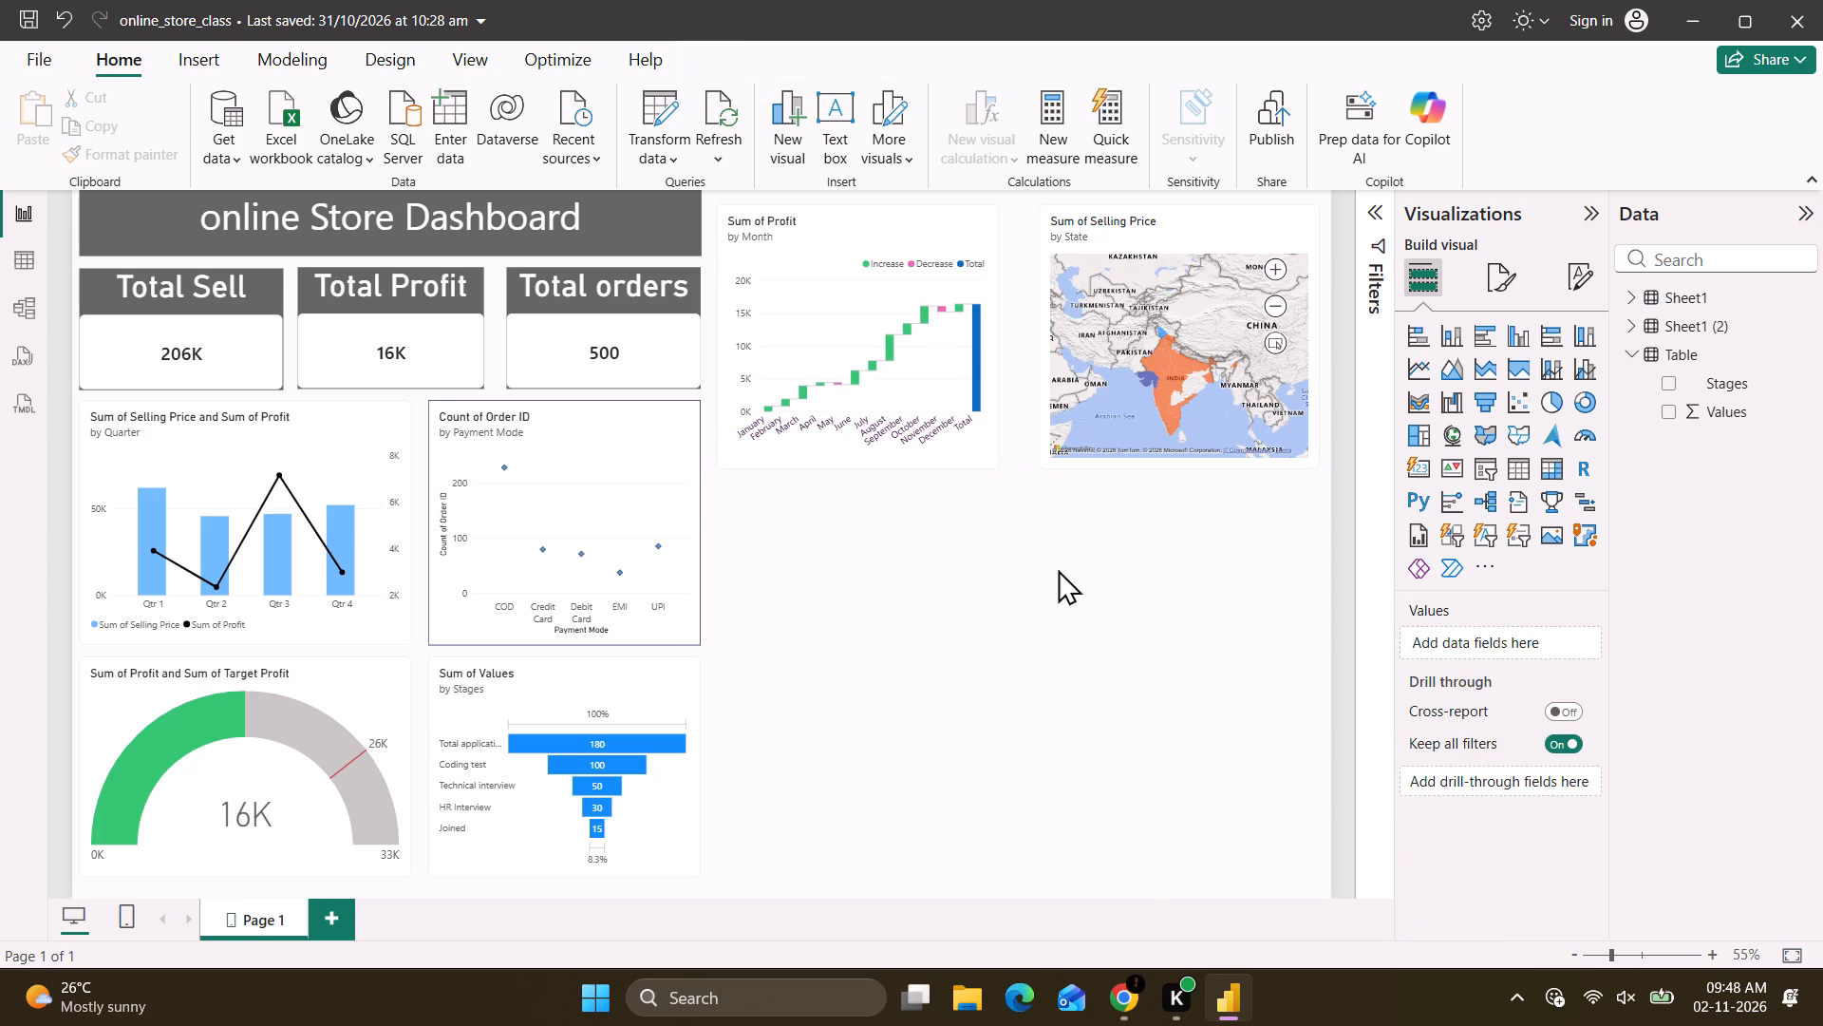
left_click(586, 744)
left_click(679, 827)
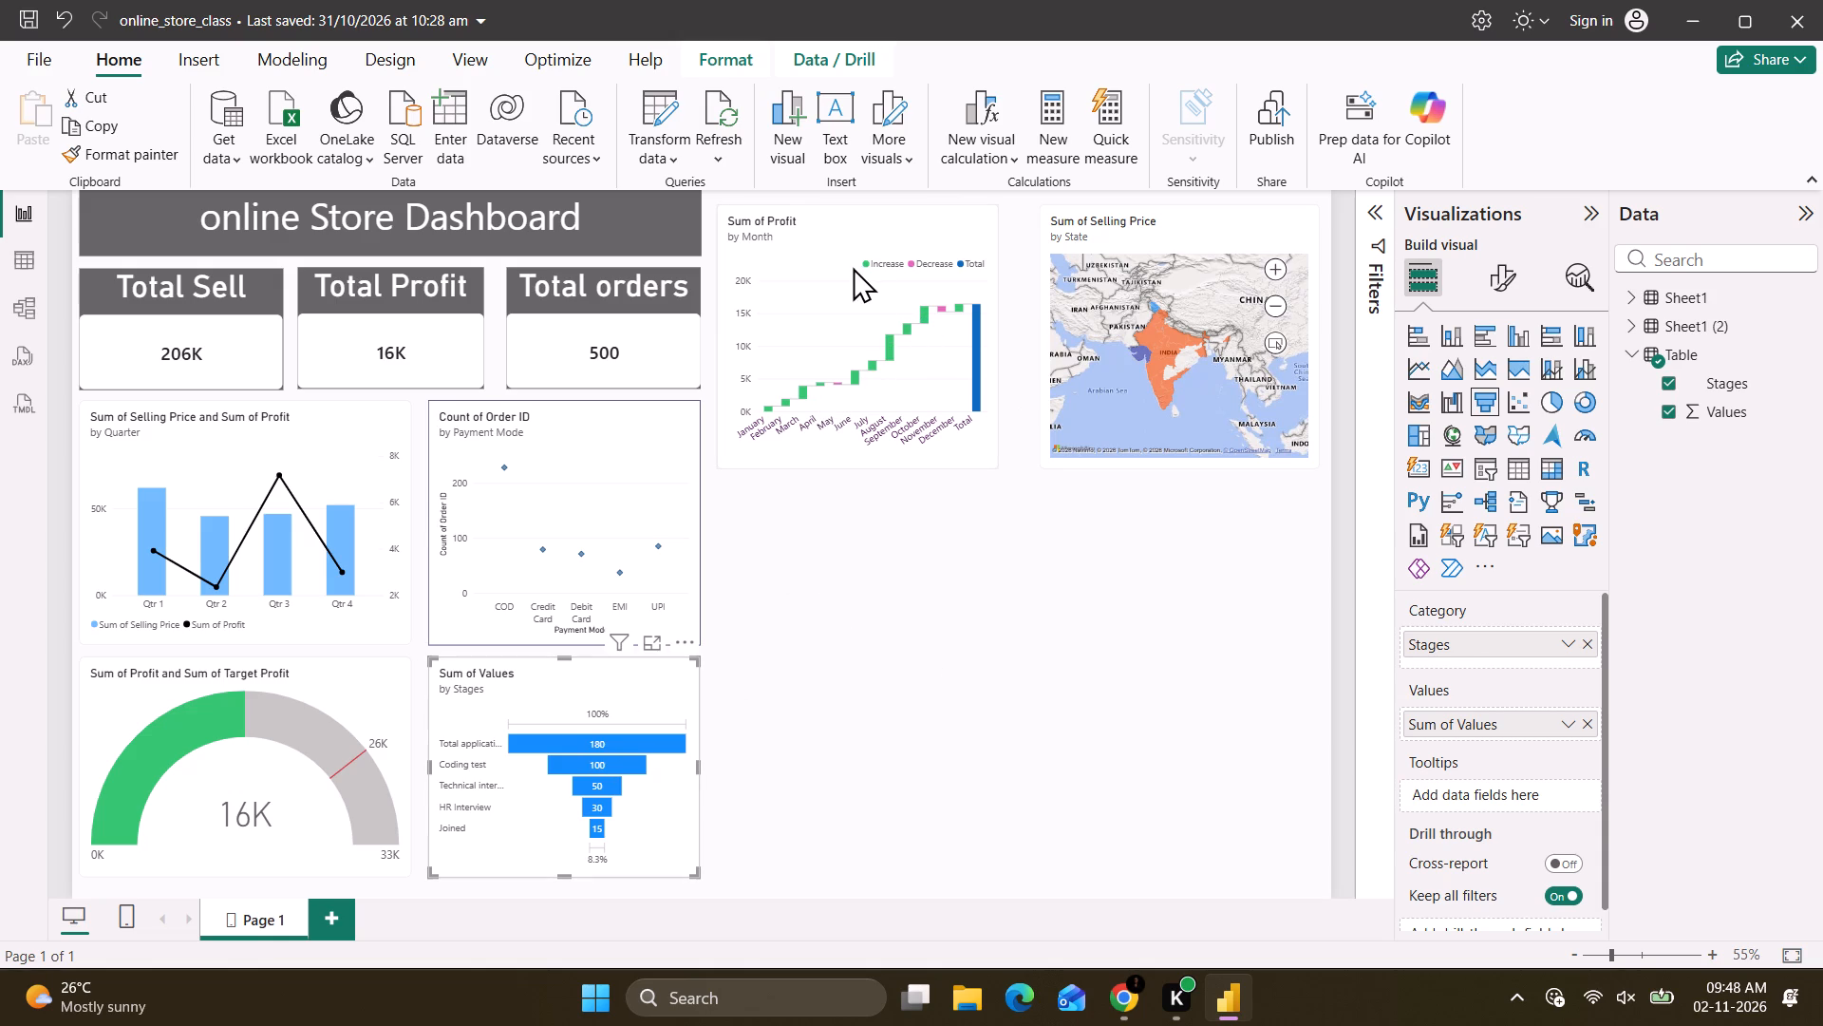
Place the Sum of Profit by Month chart beside the Count of Order ID chart and resize it to that chart's height and width.
left_click_drag(853, 267, 857, 466)
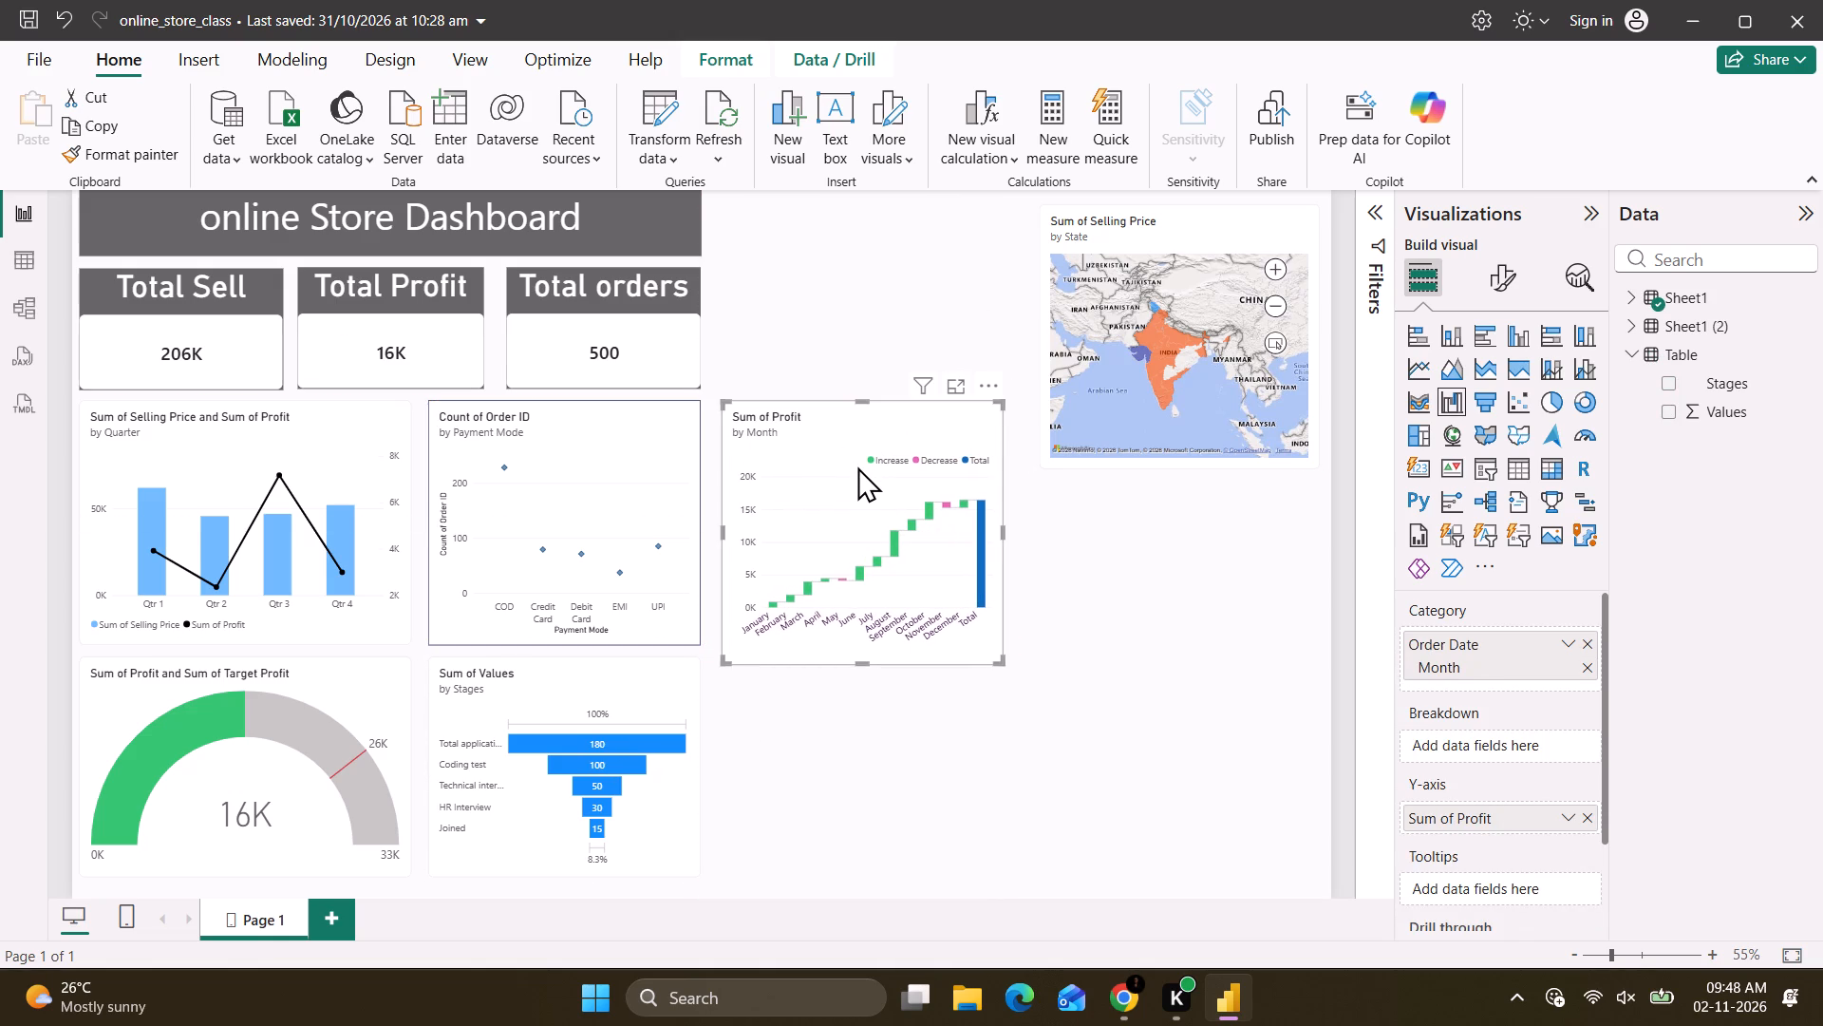
left_click_drag(730, 656, 739, 655)
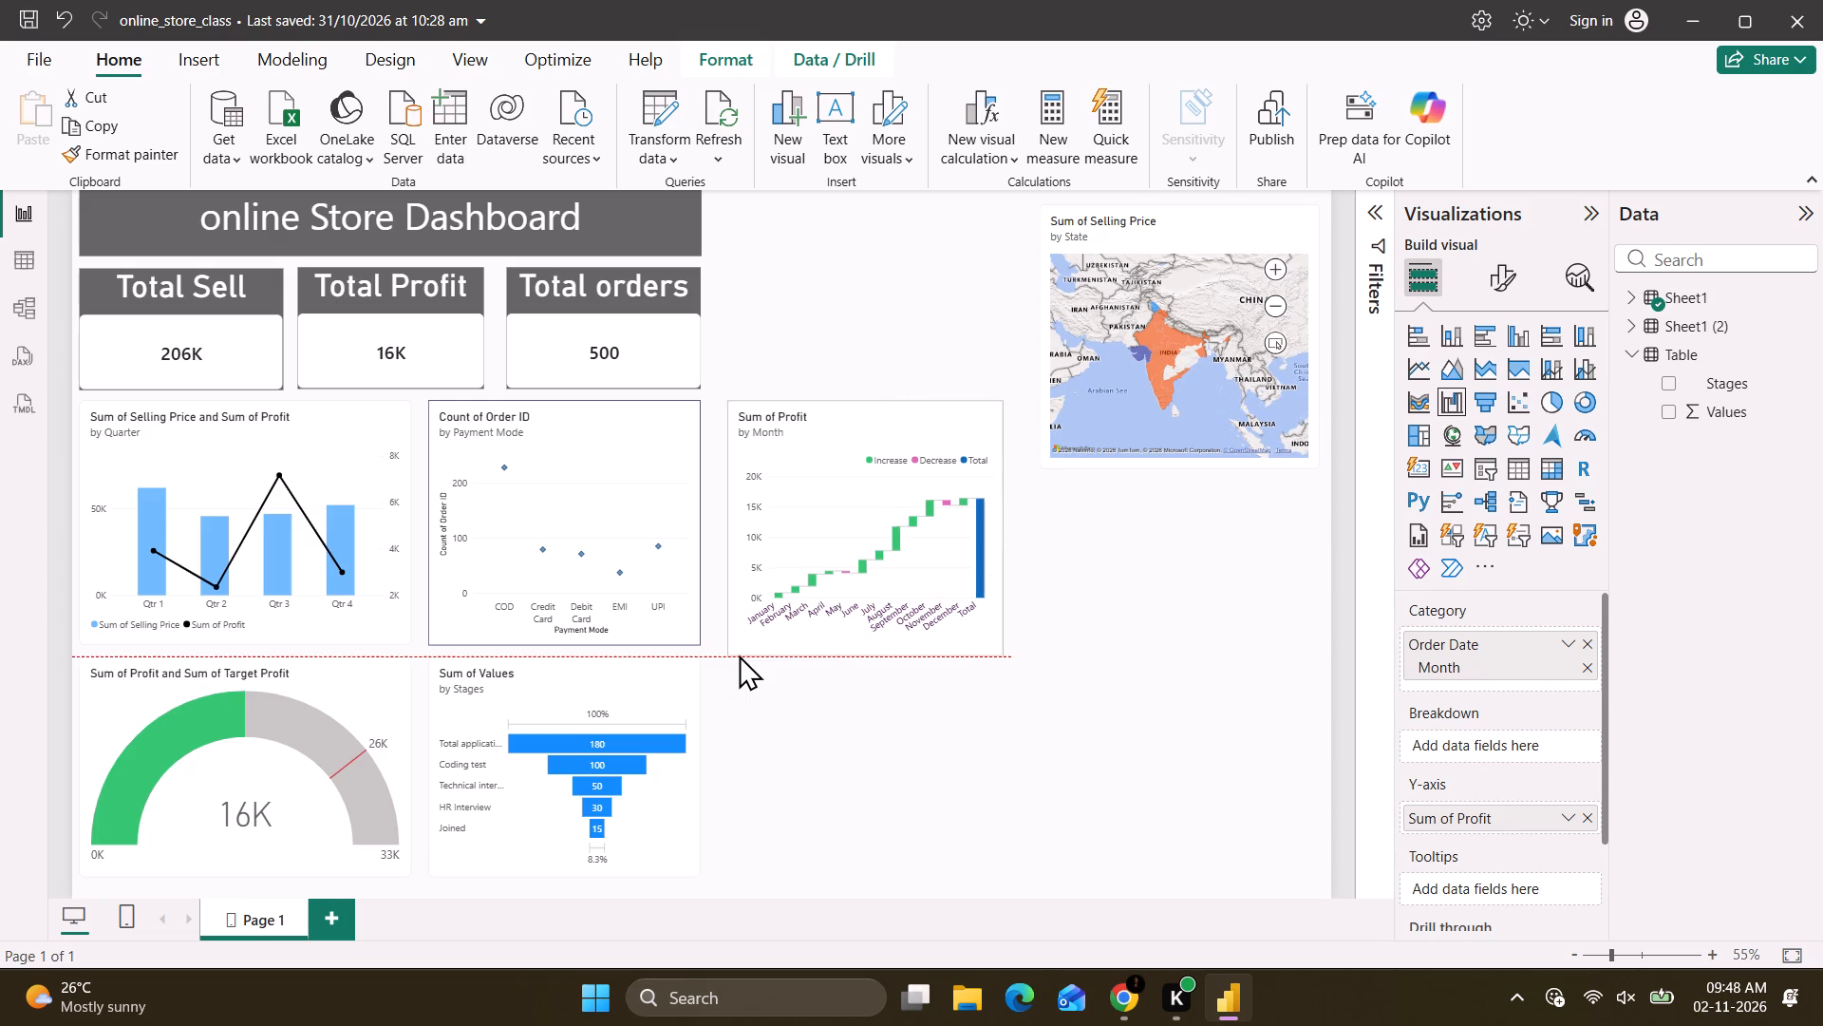
left_click_drag(739, 655, 740, 618)
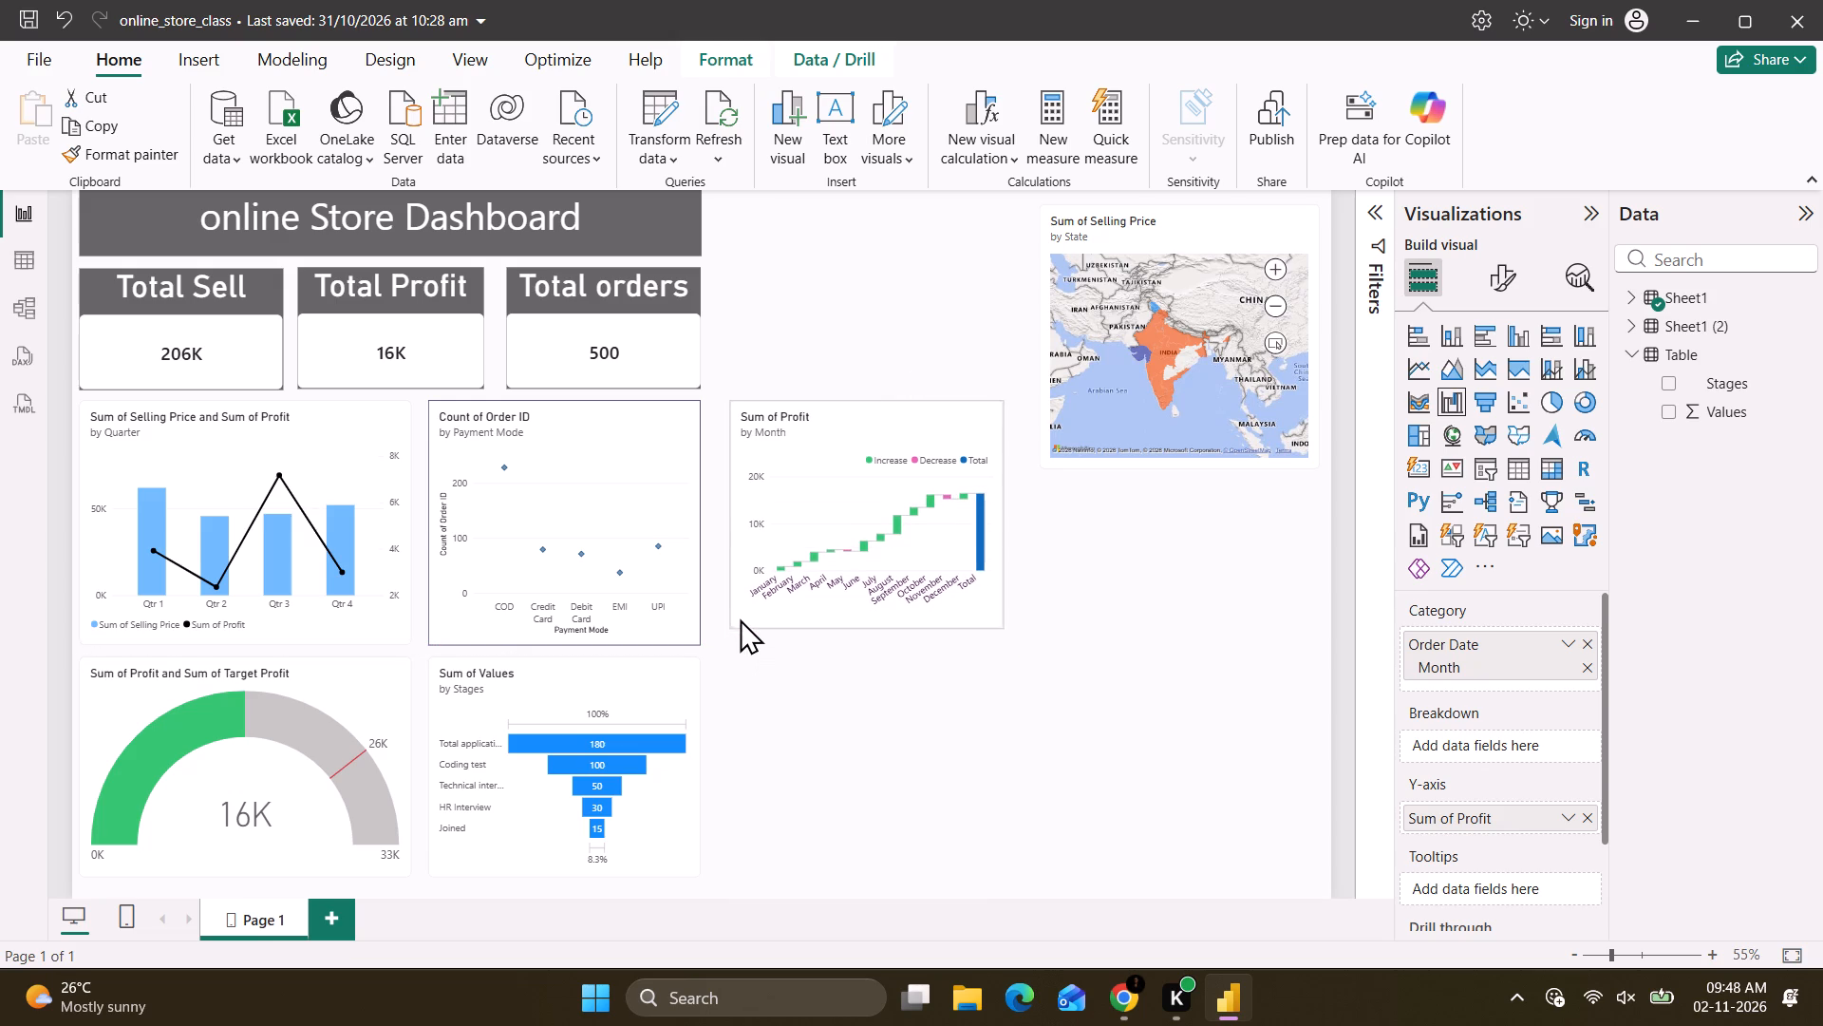
left_click_drag(740, 618, 737, 636)
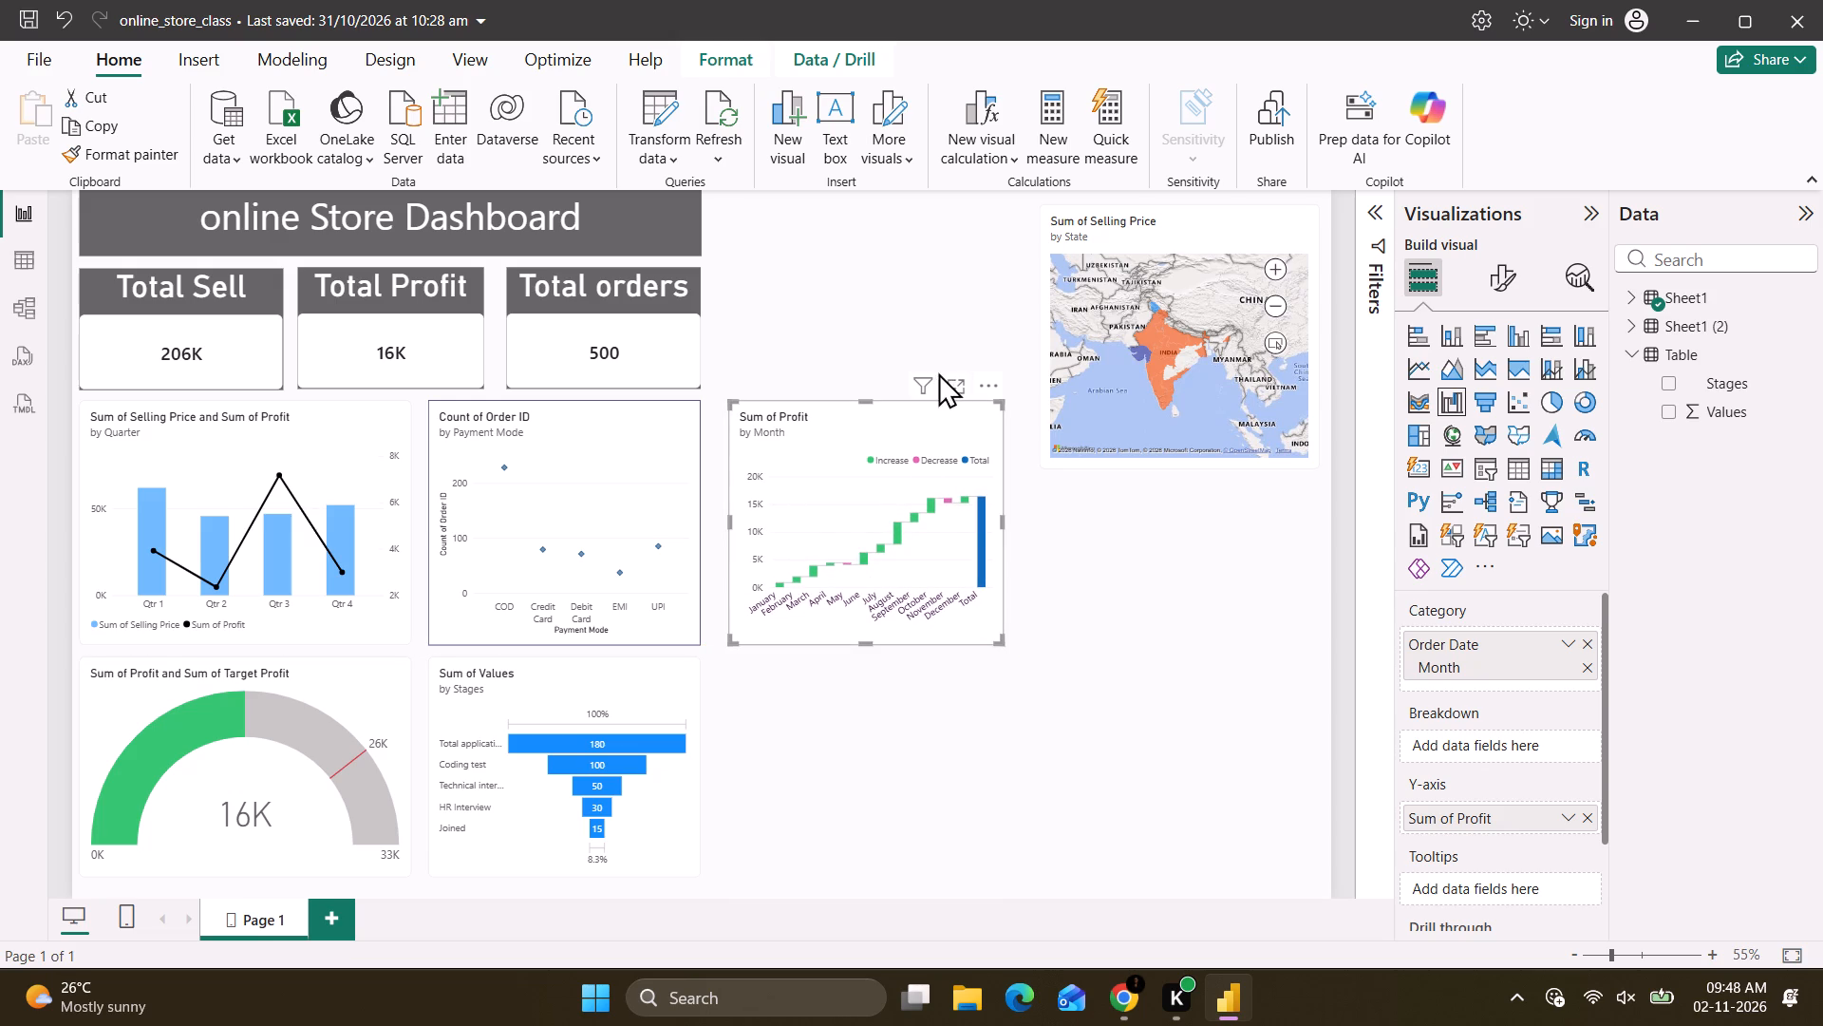
Move the resized Sum of Profit by Month chart back up beside the map, aligning their top edges.
left_click_drag(894, 409, 870, 201)
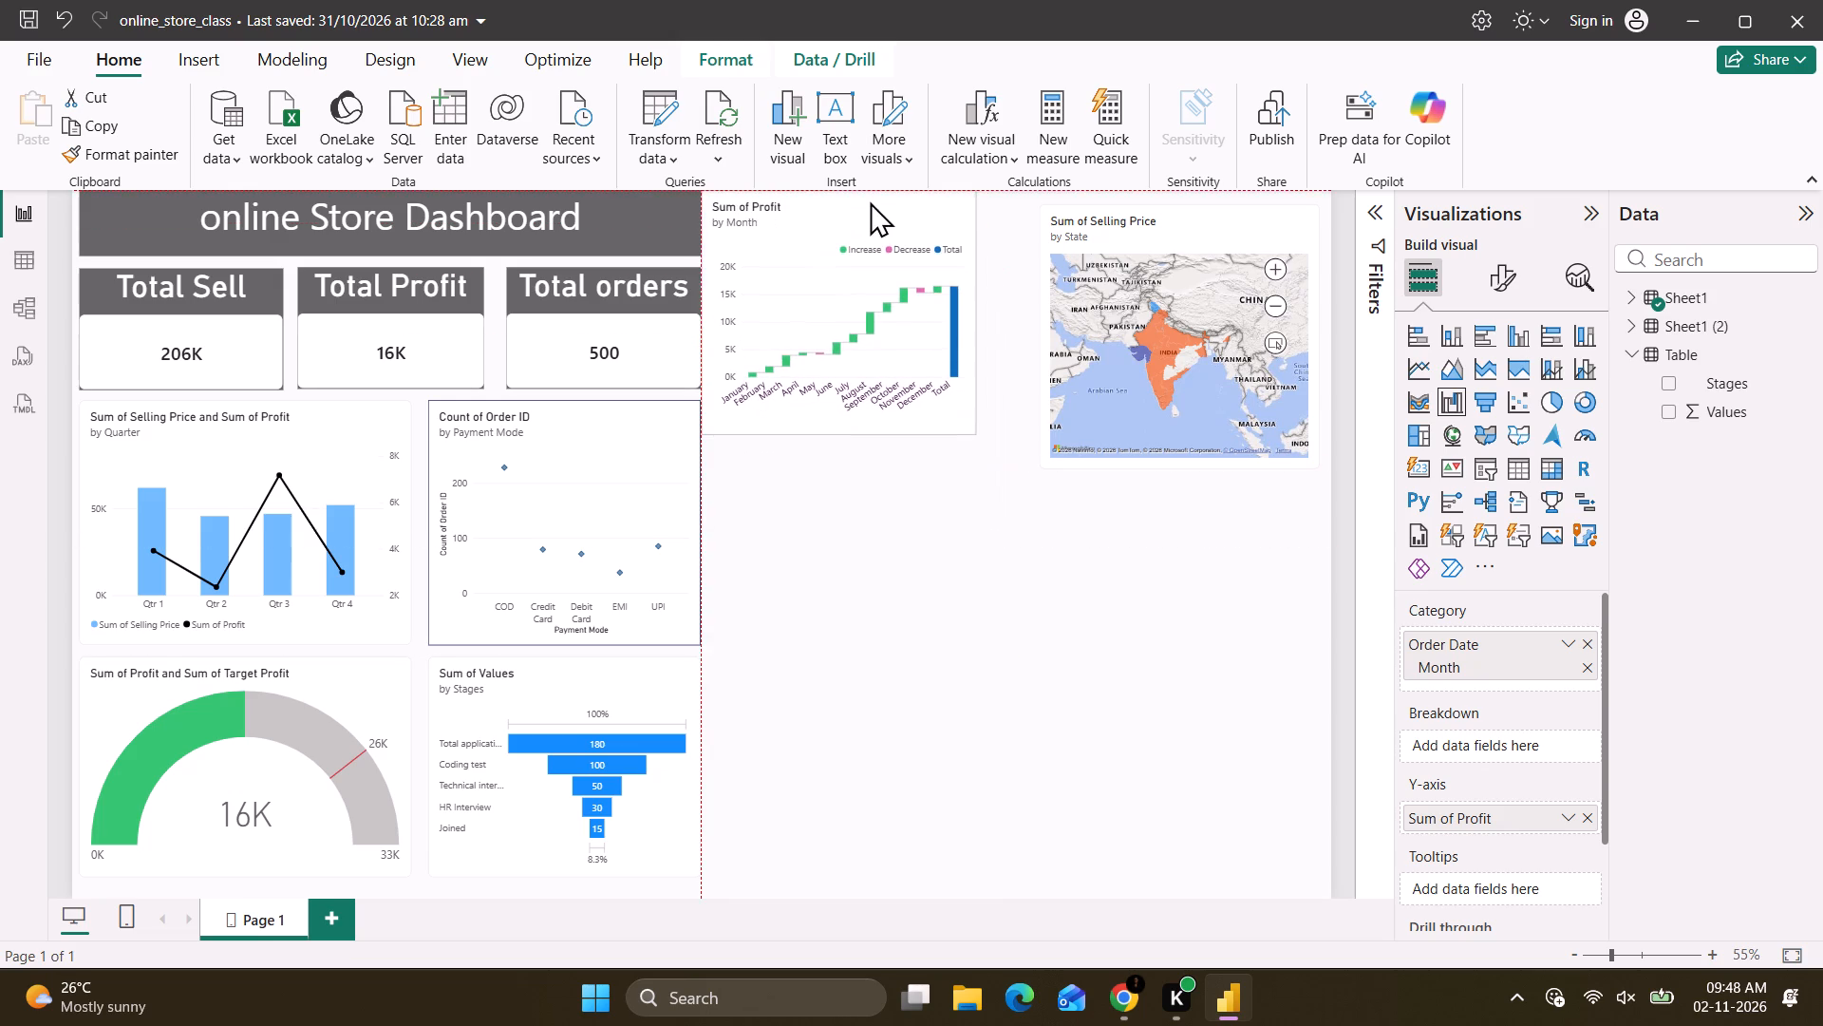
left_click_drag(870, 201, 899, 190)
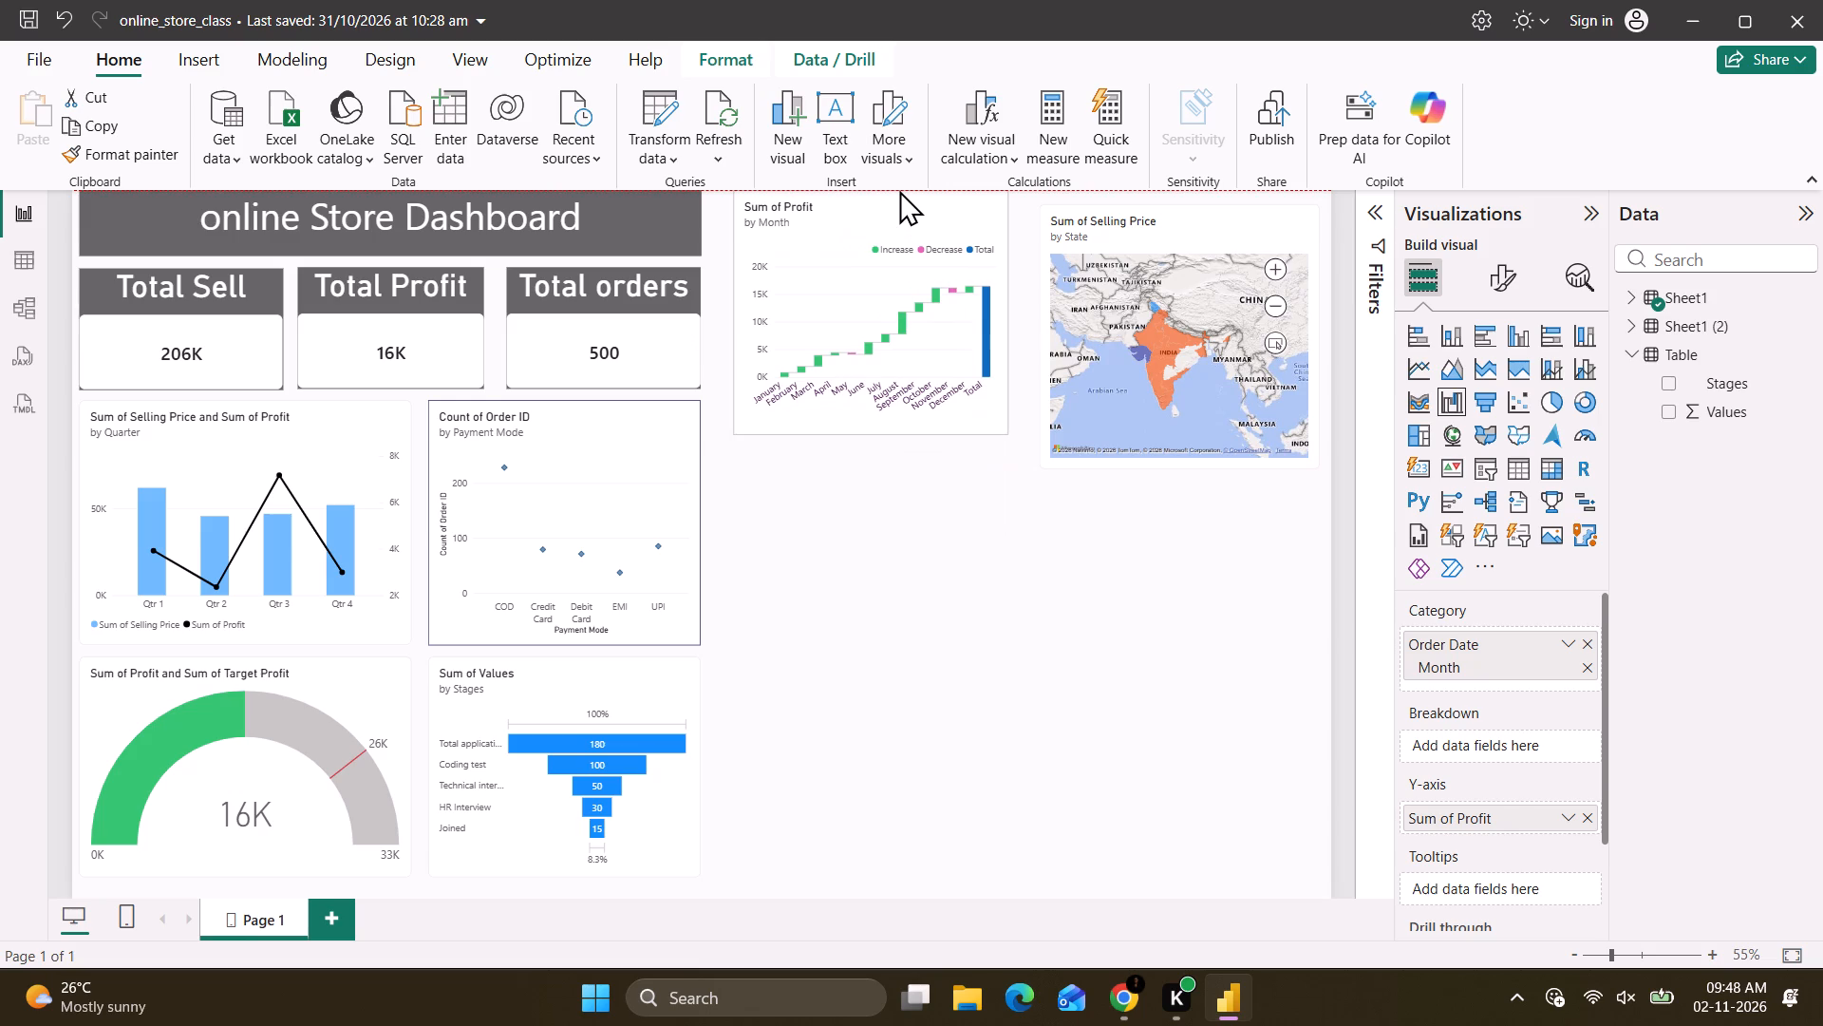
left_click_drag(899, 190, 888, 214)
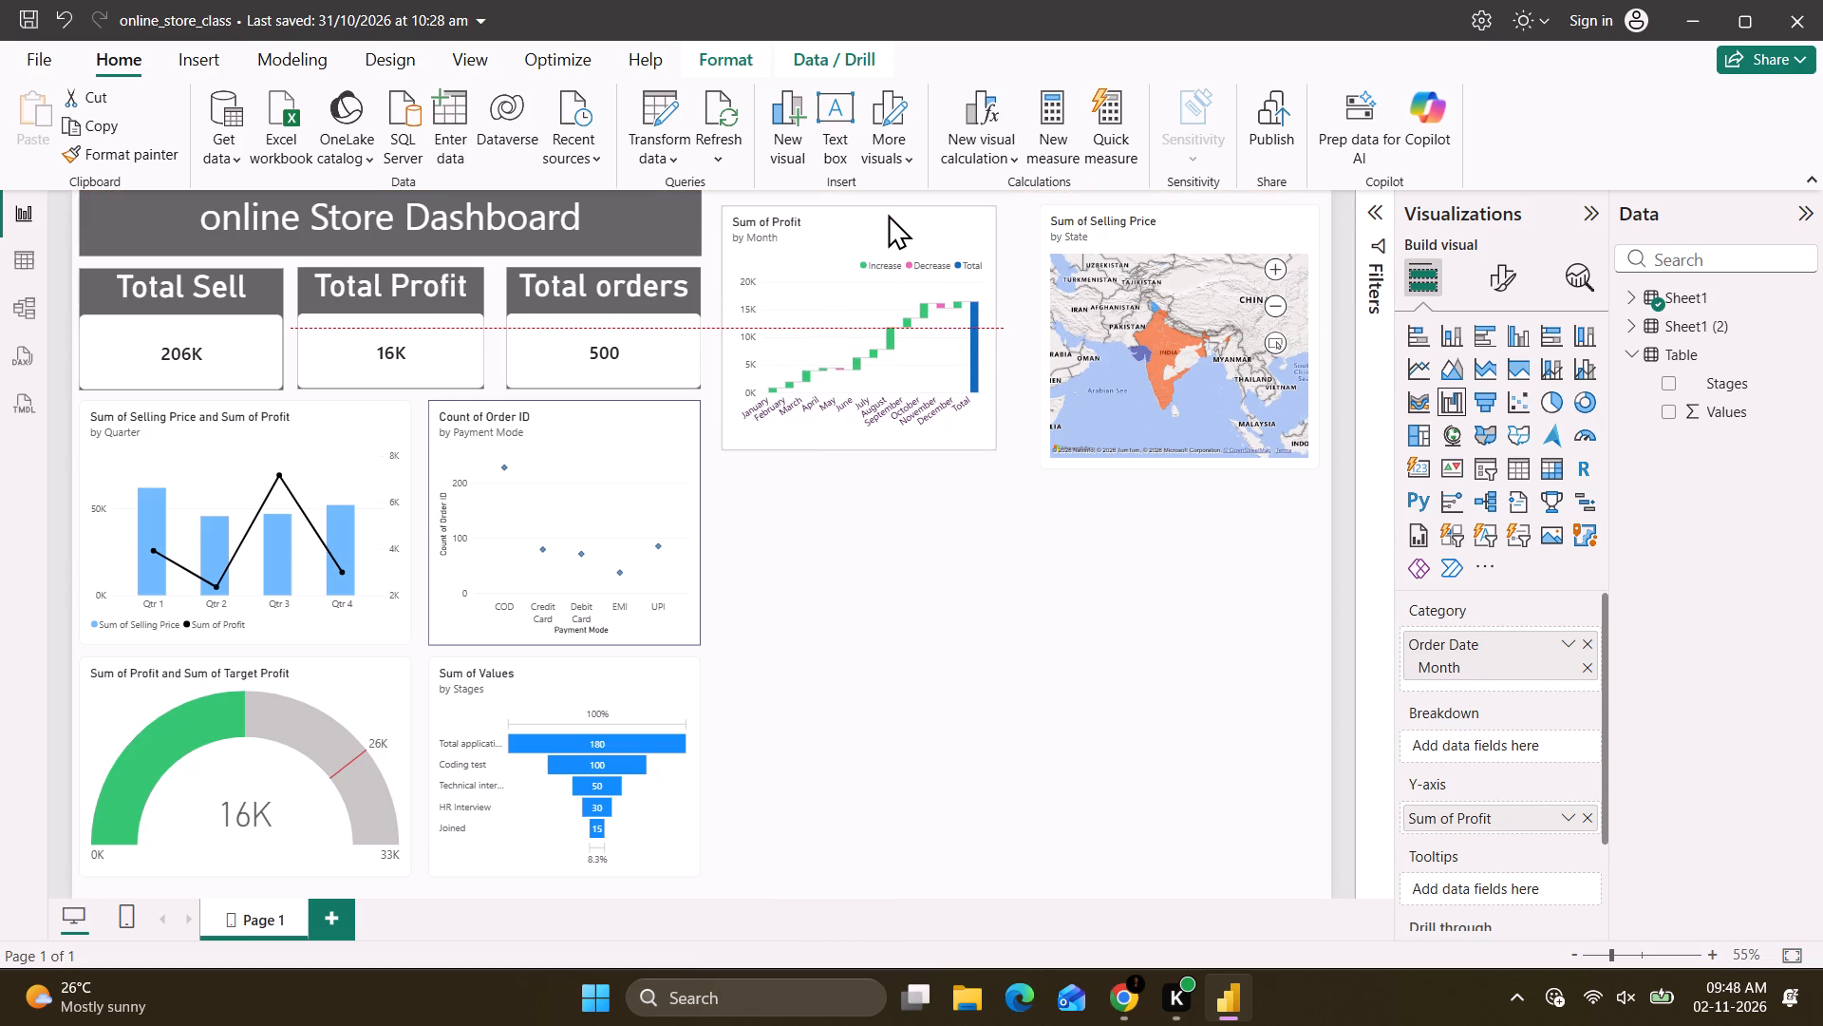
left_click_drag(888, 214, 890, 218)
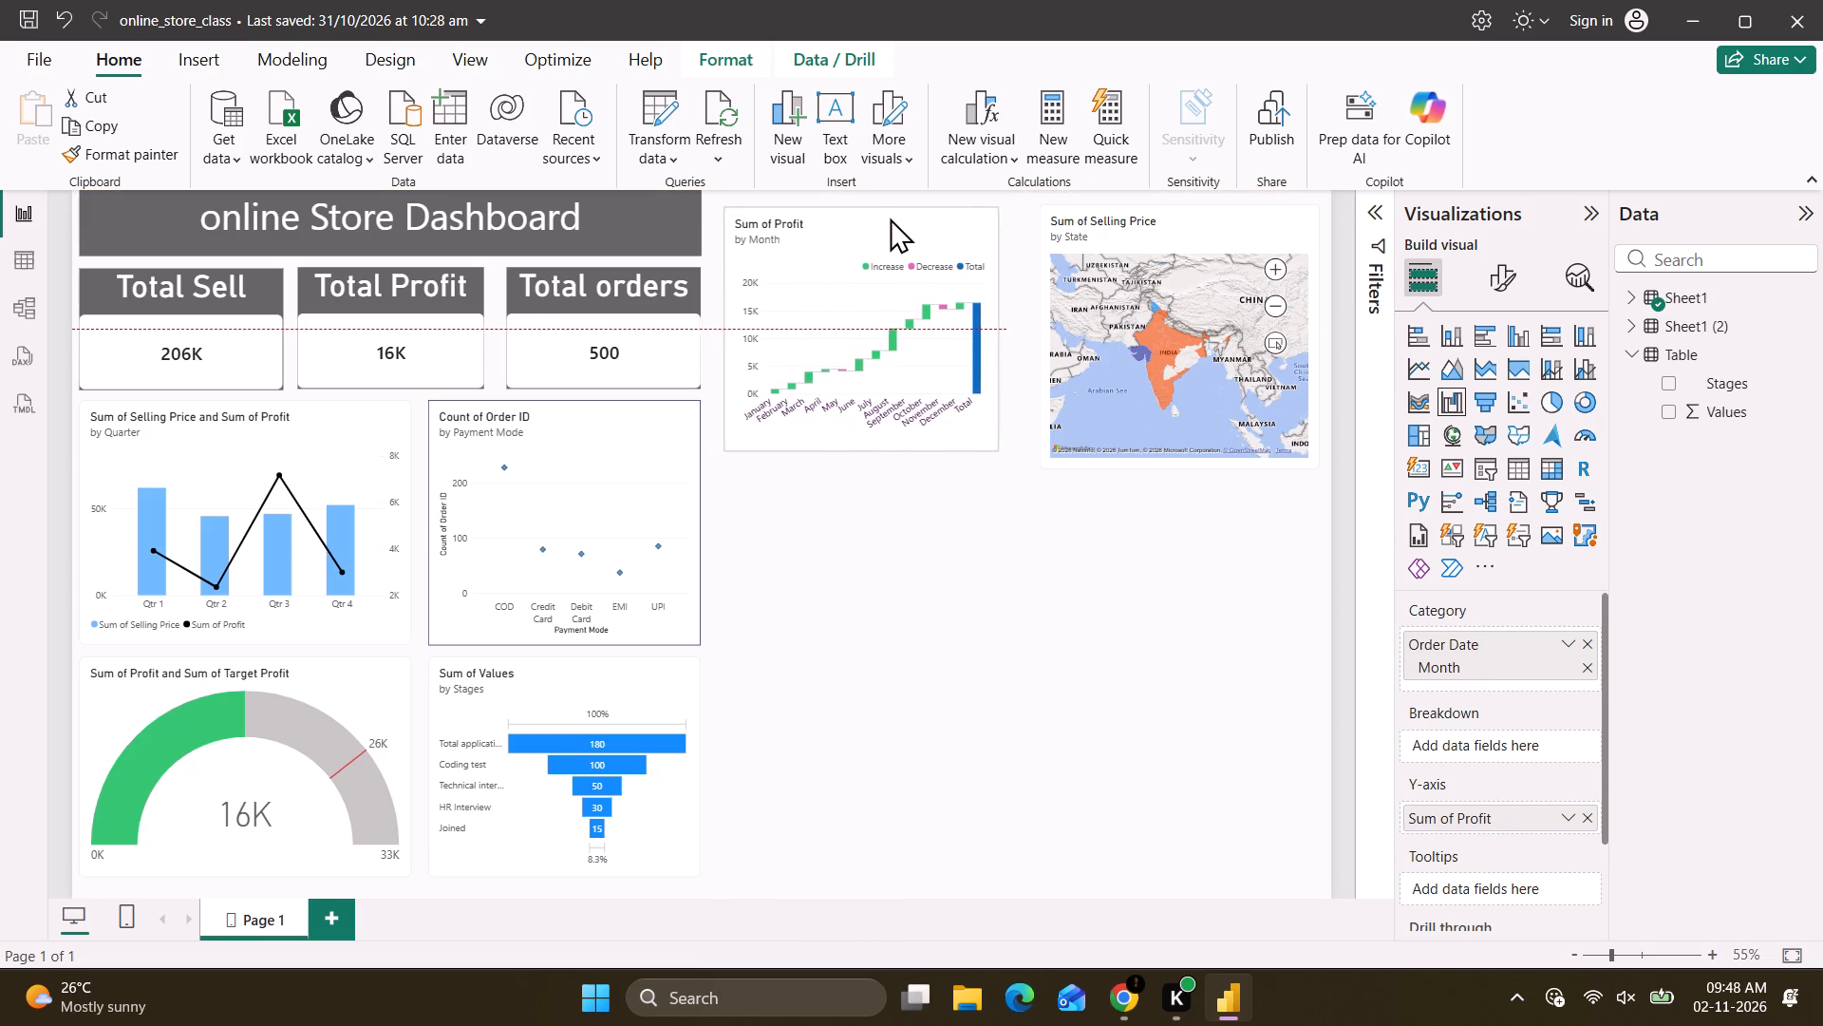
left_click_drag(890, 218, 887, 211)
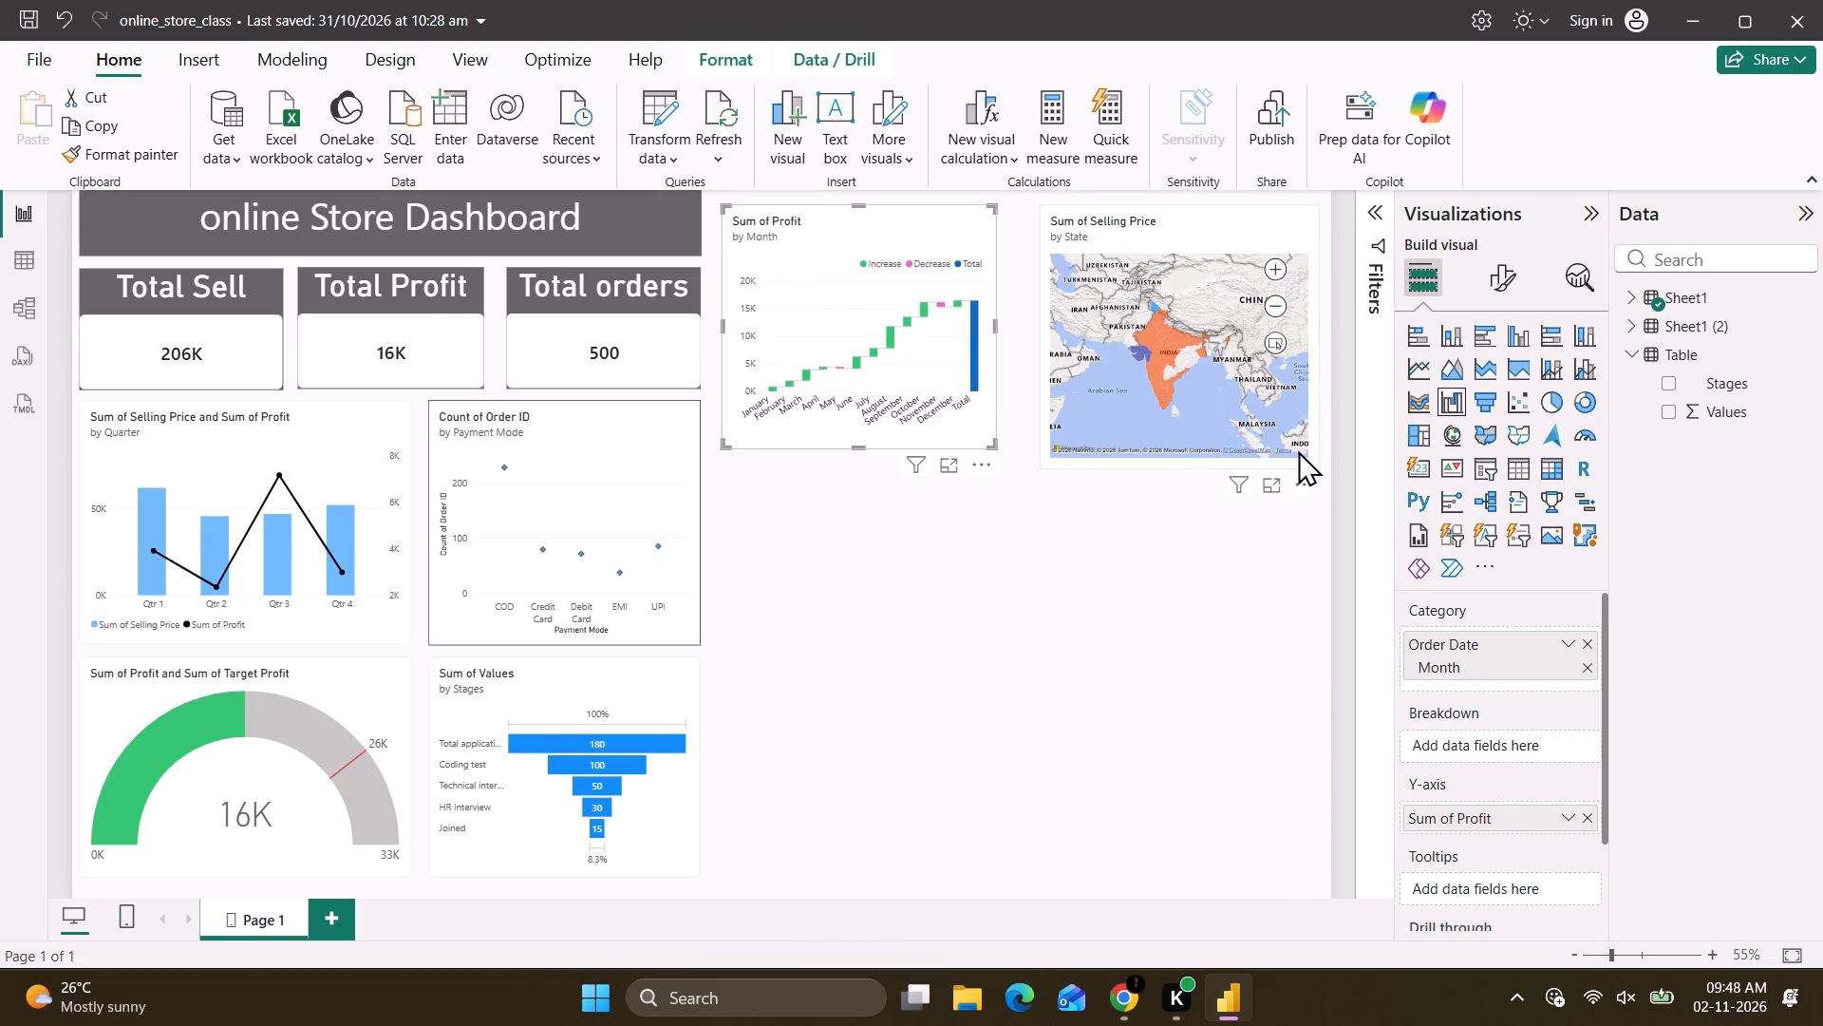
Reduce the Sum of Selling Price by State map to the same height as the Sum of Profit by Month chart.
left_click(1298, 450)
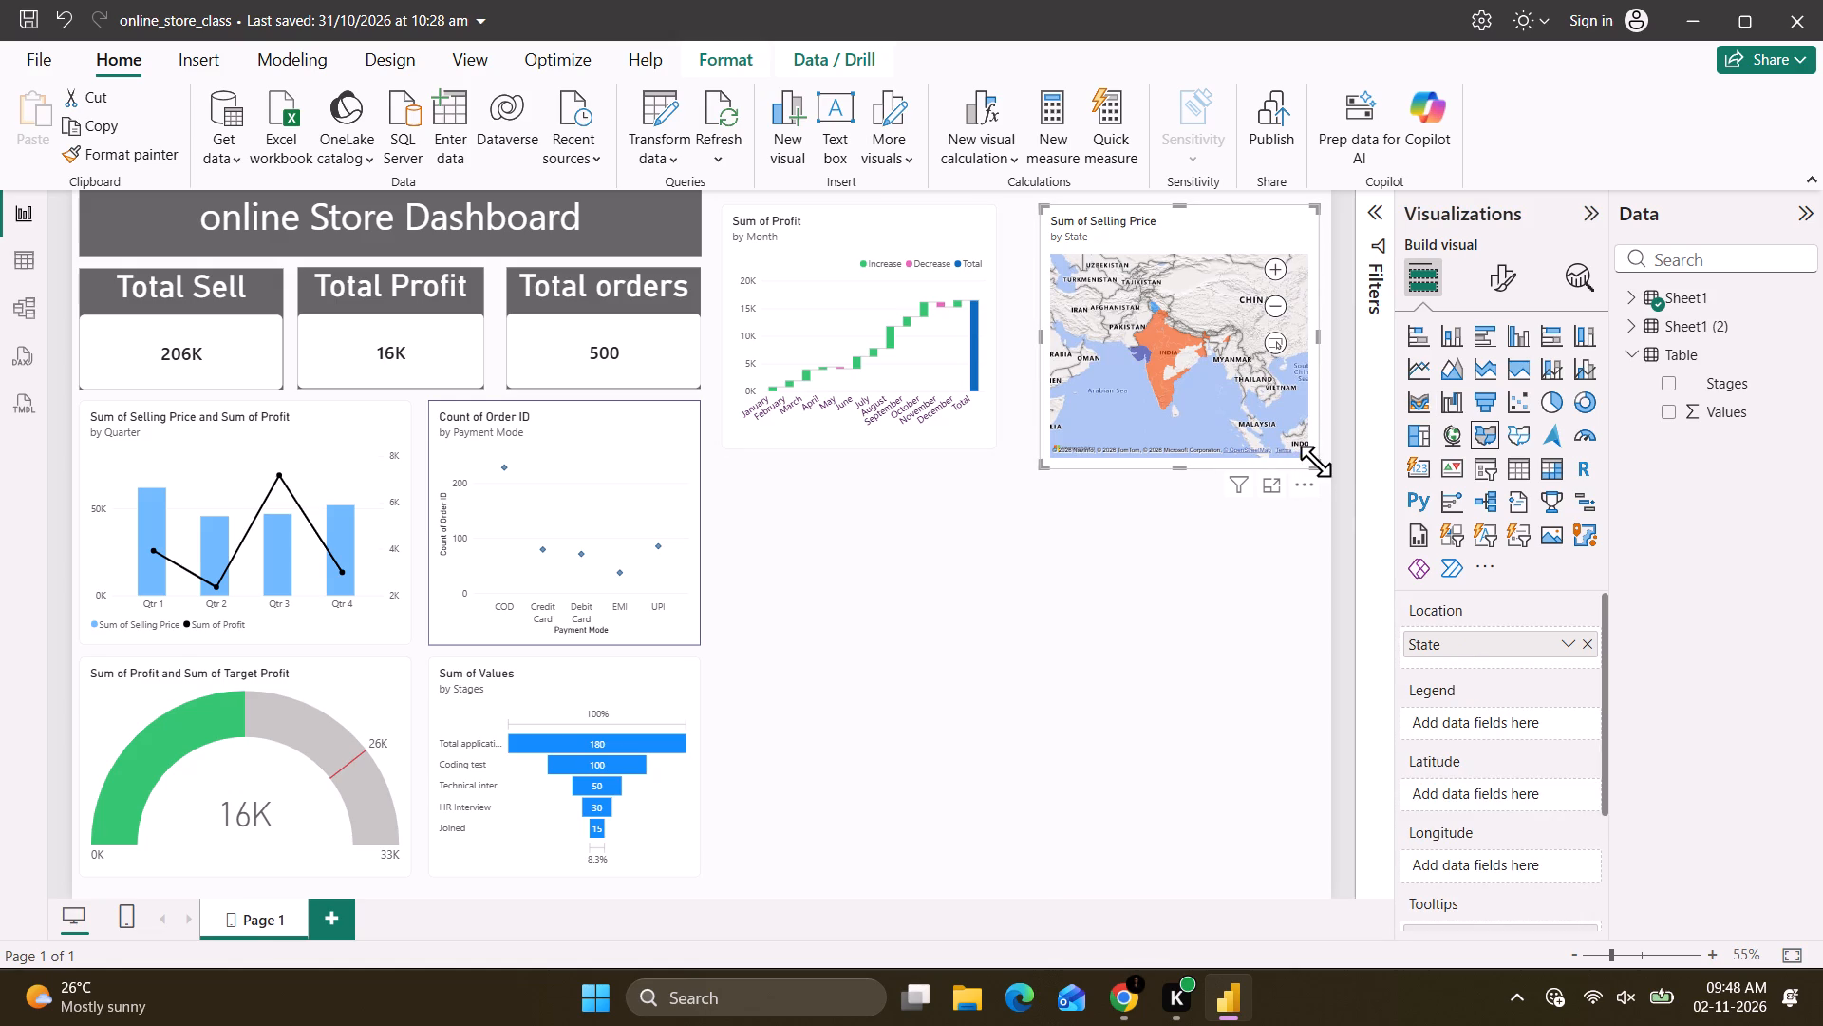
left_click_drag(1315, 461, 1310, 447)
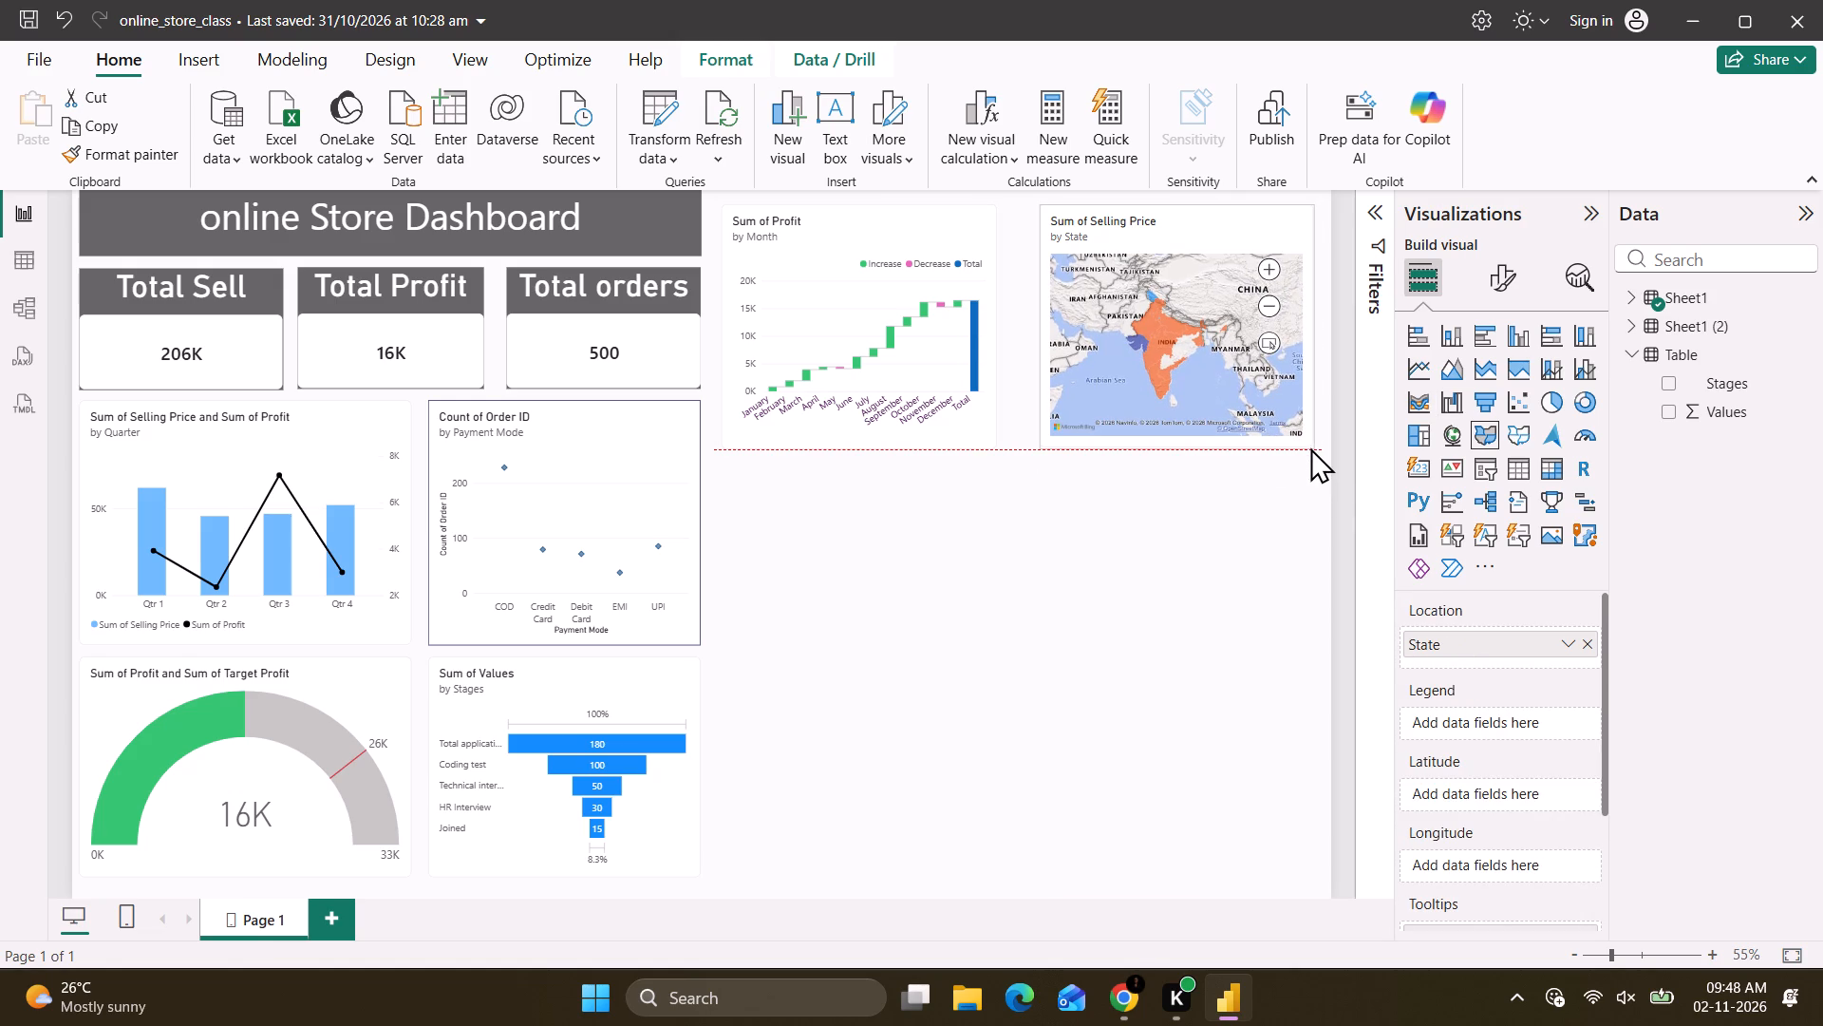
left_click_drag(1310, 447, 1313, 449)
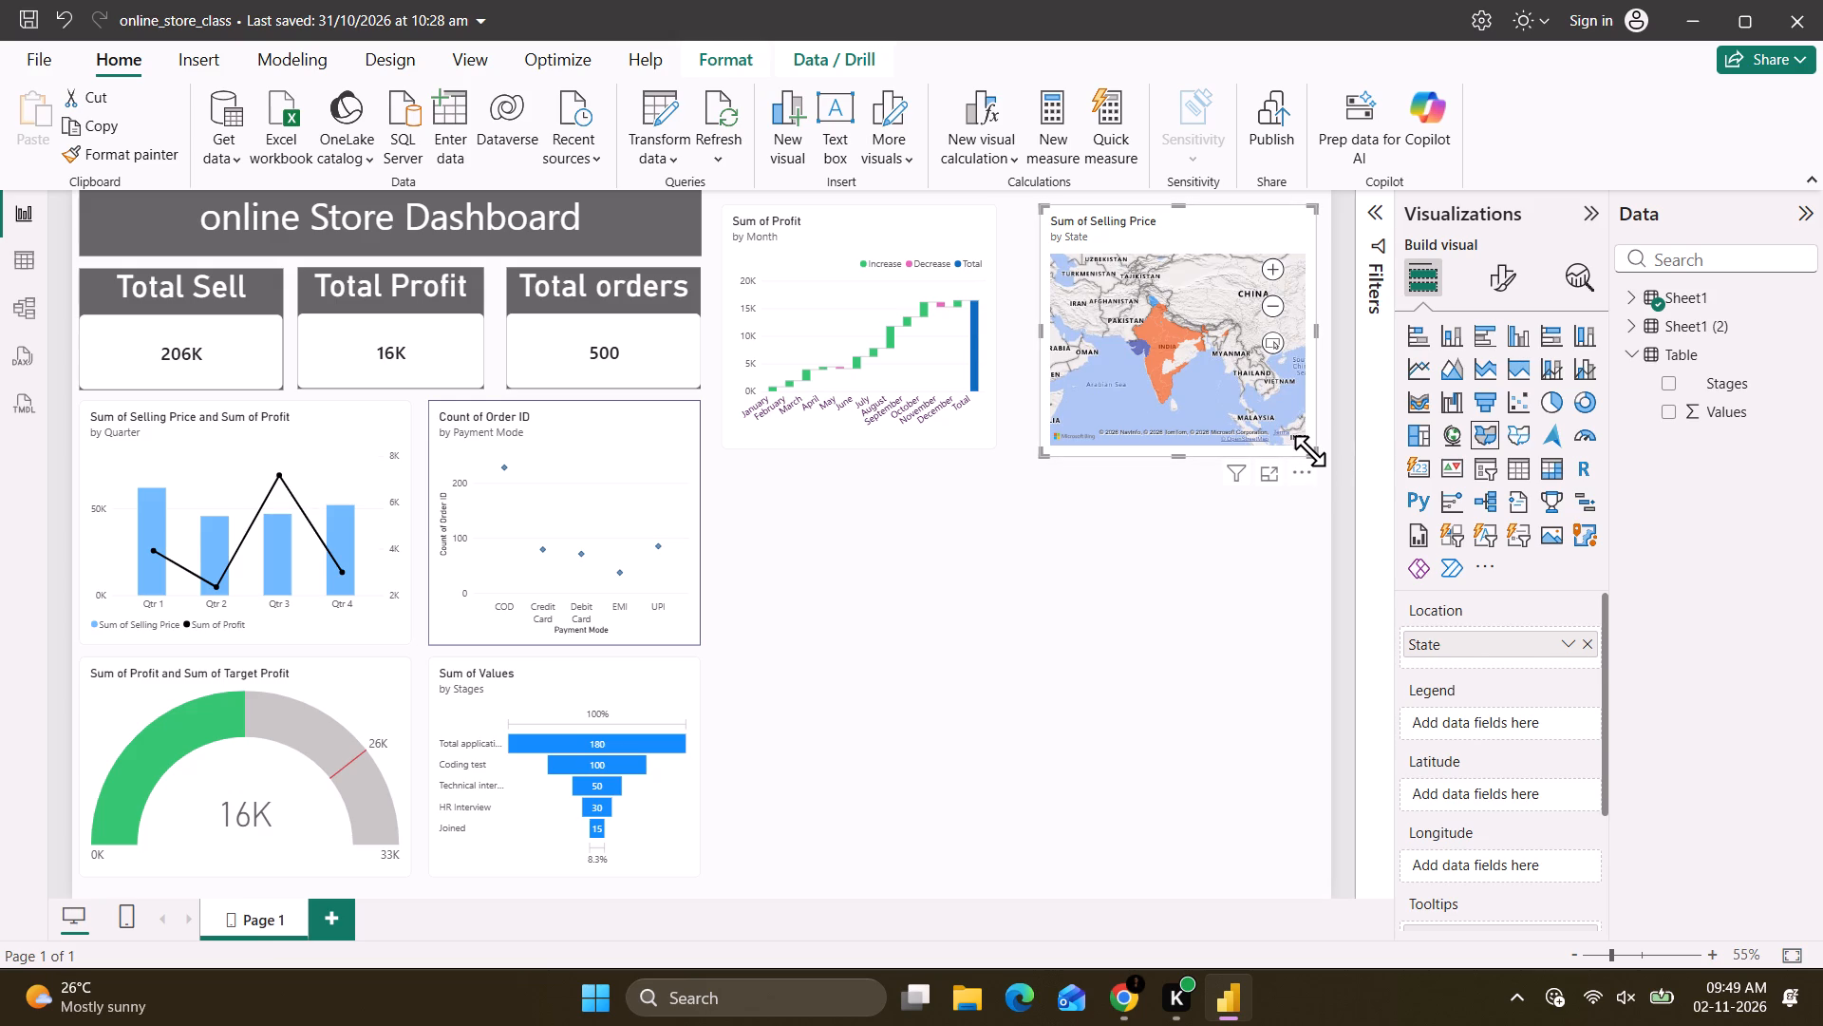
left_click_drag(1309, 450, 1309, 438)
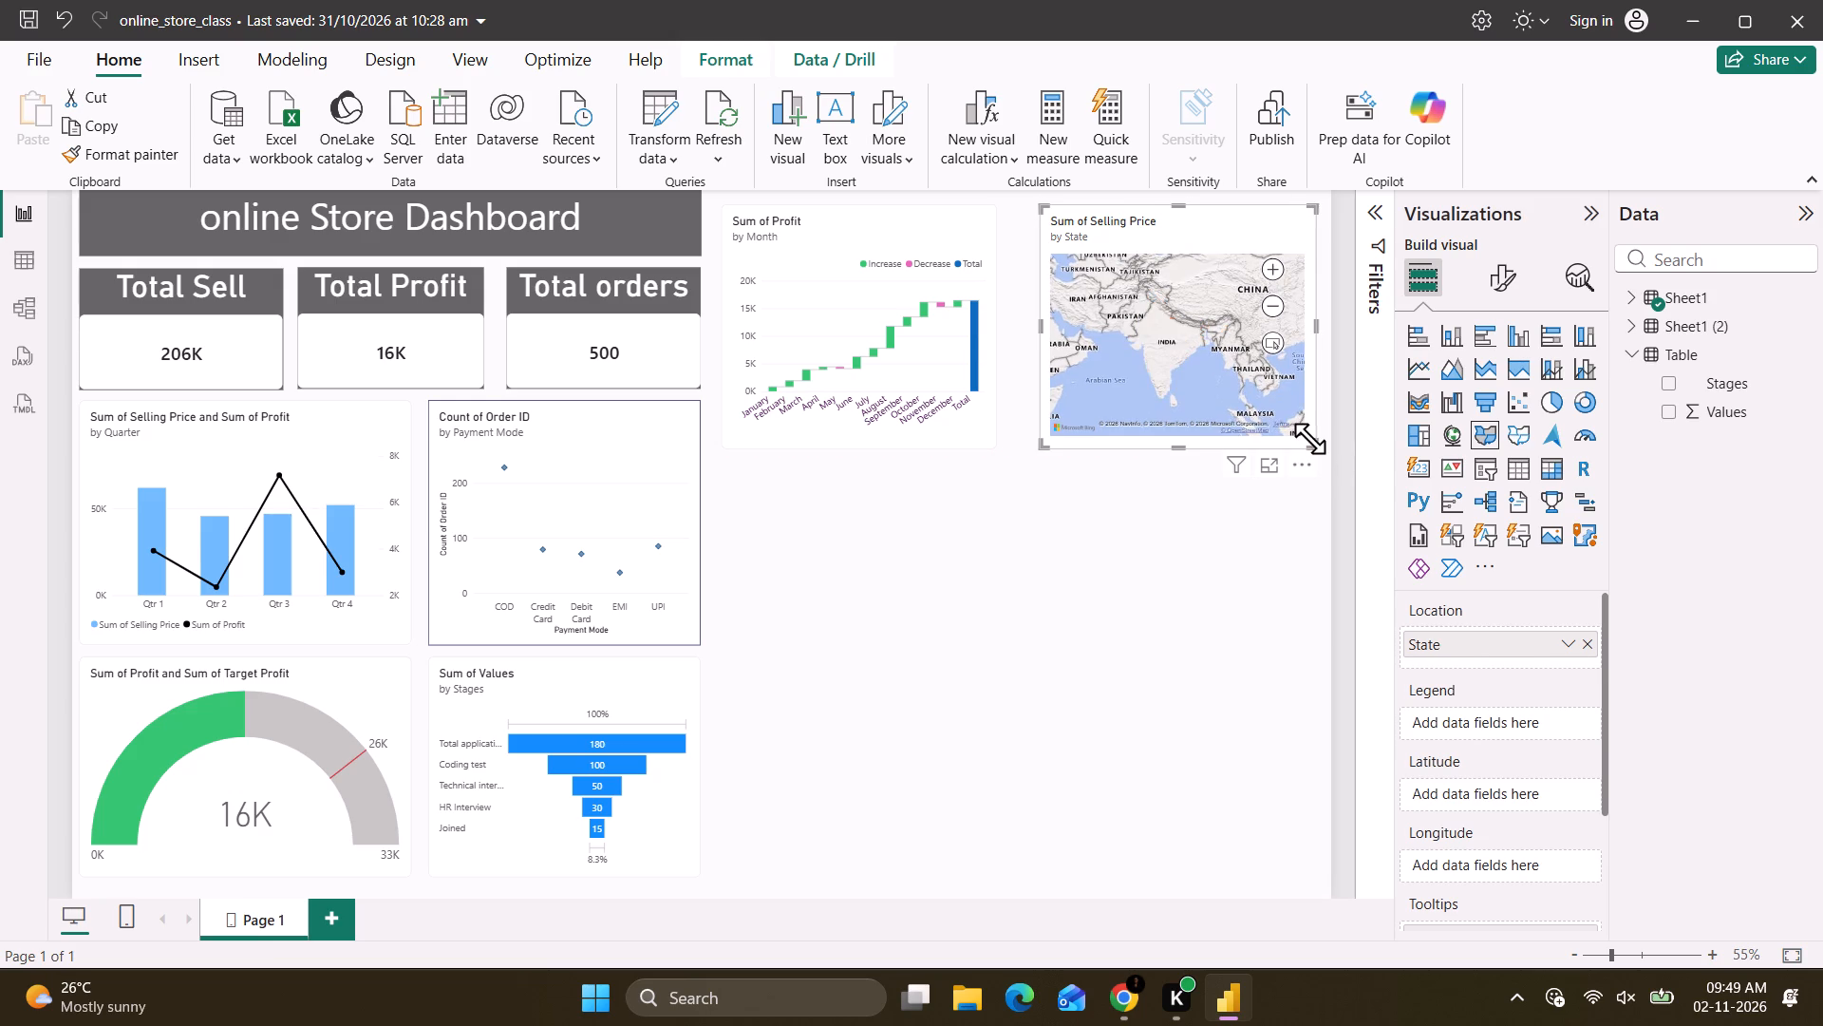
left_click(1309, 438)
Highlight individual stages in the Sum of Values by Stages funnel to check their interaction with the other visuals, and clear the highlight.
left_click(592, 740)
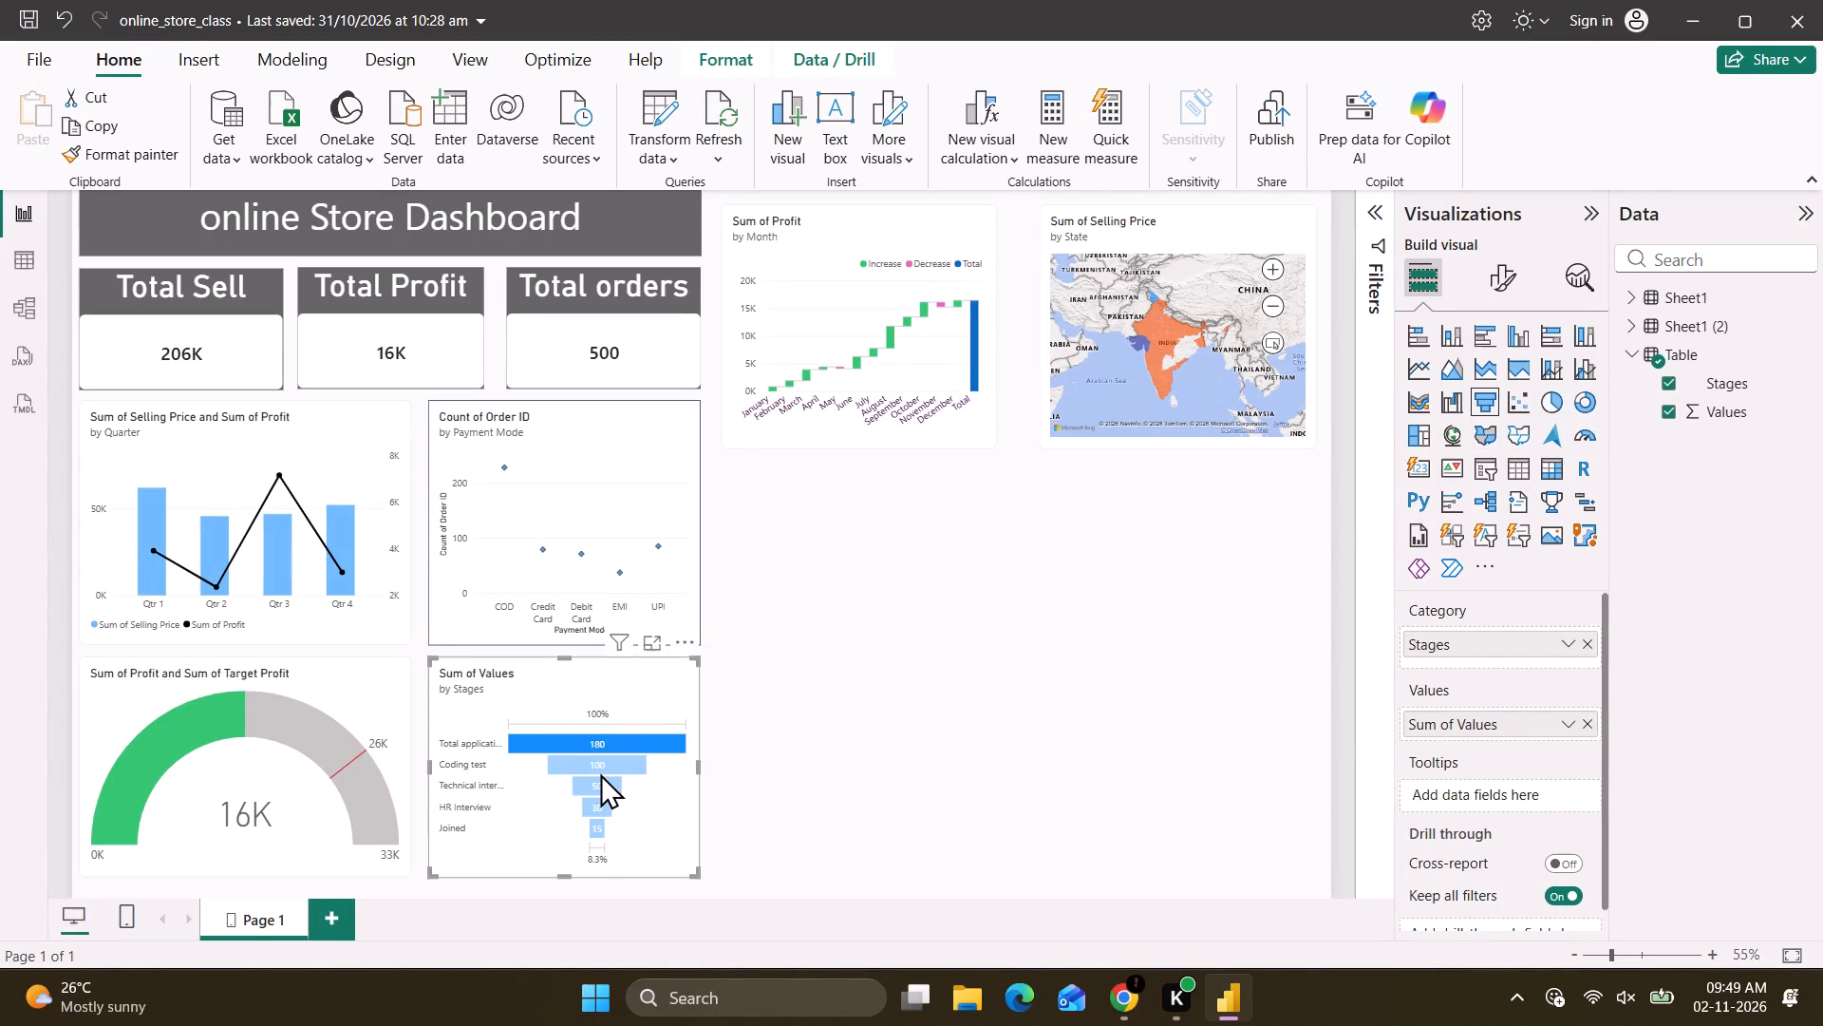
left_click(600, 769)
left_click(588, 796)
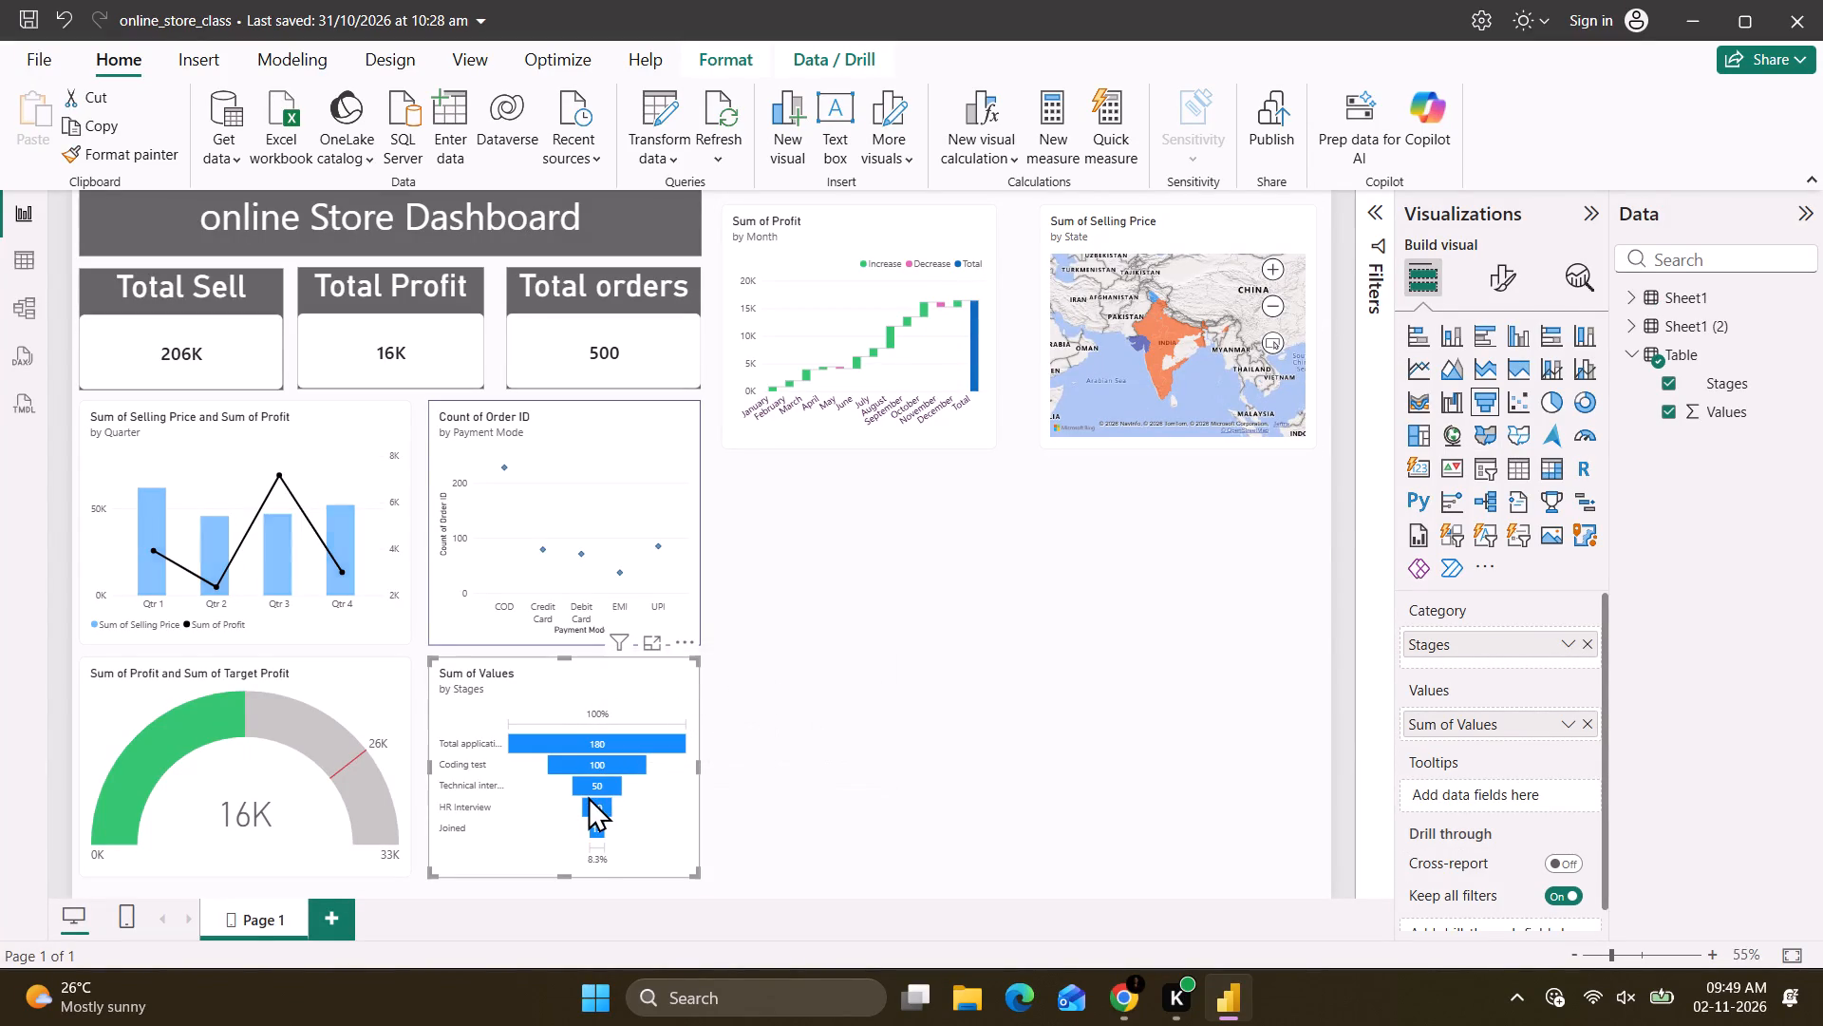
left_click(835, 749)
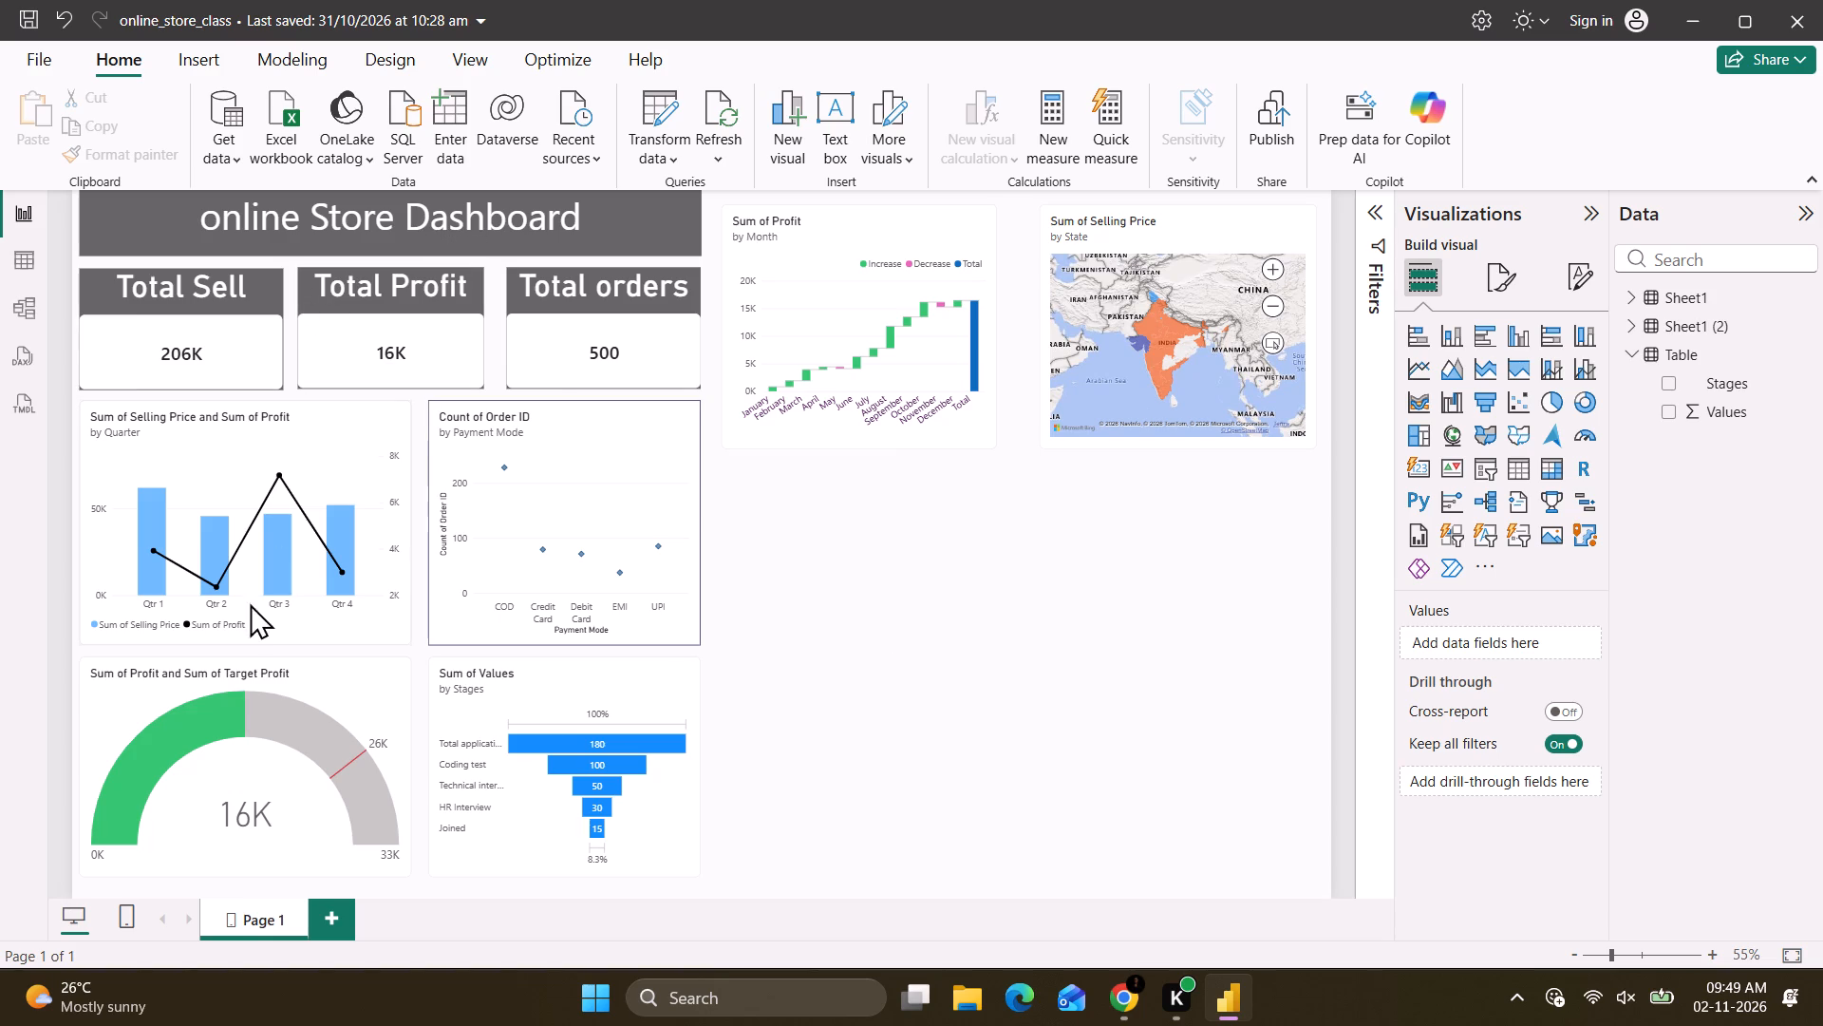
Cross-filter the dashboard by the Qtr 3 column of the quarterly chart to examine the other visuals, and clear the filter.
left_click(273, 571)
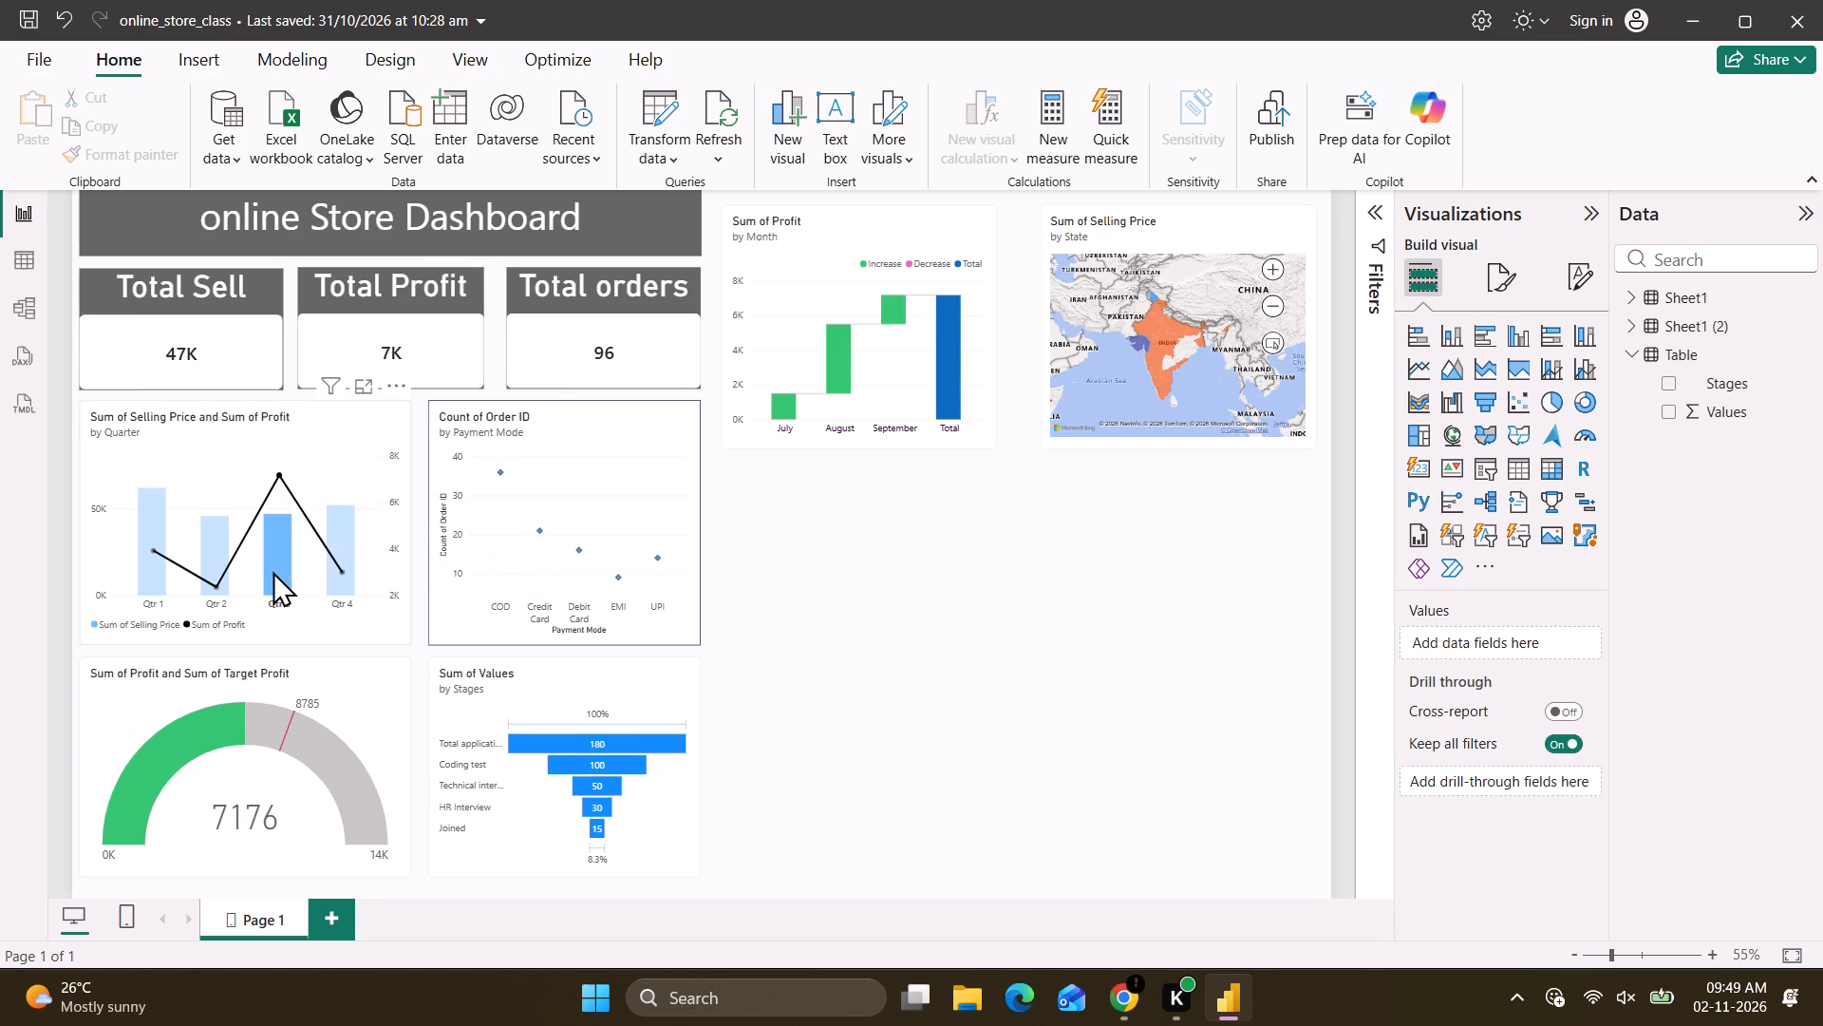
left_click(993, 710)
left_click(348, 575)
left_click(353, 466)
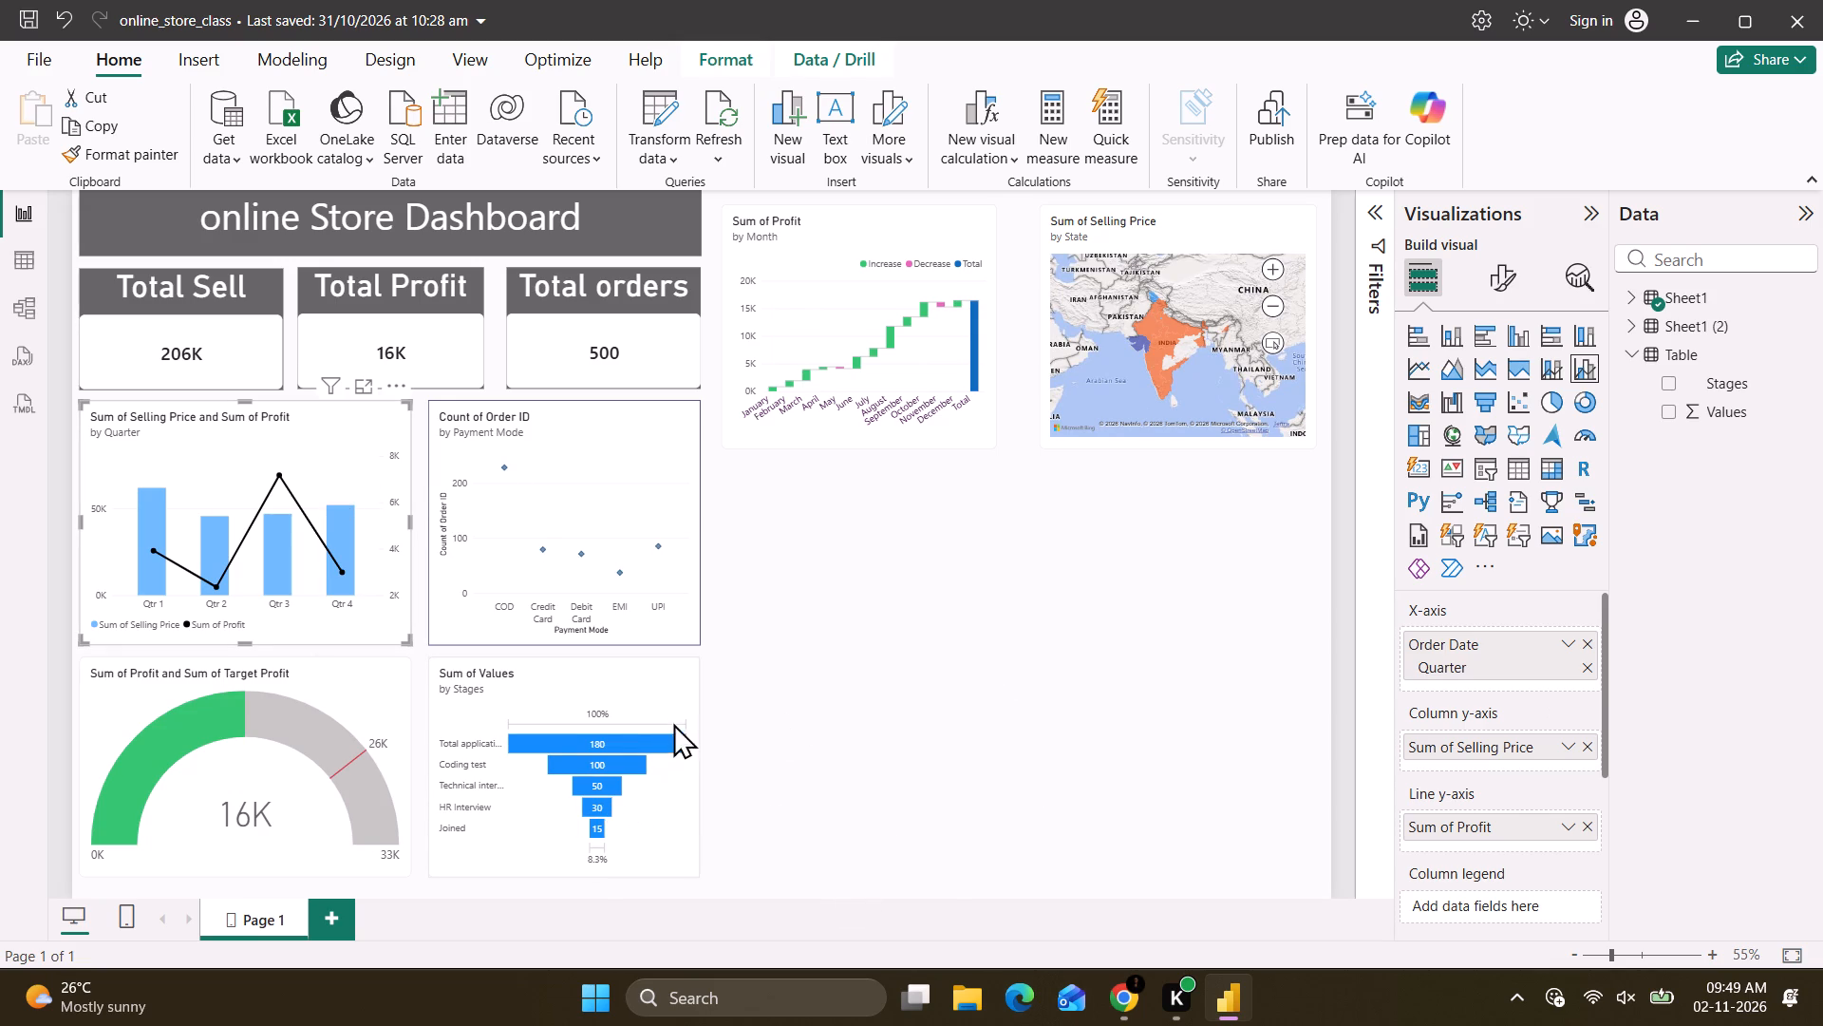
Shift the Sum of Profit by Month chart and Sum of Selling Price by State map slightly upward, aligning them and narrowing the gap between them.
left_click_drag(858, 216, 858, 185)
left_click_drag(1211, 226, 1208, 208)
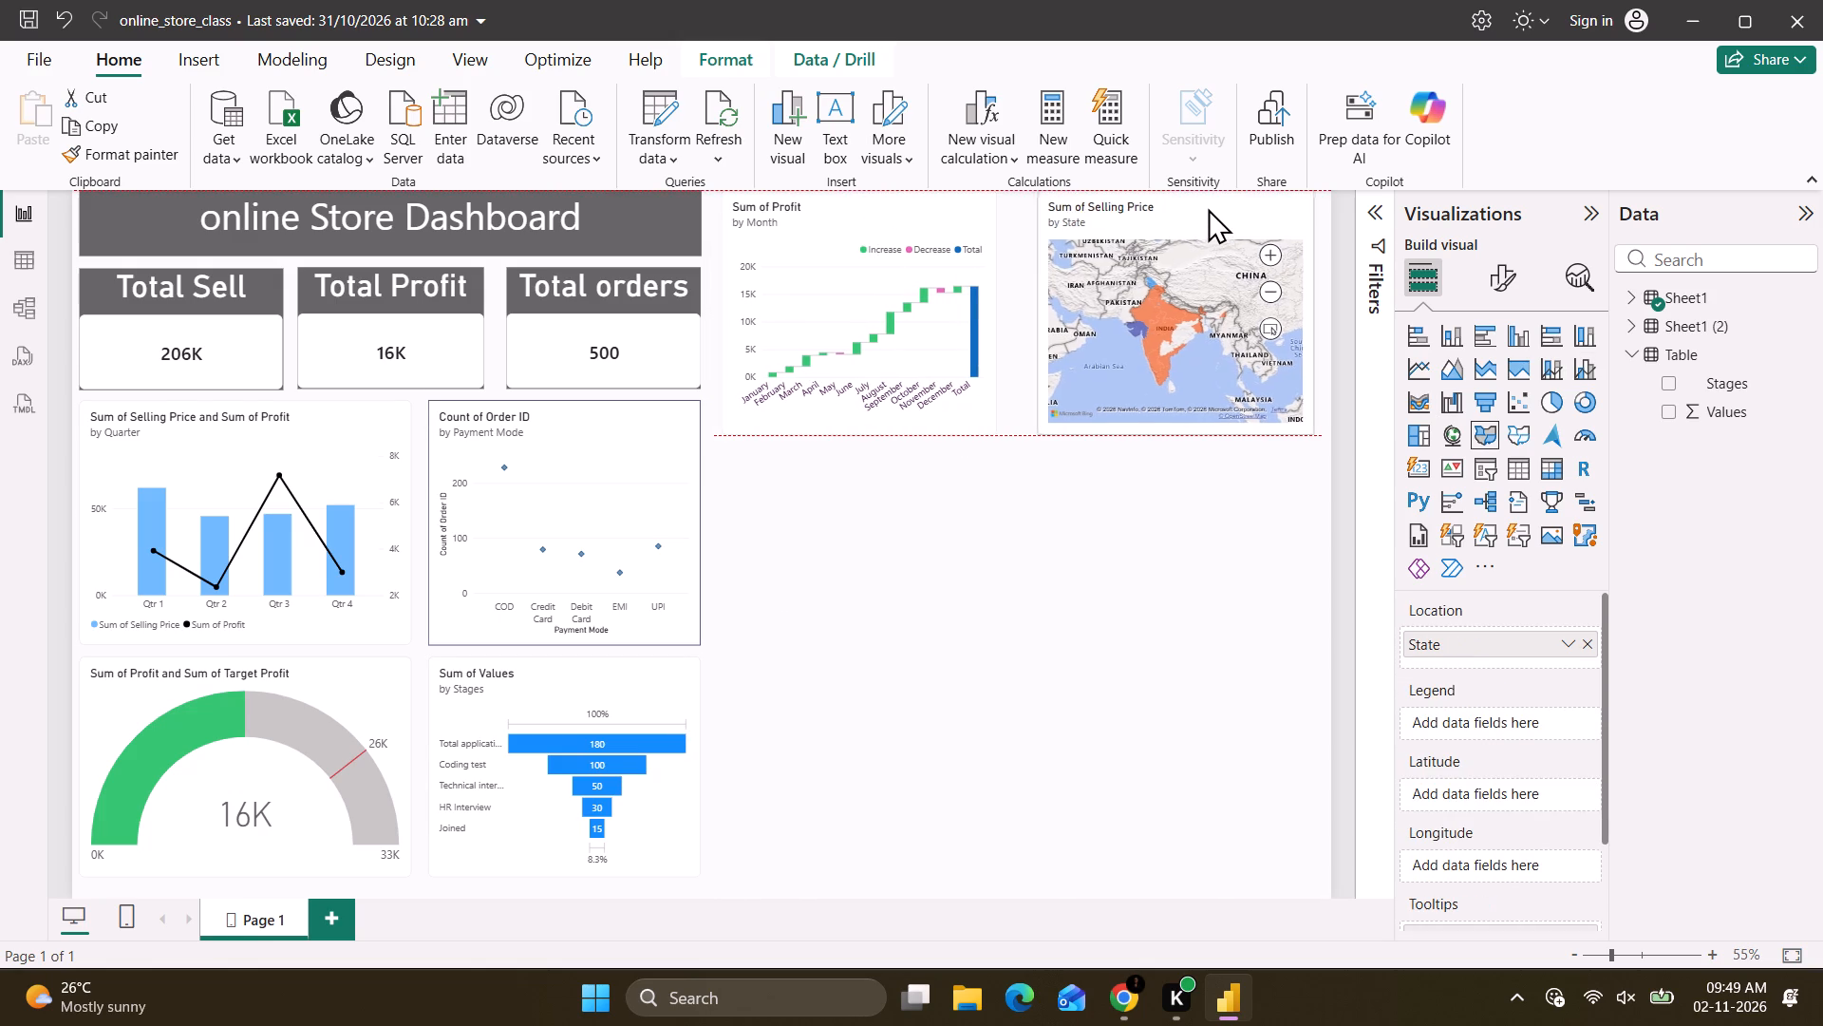
left_click_drag(1208, 208, 1199, 202)
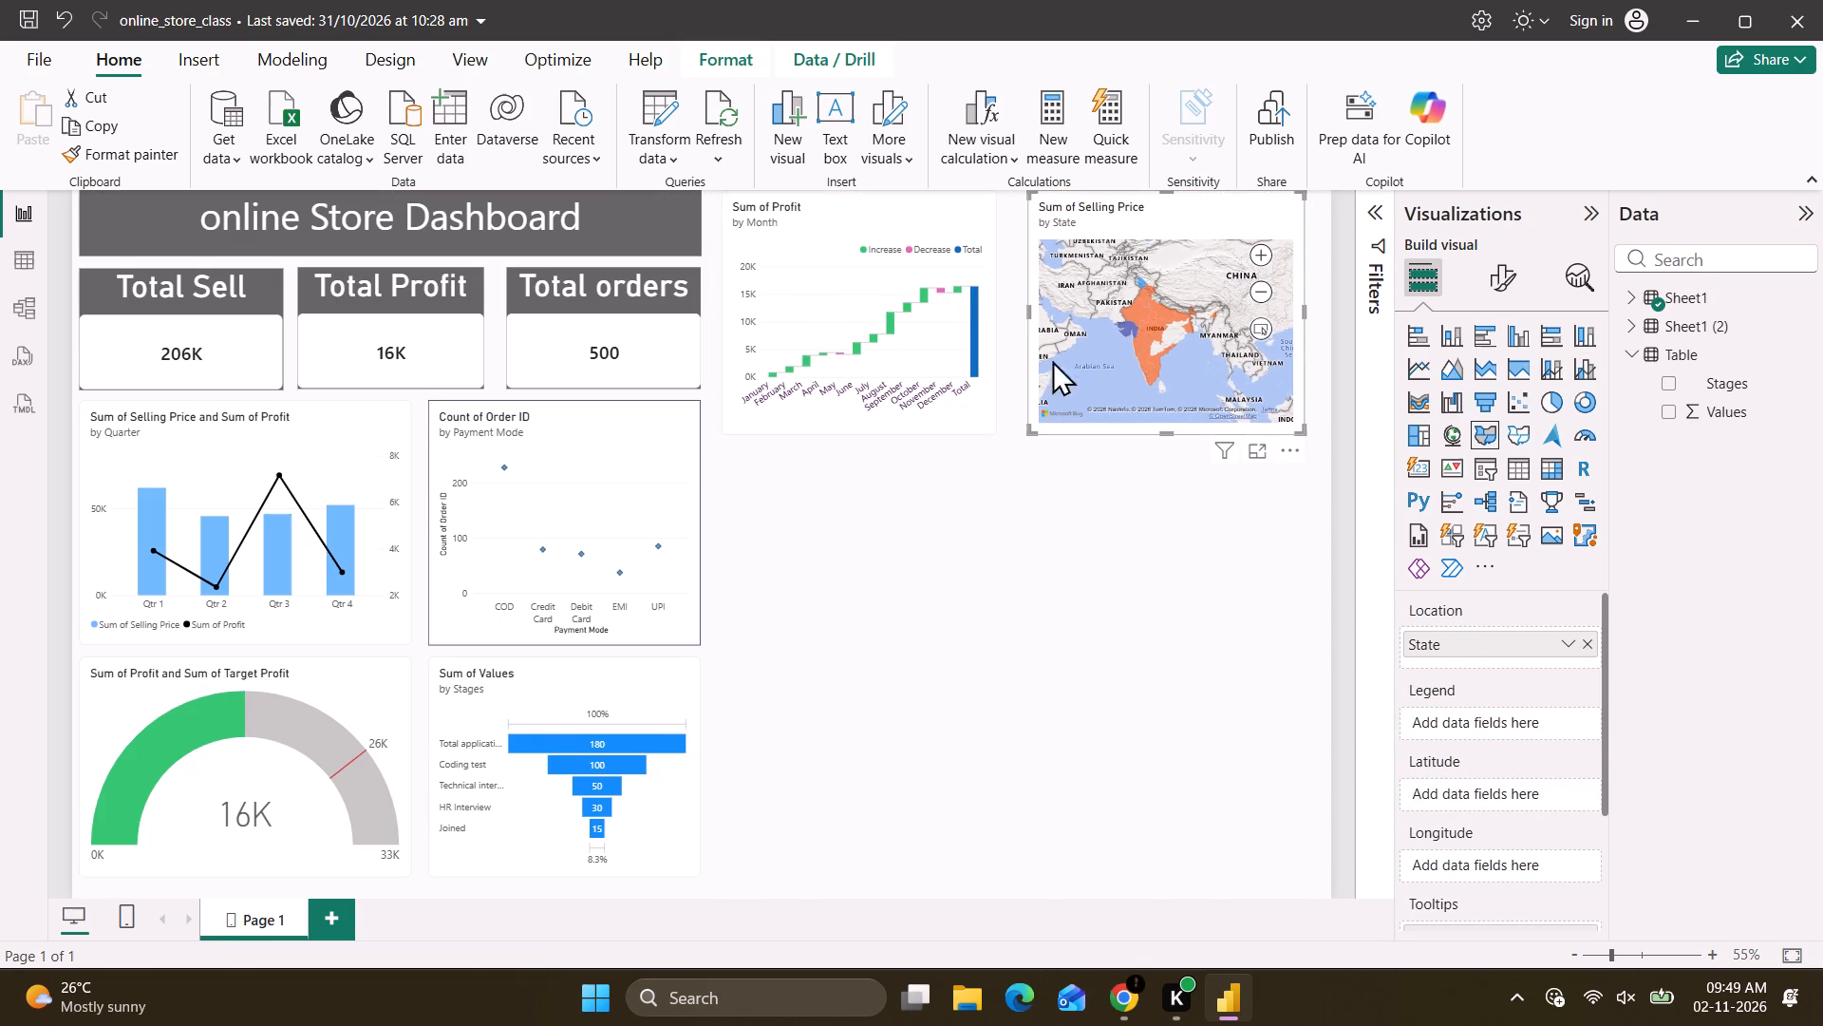
Move the Sum of Profit and Sum of Target Profit gauge beneath the Sum of Profit by Month chart and narrow it to that chart's width.
left_click_drag(322, 674, 954, 466)
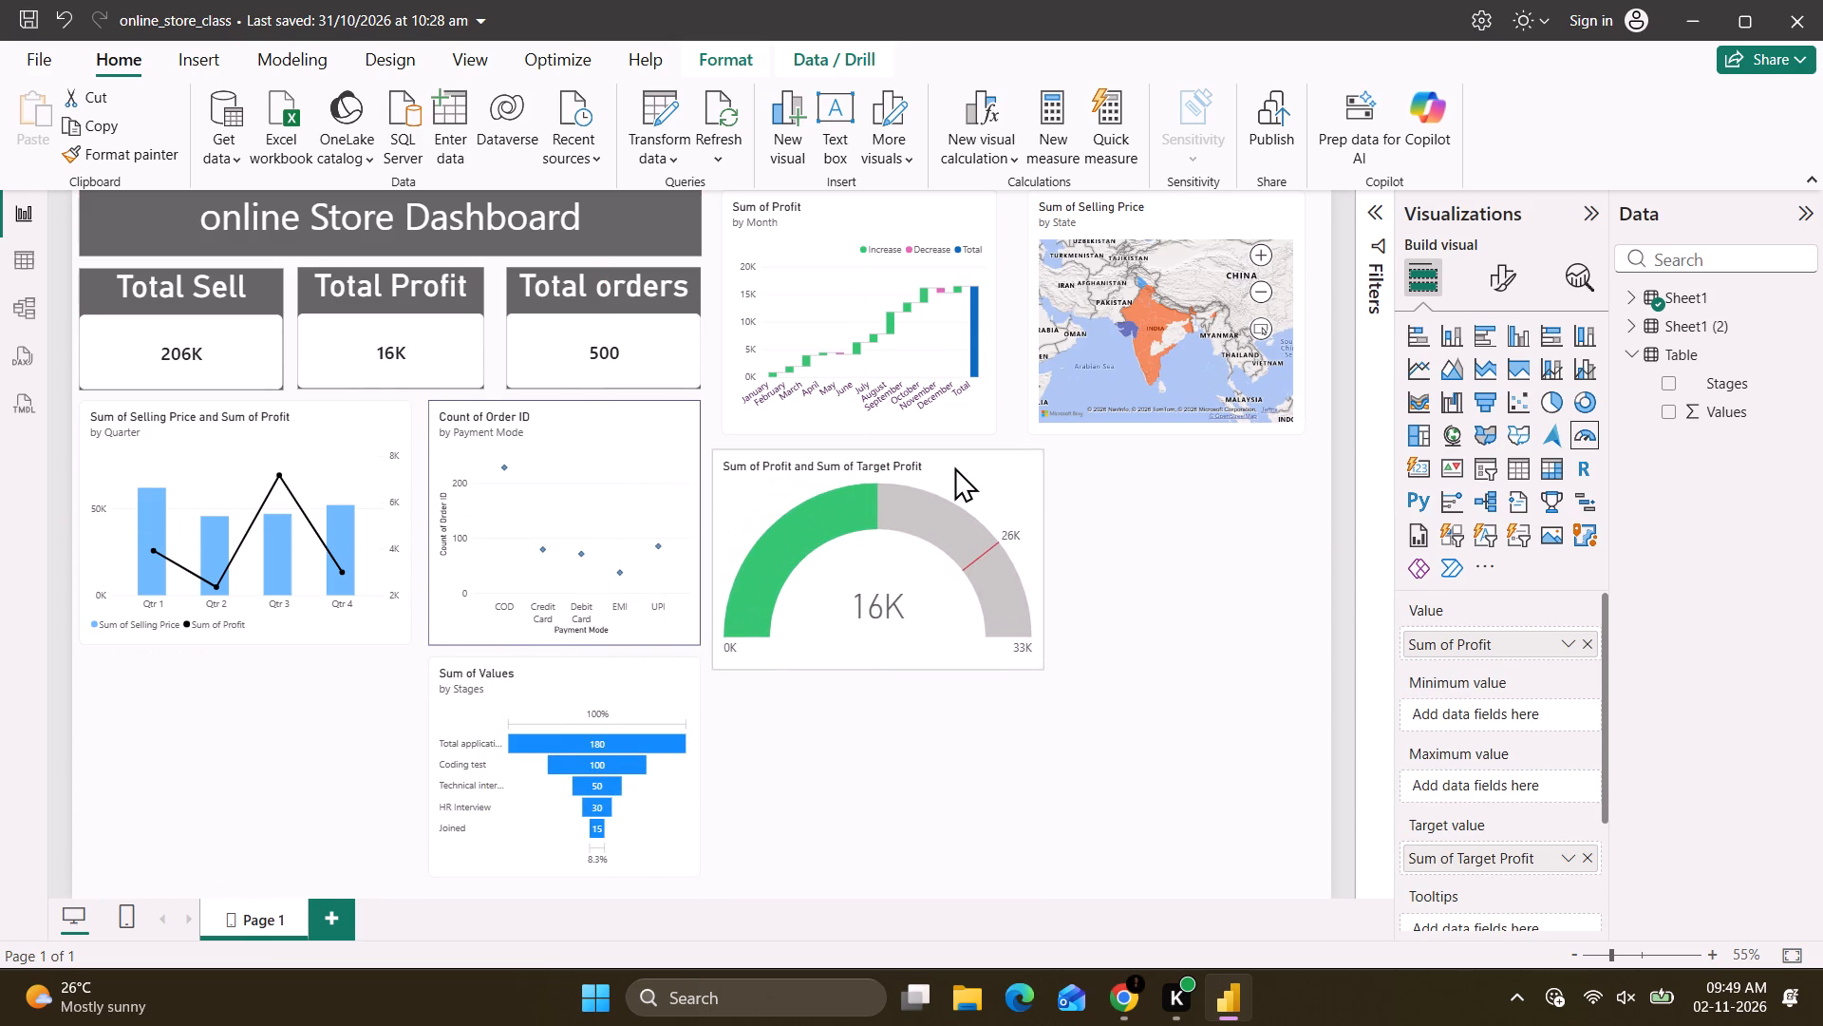
left_click_drag(954, 466, 968, 463)
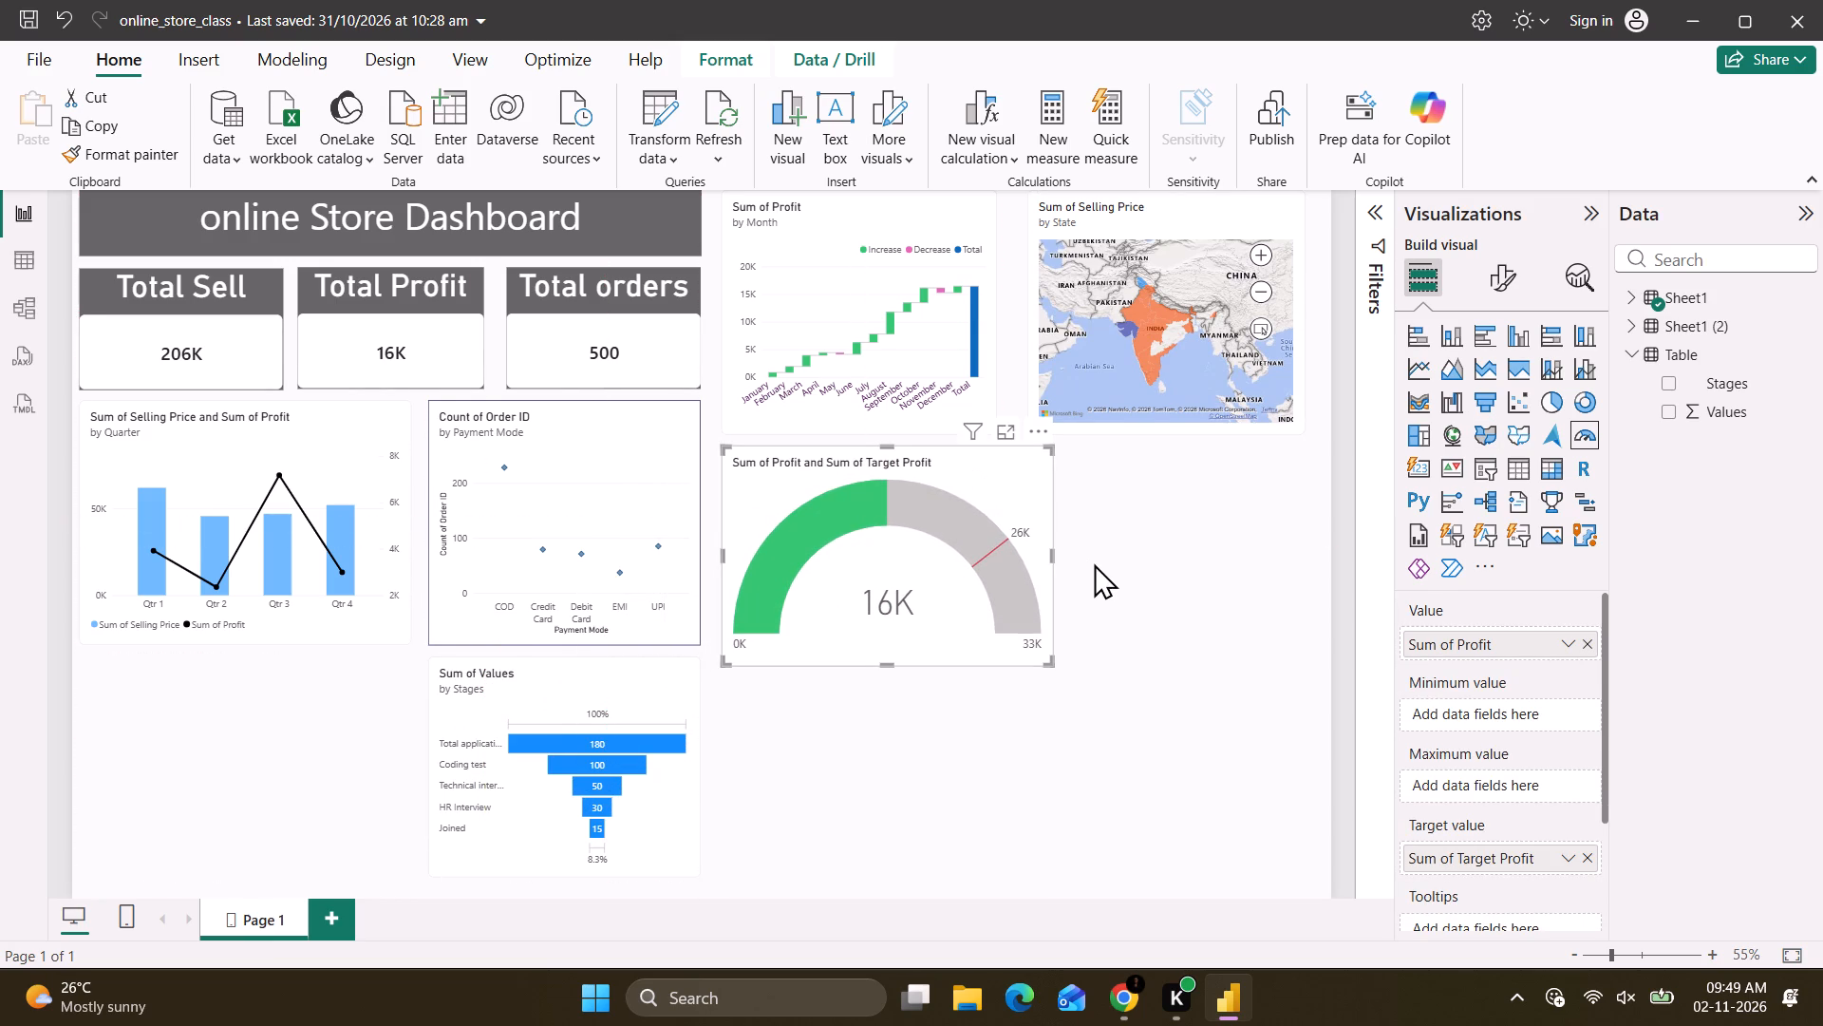
left_click_drag(1053, 555, 1005, 555)
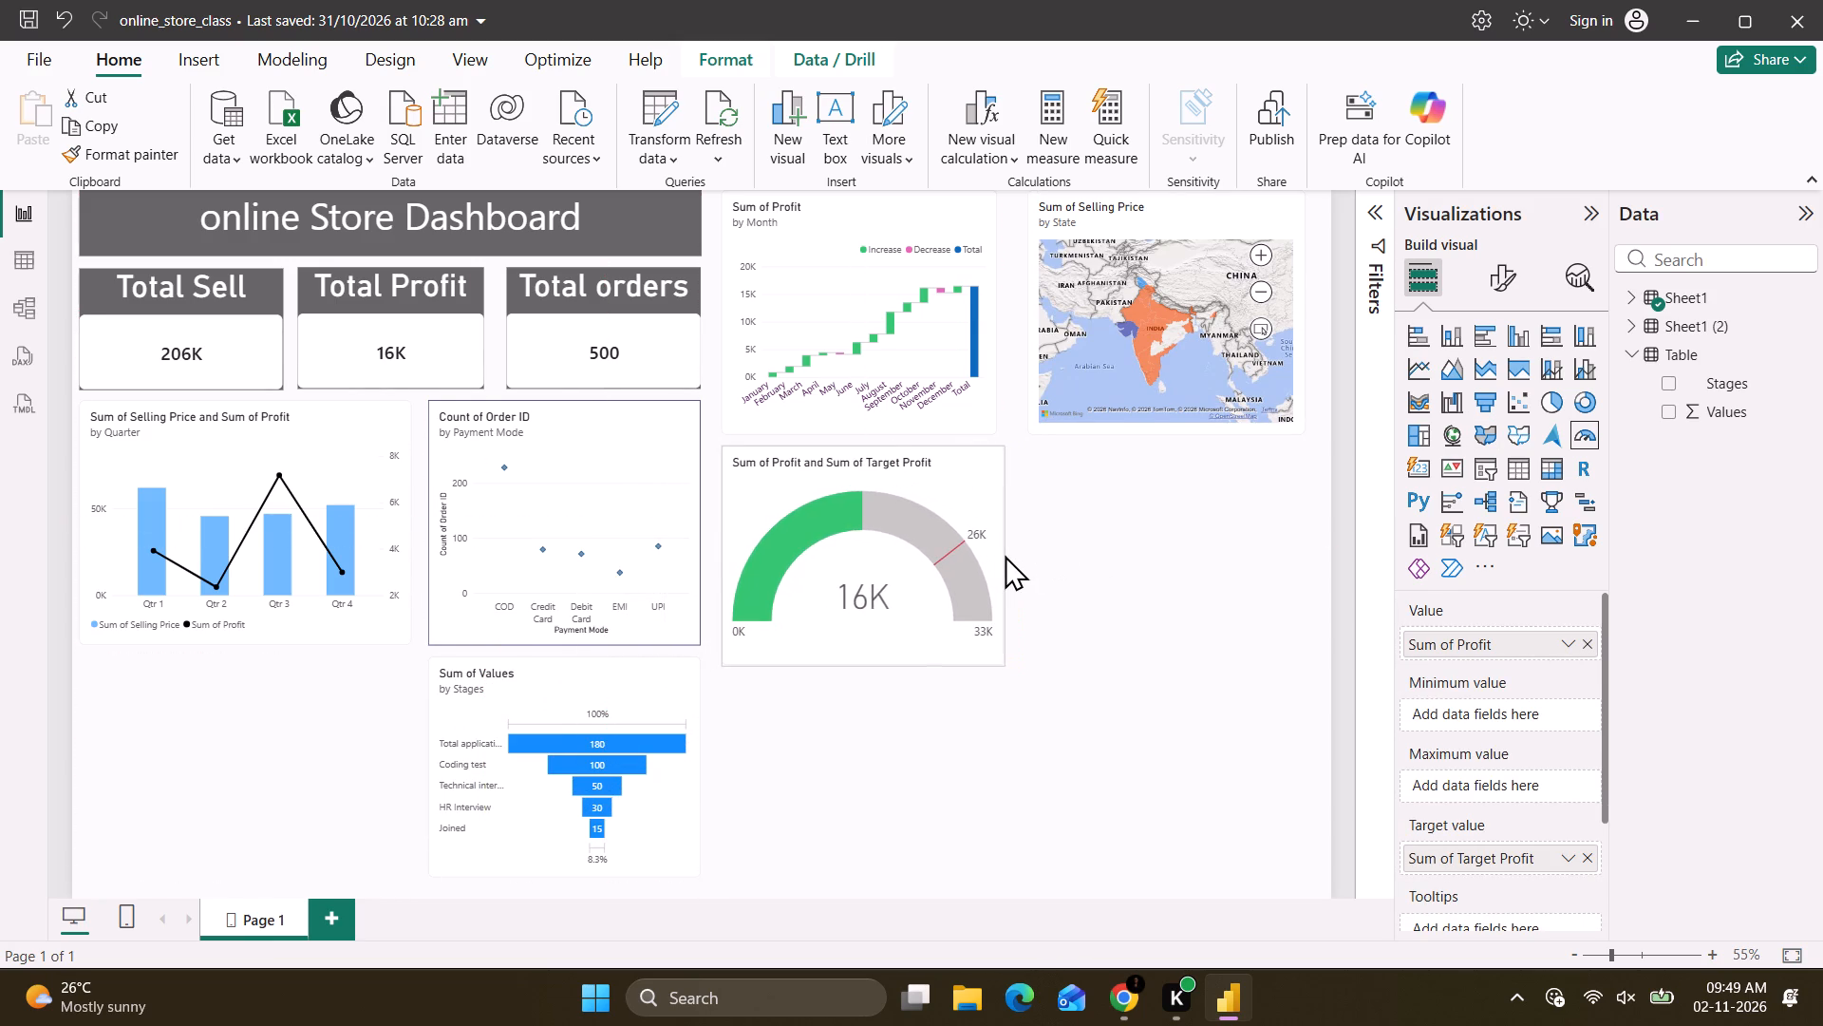
left_click_drag(1005, 555, 995, 554)
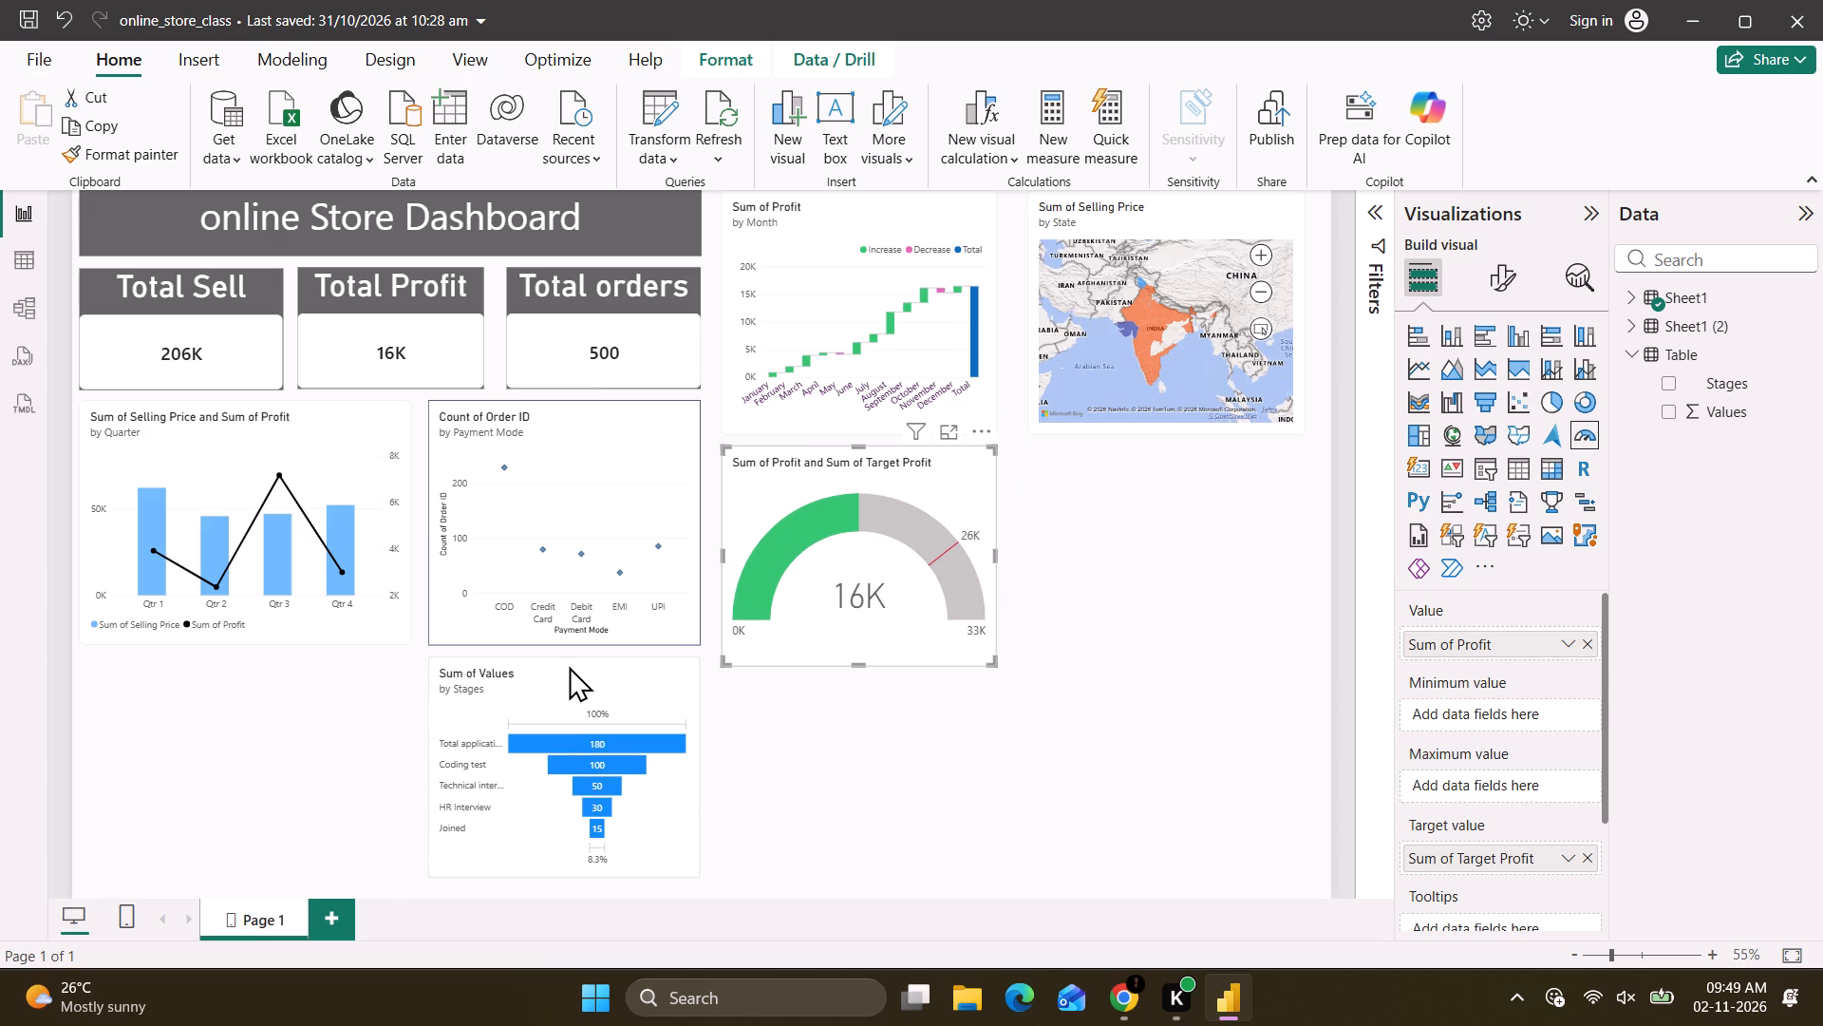
Move the Sum of Values by Stages funnel beneath the Sum of Selling Price by State map and match its width to the map.
left_click_drag(569, 666, 1159, 459)
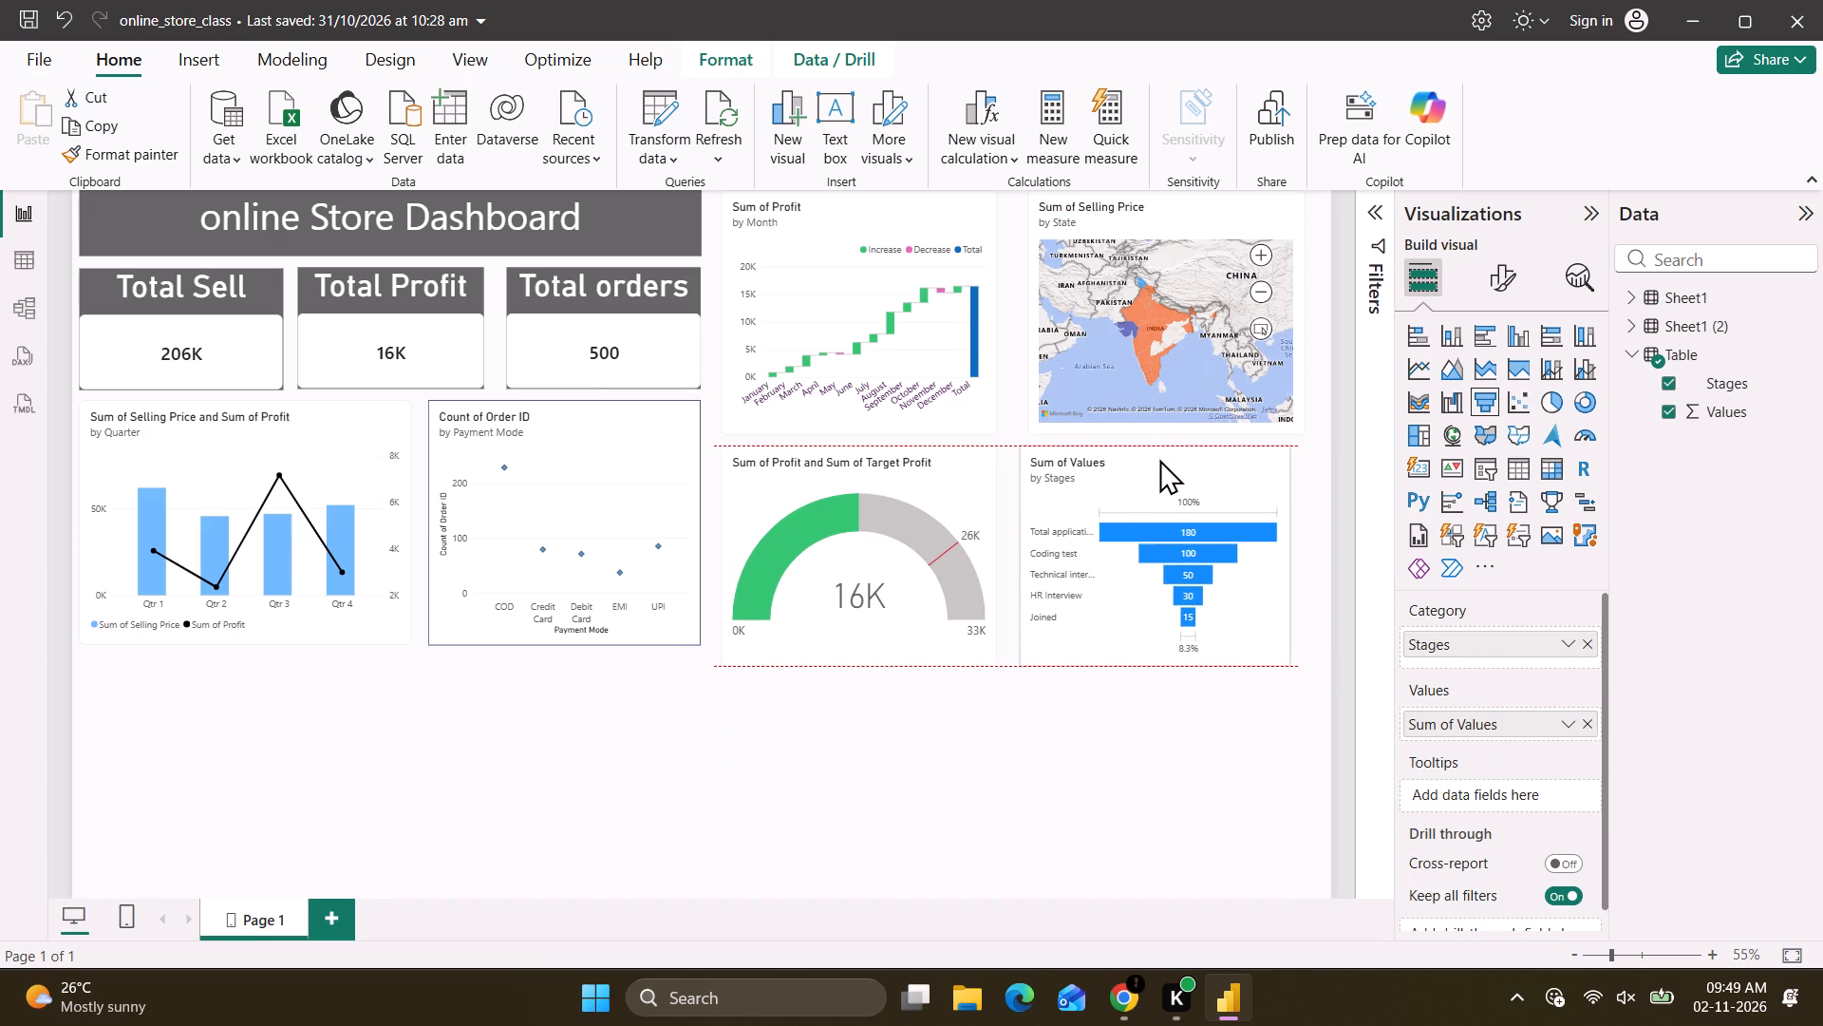
left_click_drag(1159, 459, 1165, 456)
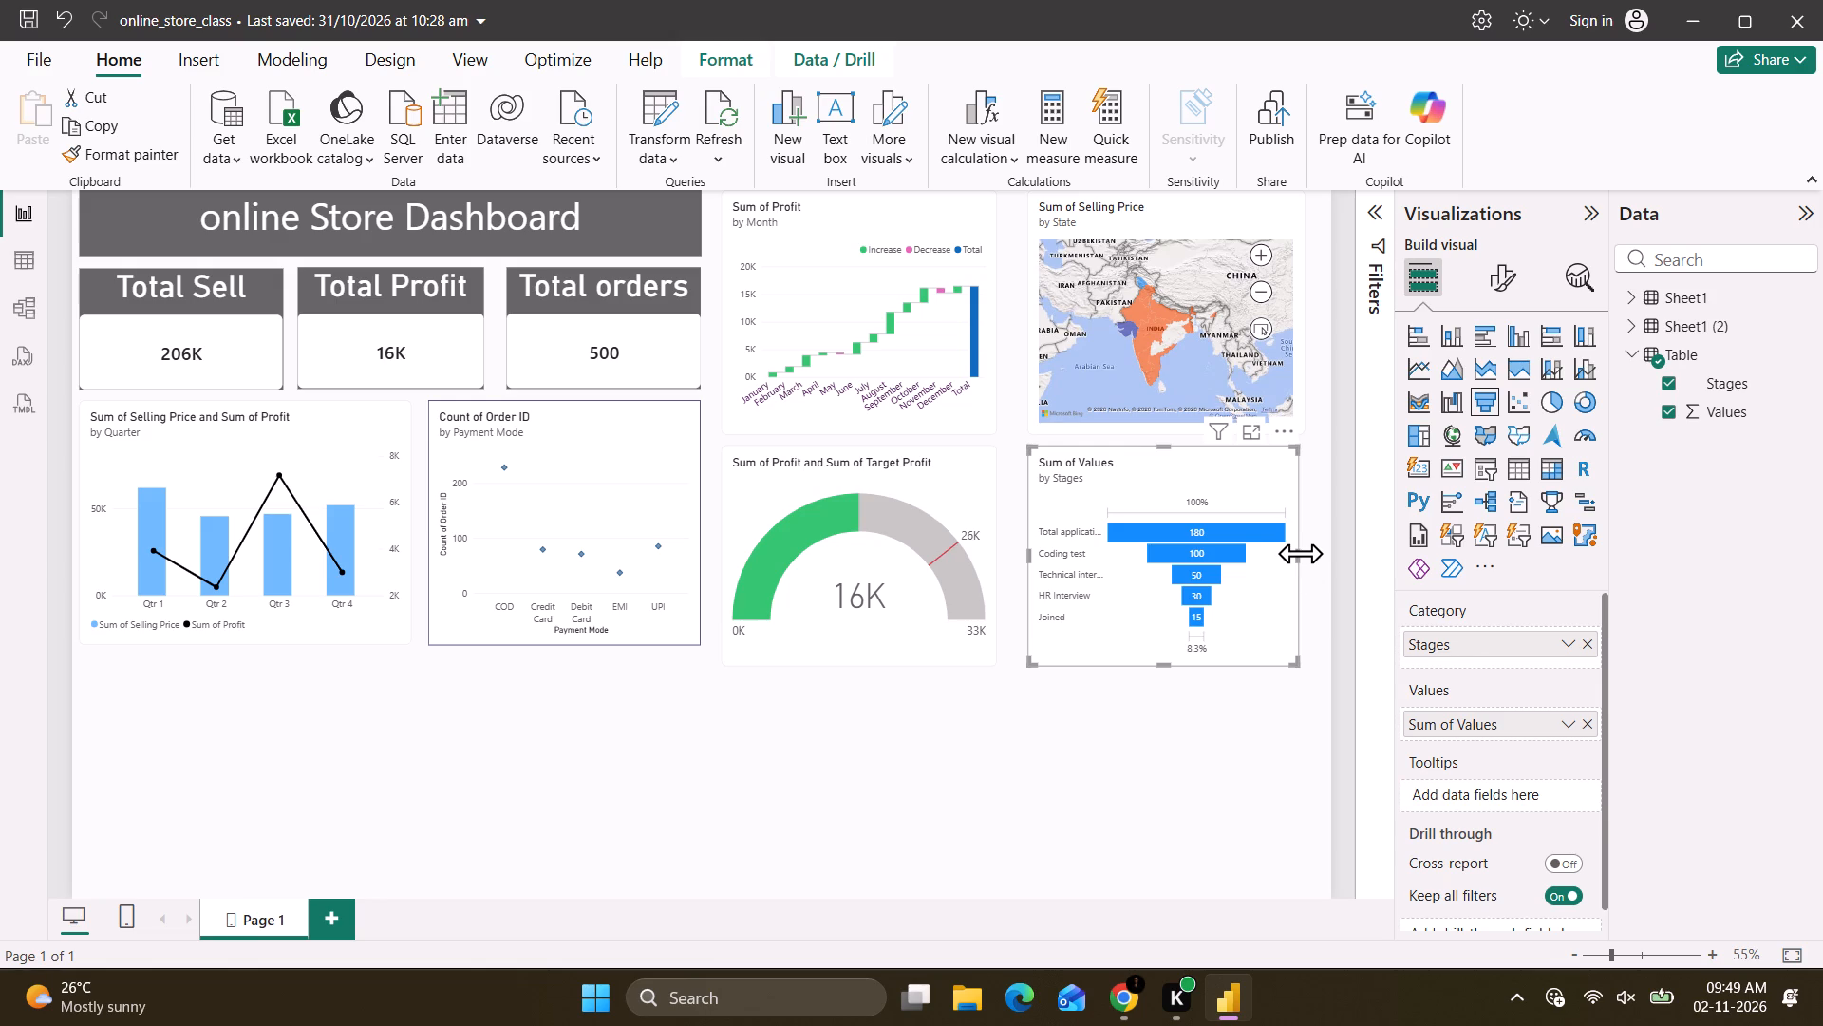
left_click(1300, 553)
left_click(1307, 553)
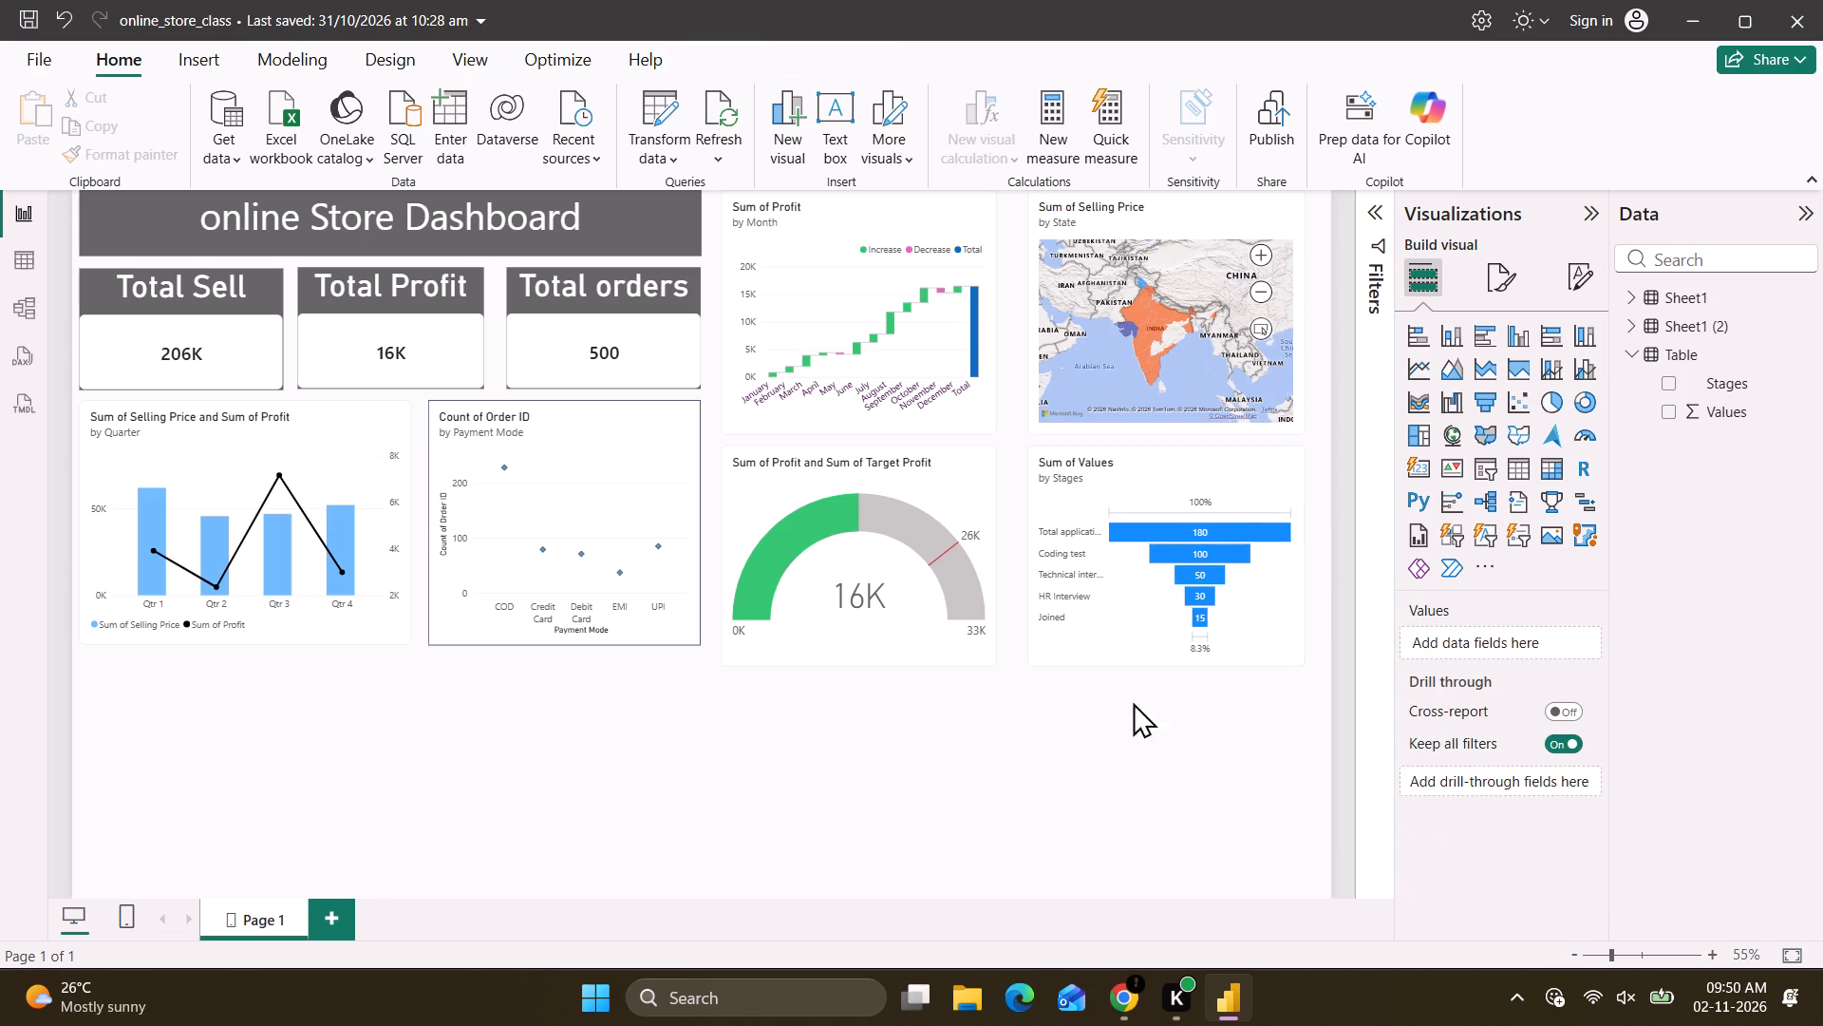
left_click(981, 807)
Shorten the Sum of Profit by Month chart so its bottom edge aligns with the total cards.
left_click(903, 341)
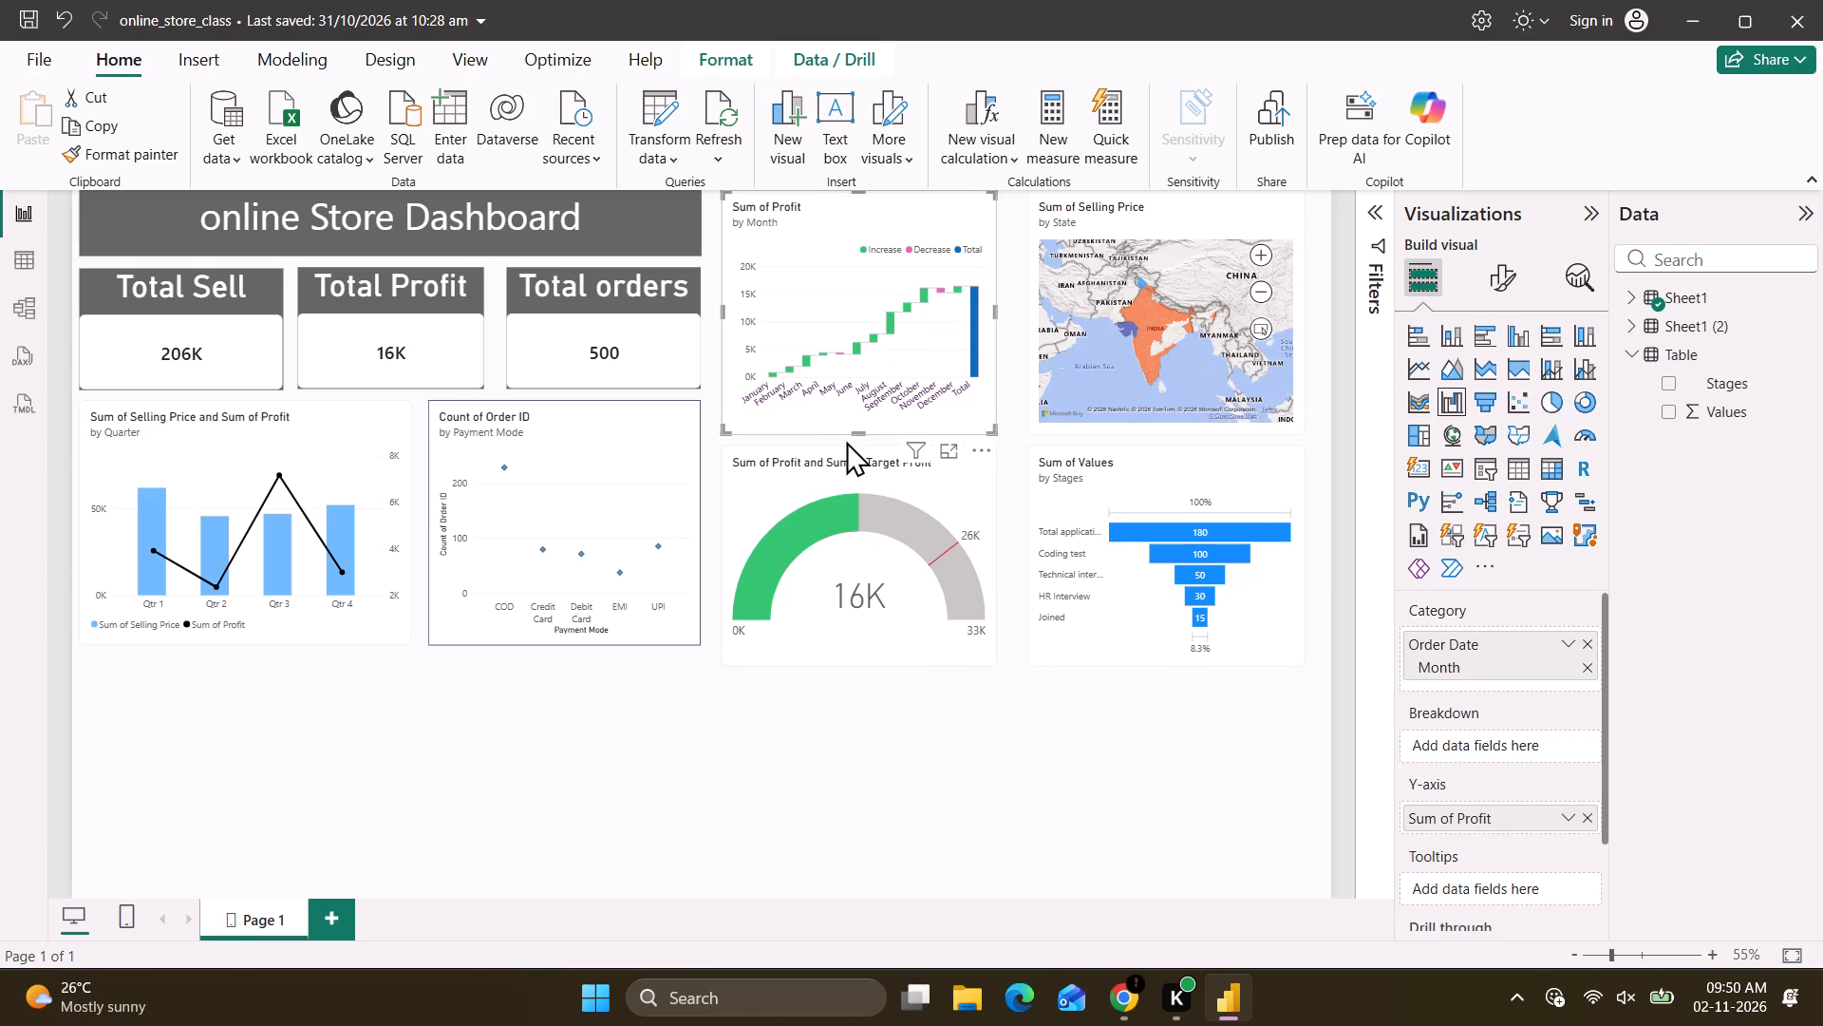
left_click_drag(857, 435, 856, 393)
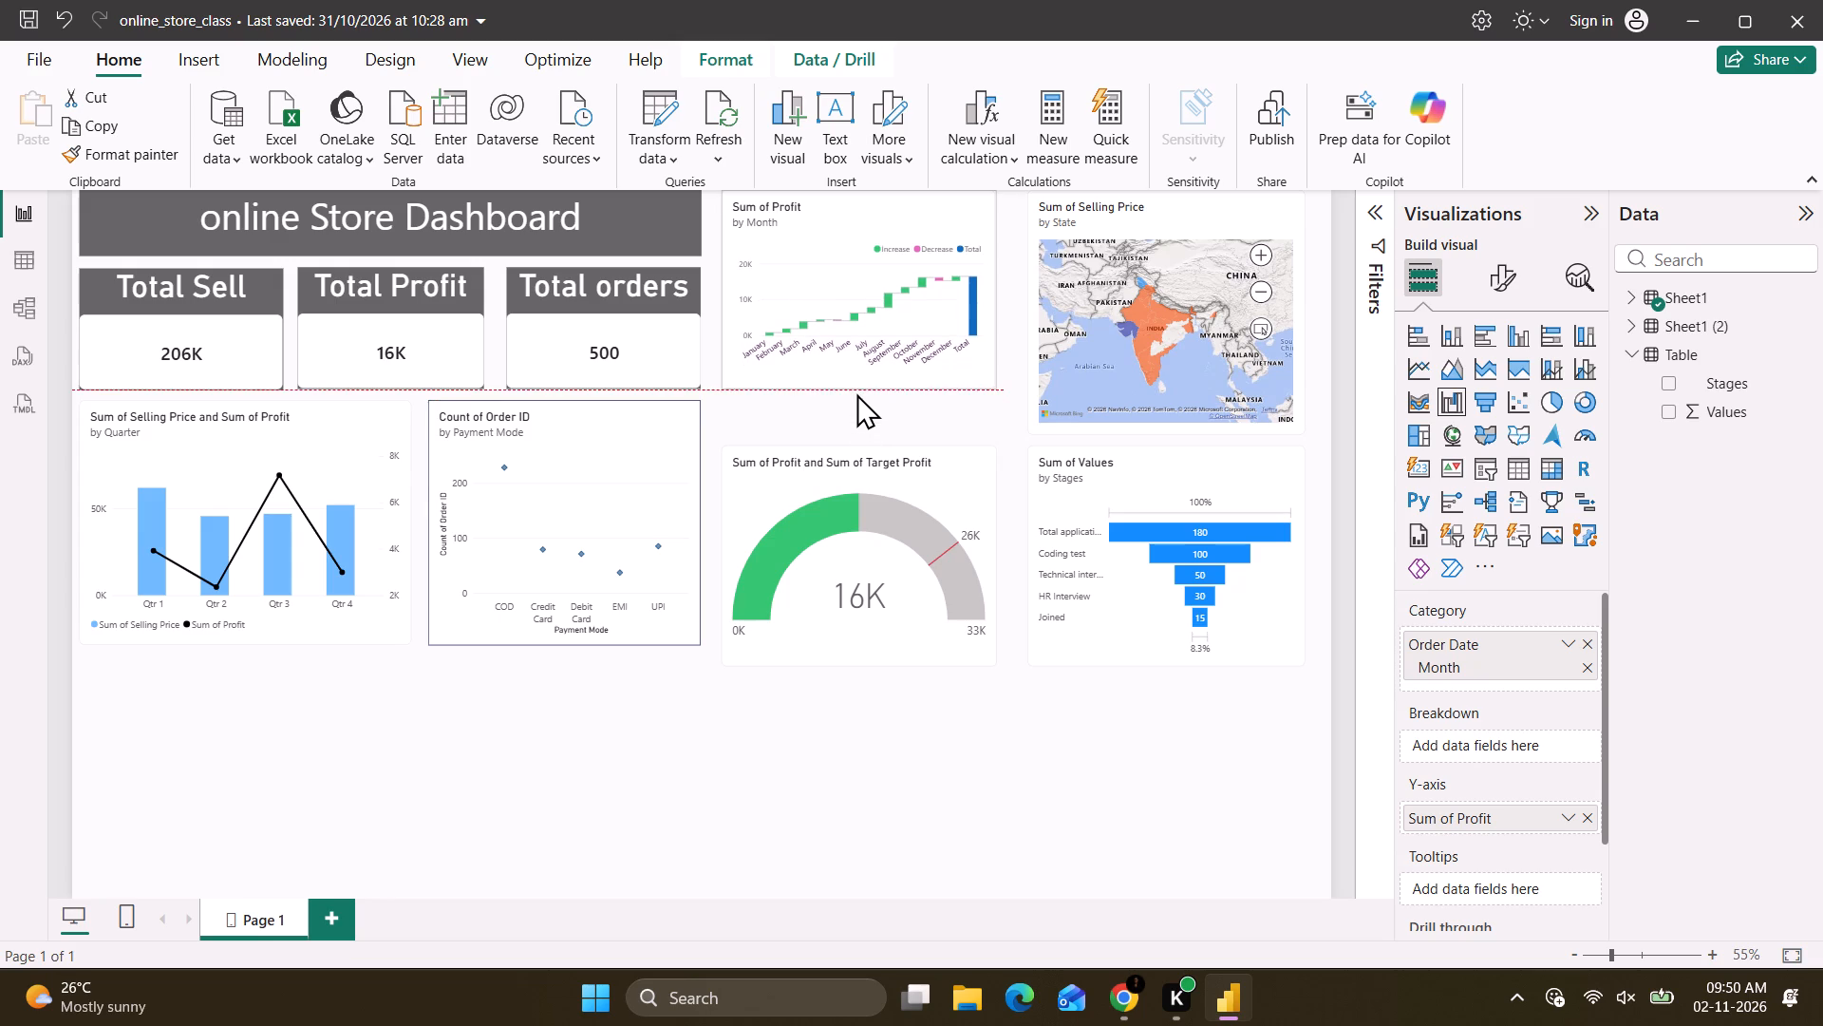
left_click_drag(856, 393, 857, 387)
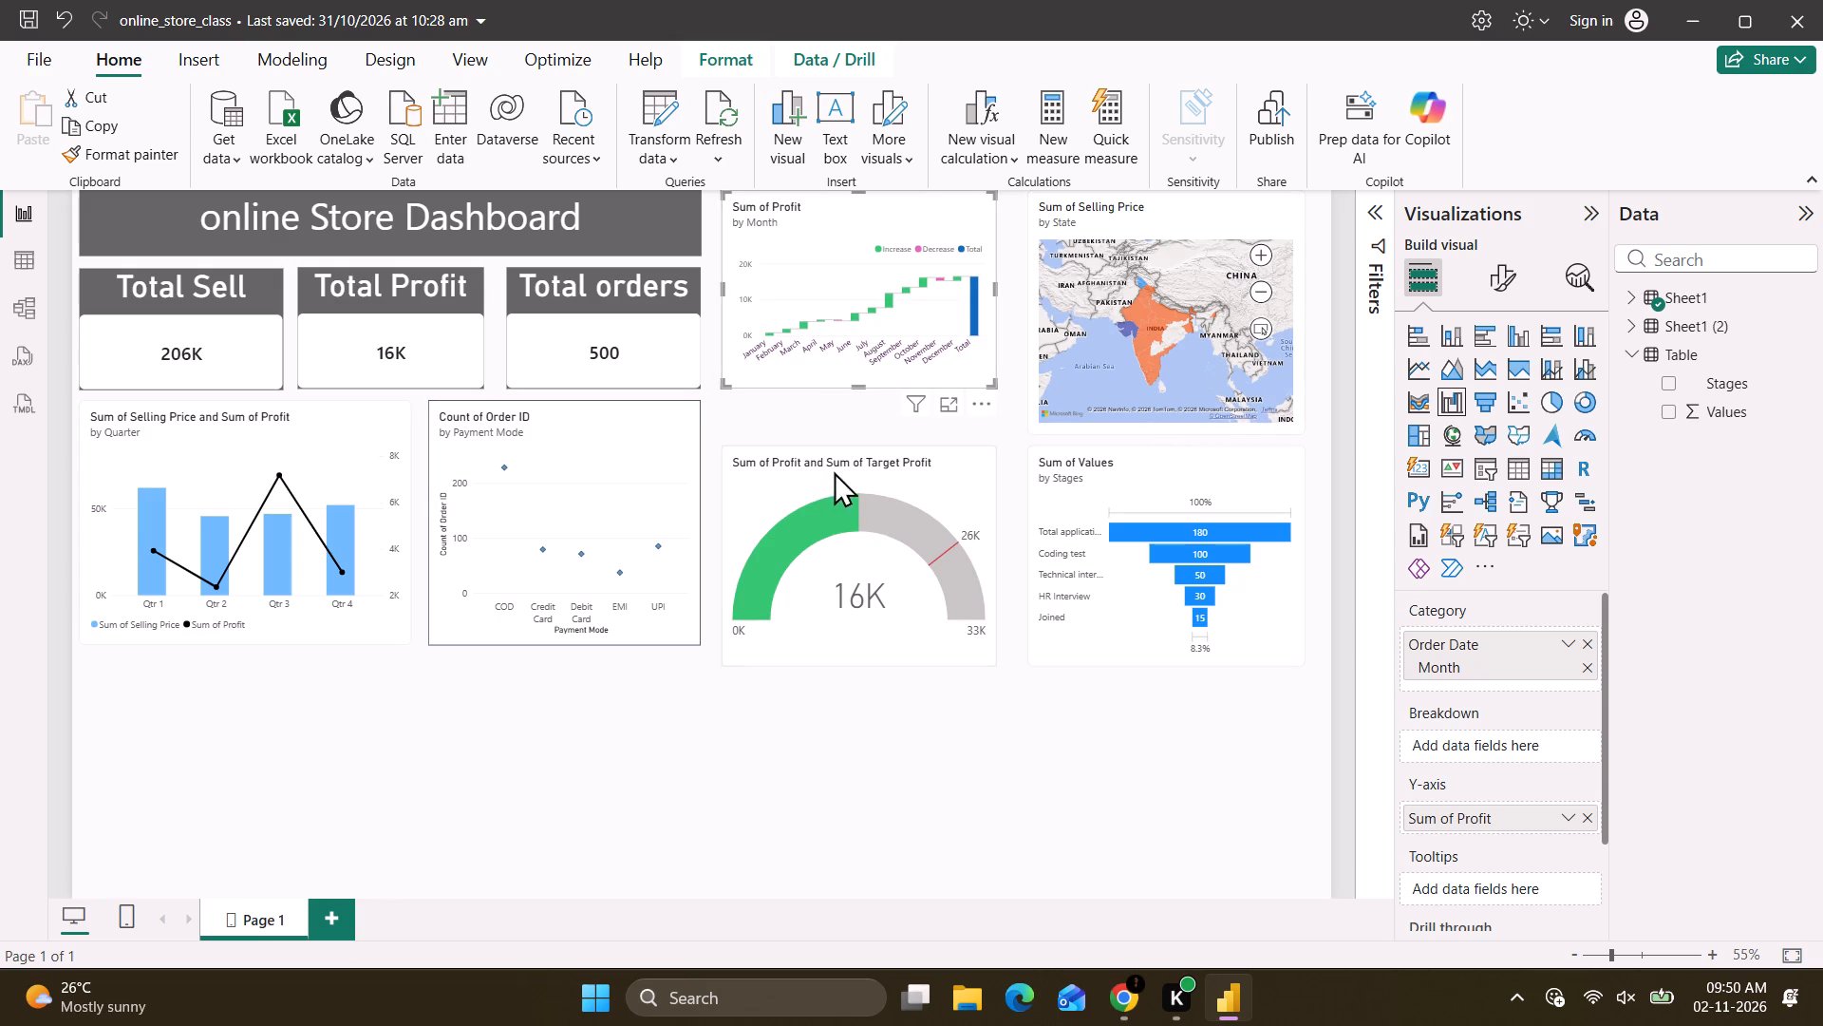
Move the profit gauge up and extend its height so its top and bottom edges align with the Count of Order ID chart.
left_click(946, 487)
left_click_drag(946, 487, 946, 452)
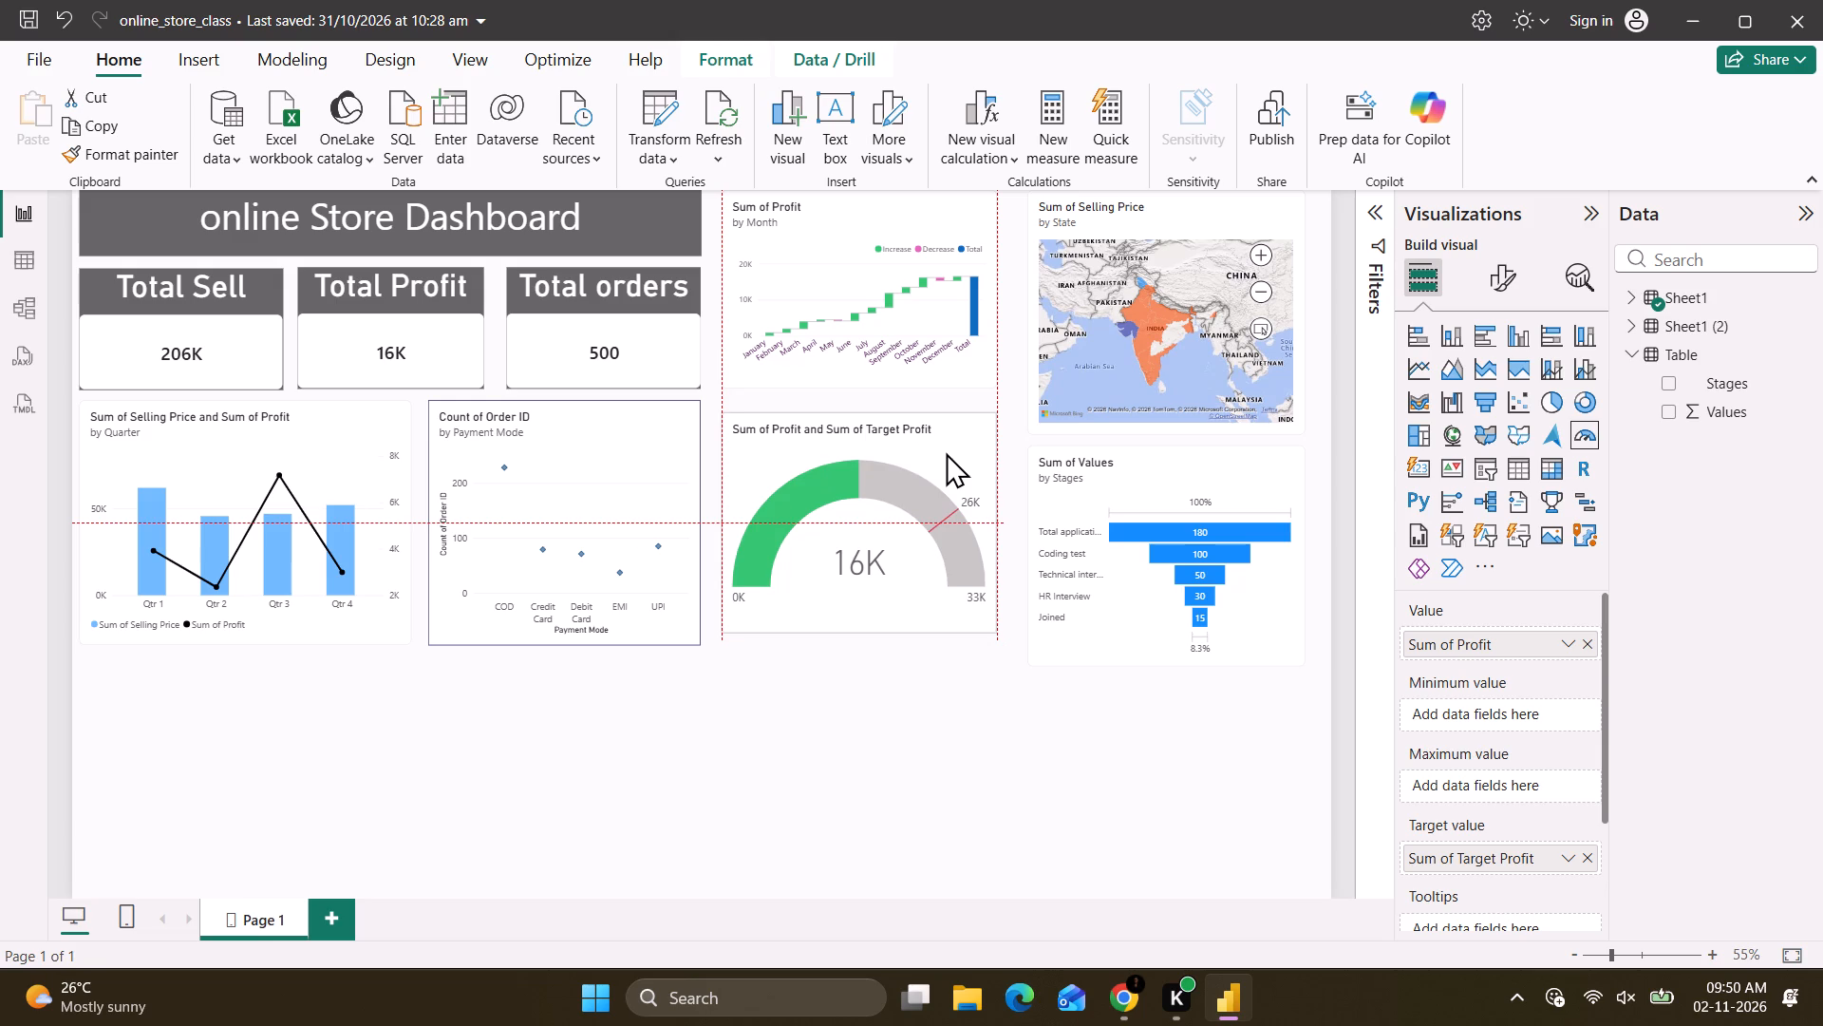
left_click_drag(946, 452, 944, 469)
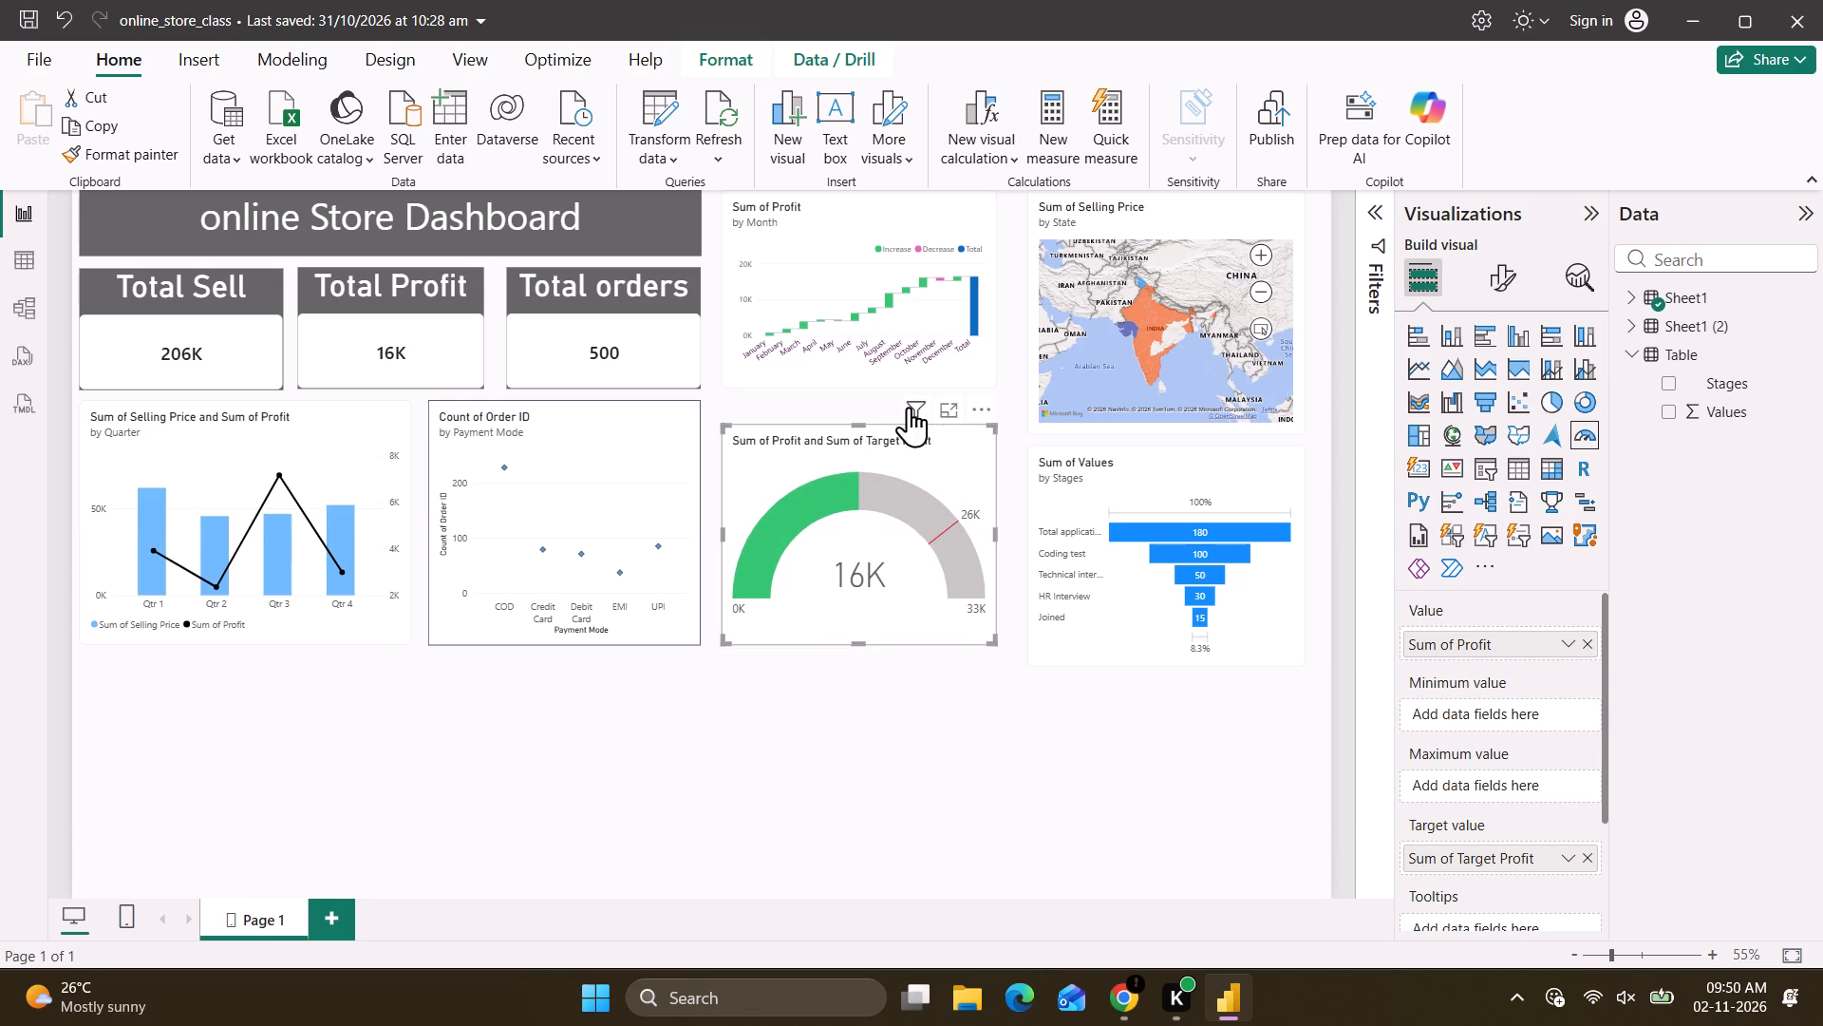
left_click_drag(864, 424, 864, 407)
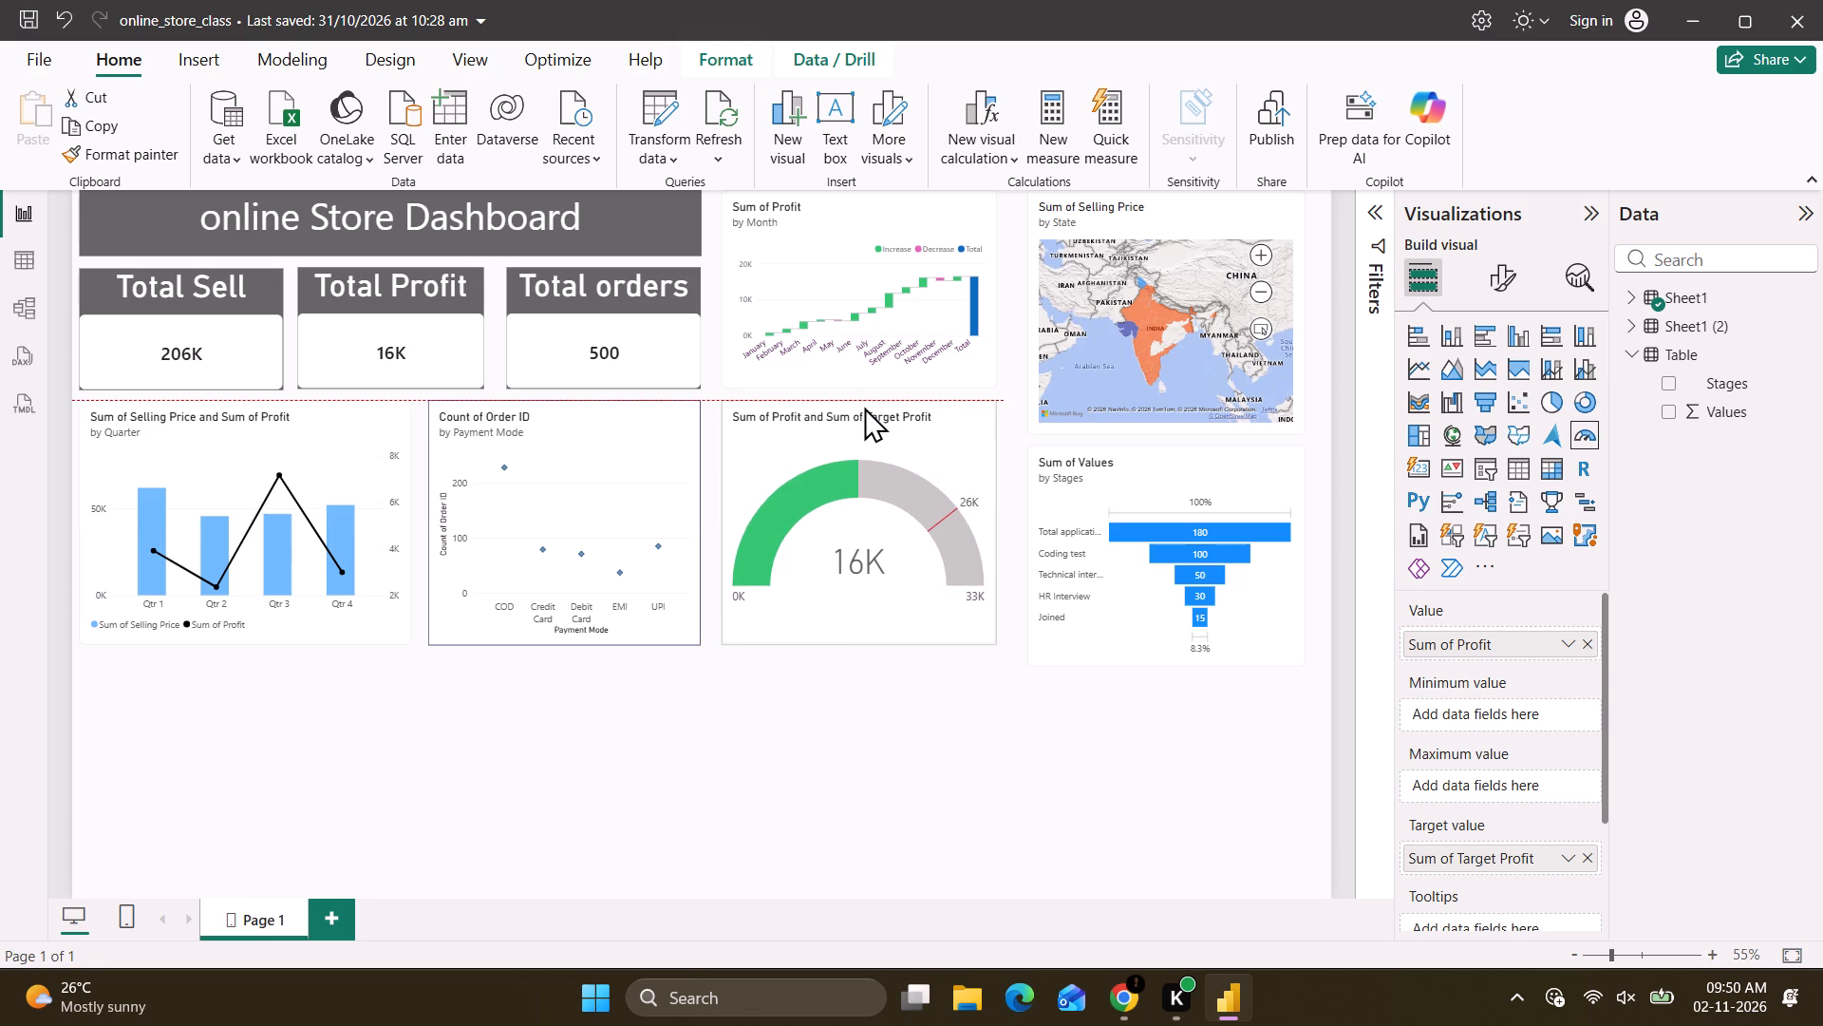
left_click_drag(864, 407, 864, 406)
left_click(864, 406)
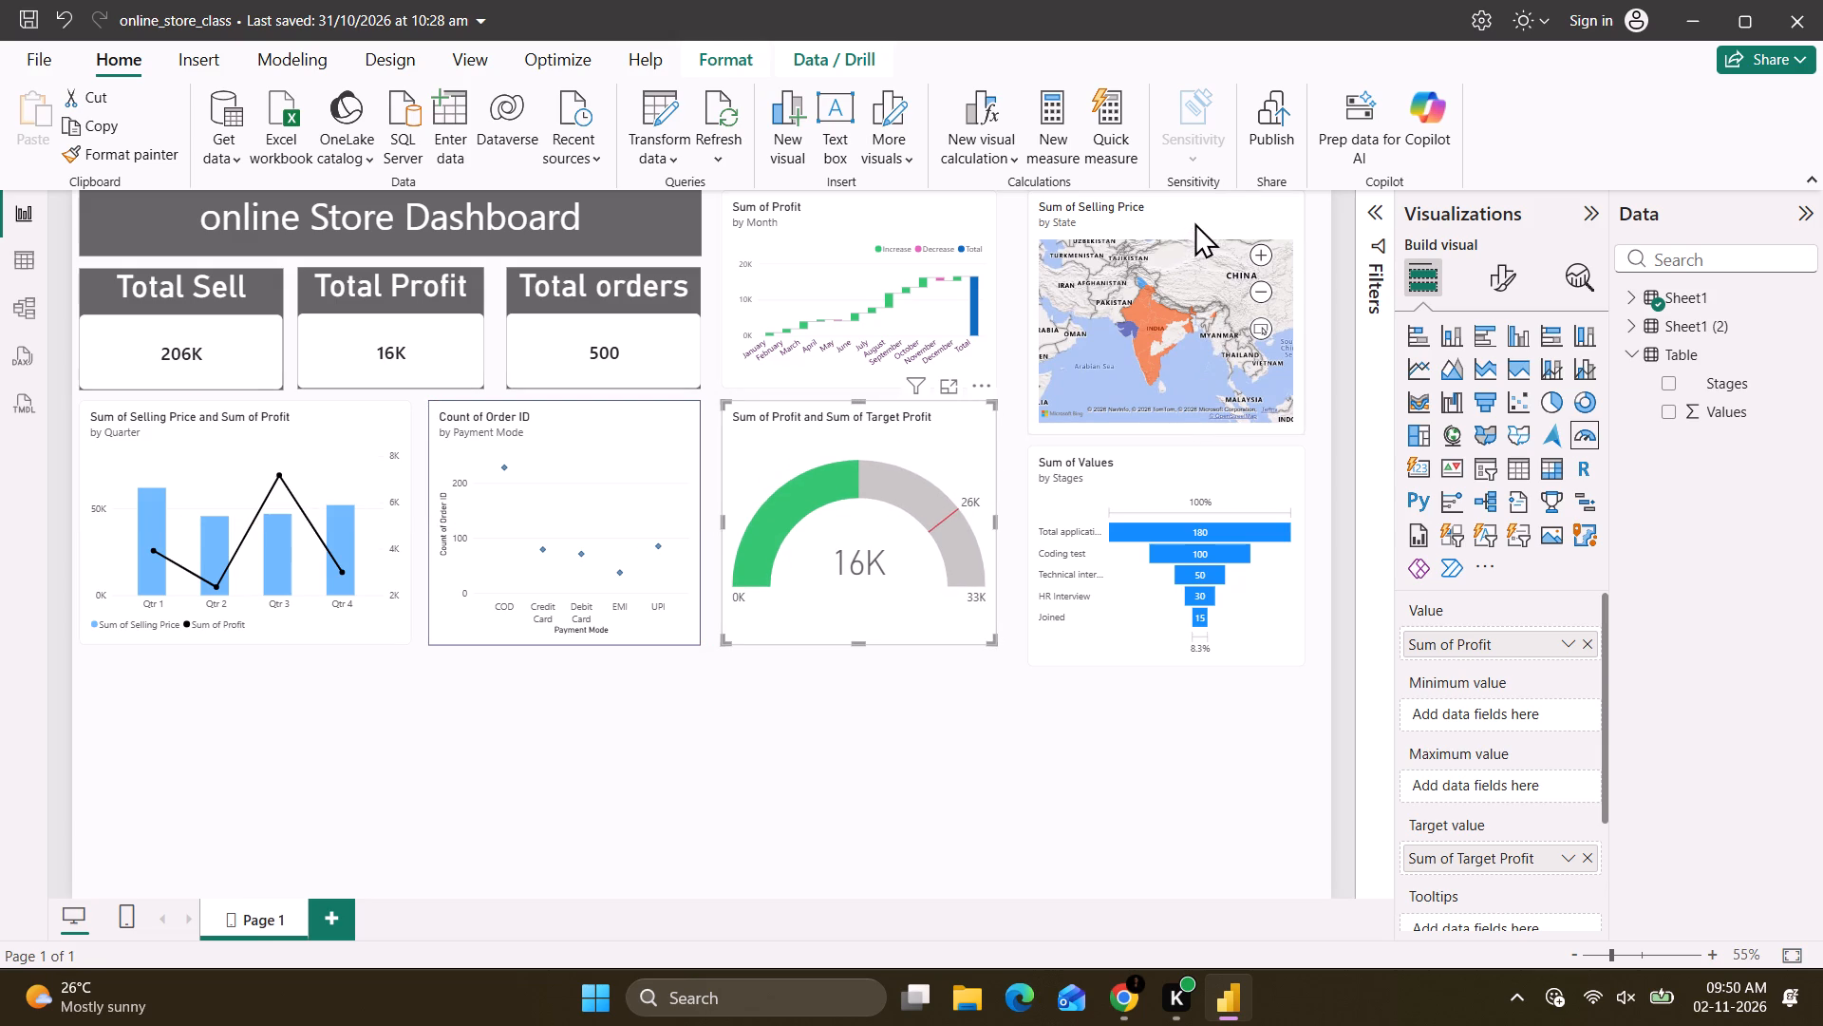
Shorten the Sum of Selling Price by State map so its bottom edge aligns with the Sum of Profit by Month chart.
left_click(1196, 218)
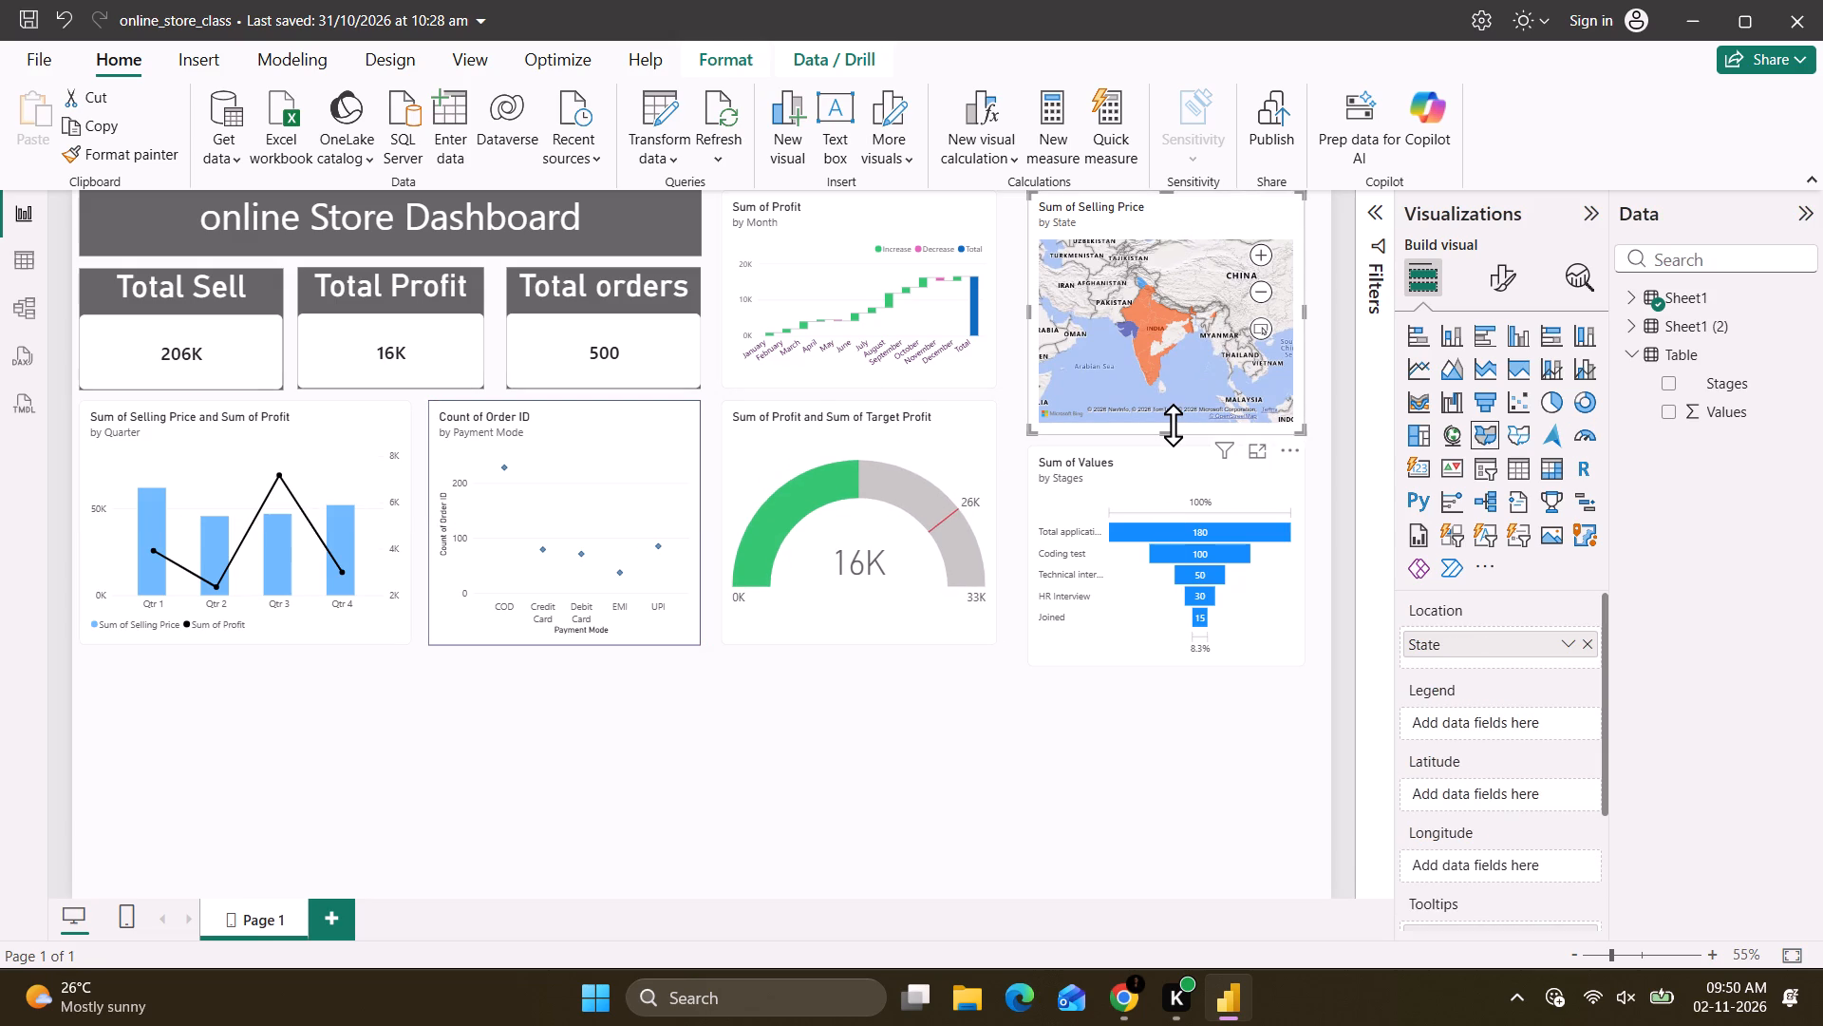
left_click_drag(1173, 425, 1175, 393)
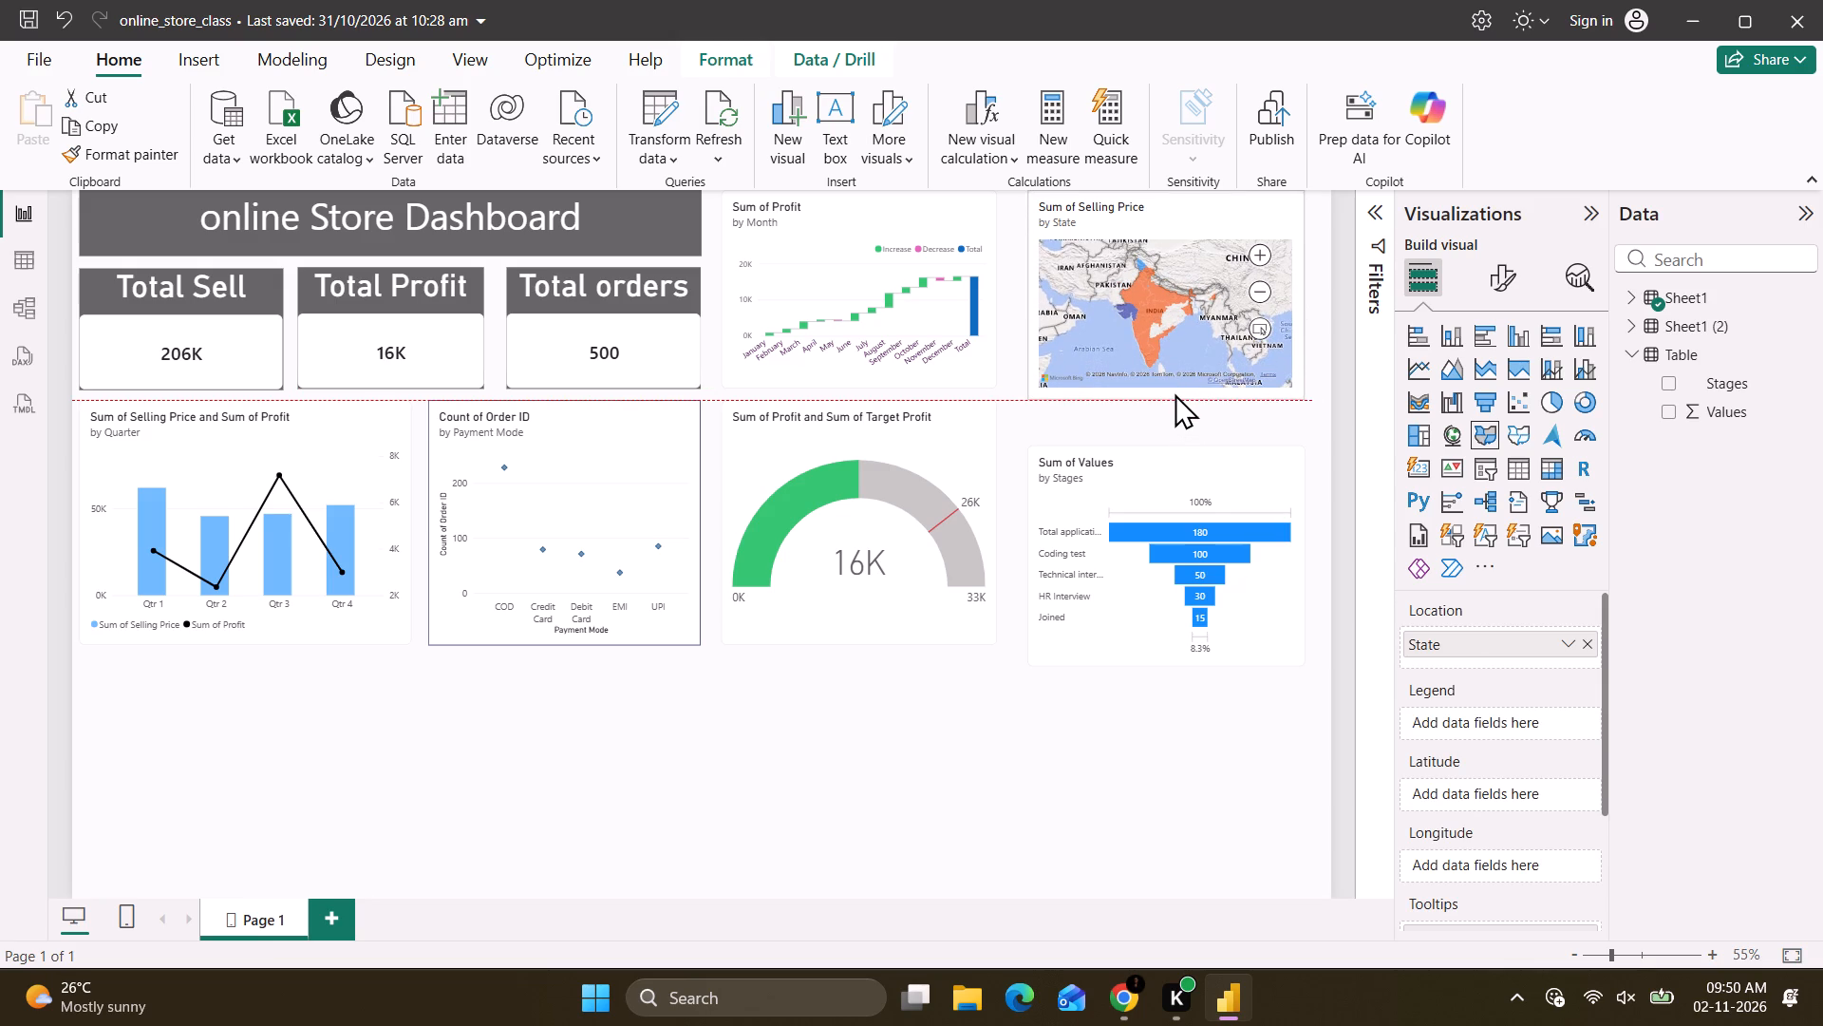
left_click_drag(1175, 393, 1174, 383)
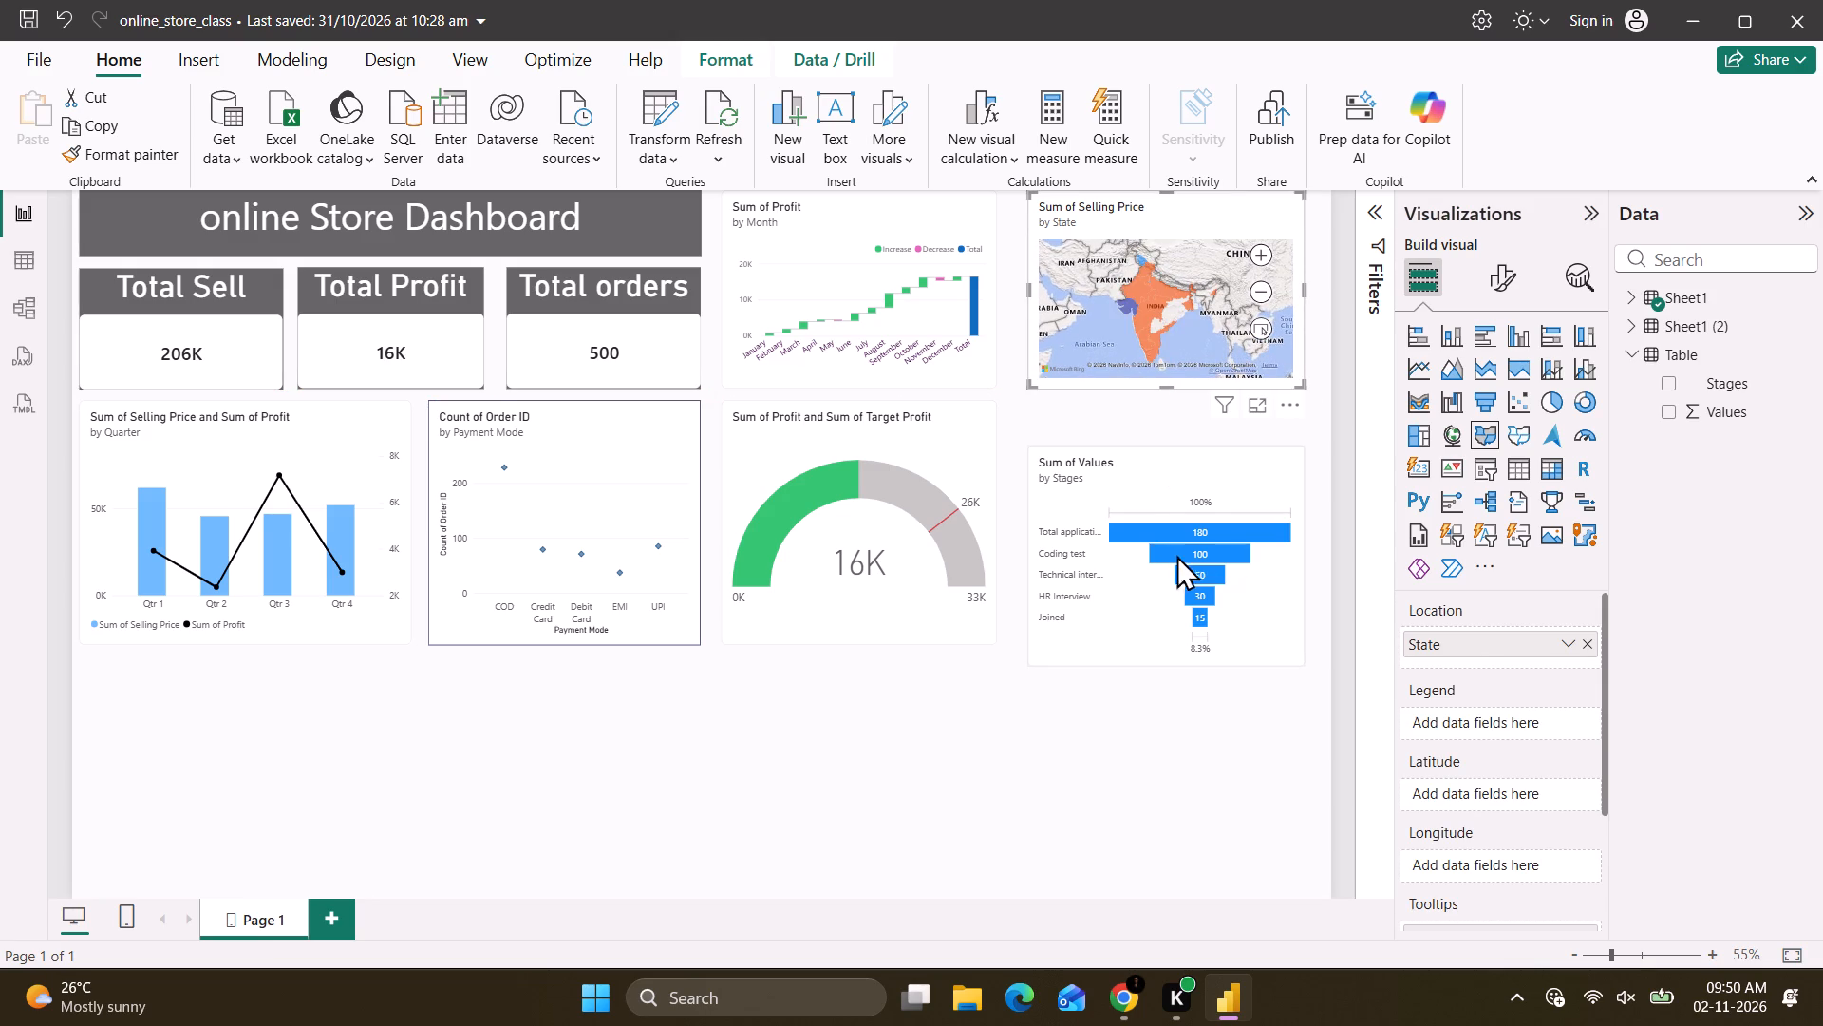
Move the Sum of Values by Stages funnel up and extend its height so its top and bottom edges align with the profit gauge.
left_click(1169, 460)
left_click_drag(1169, 460, 1169, 434)
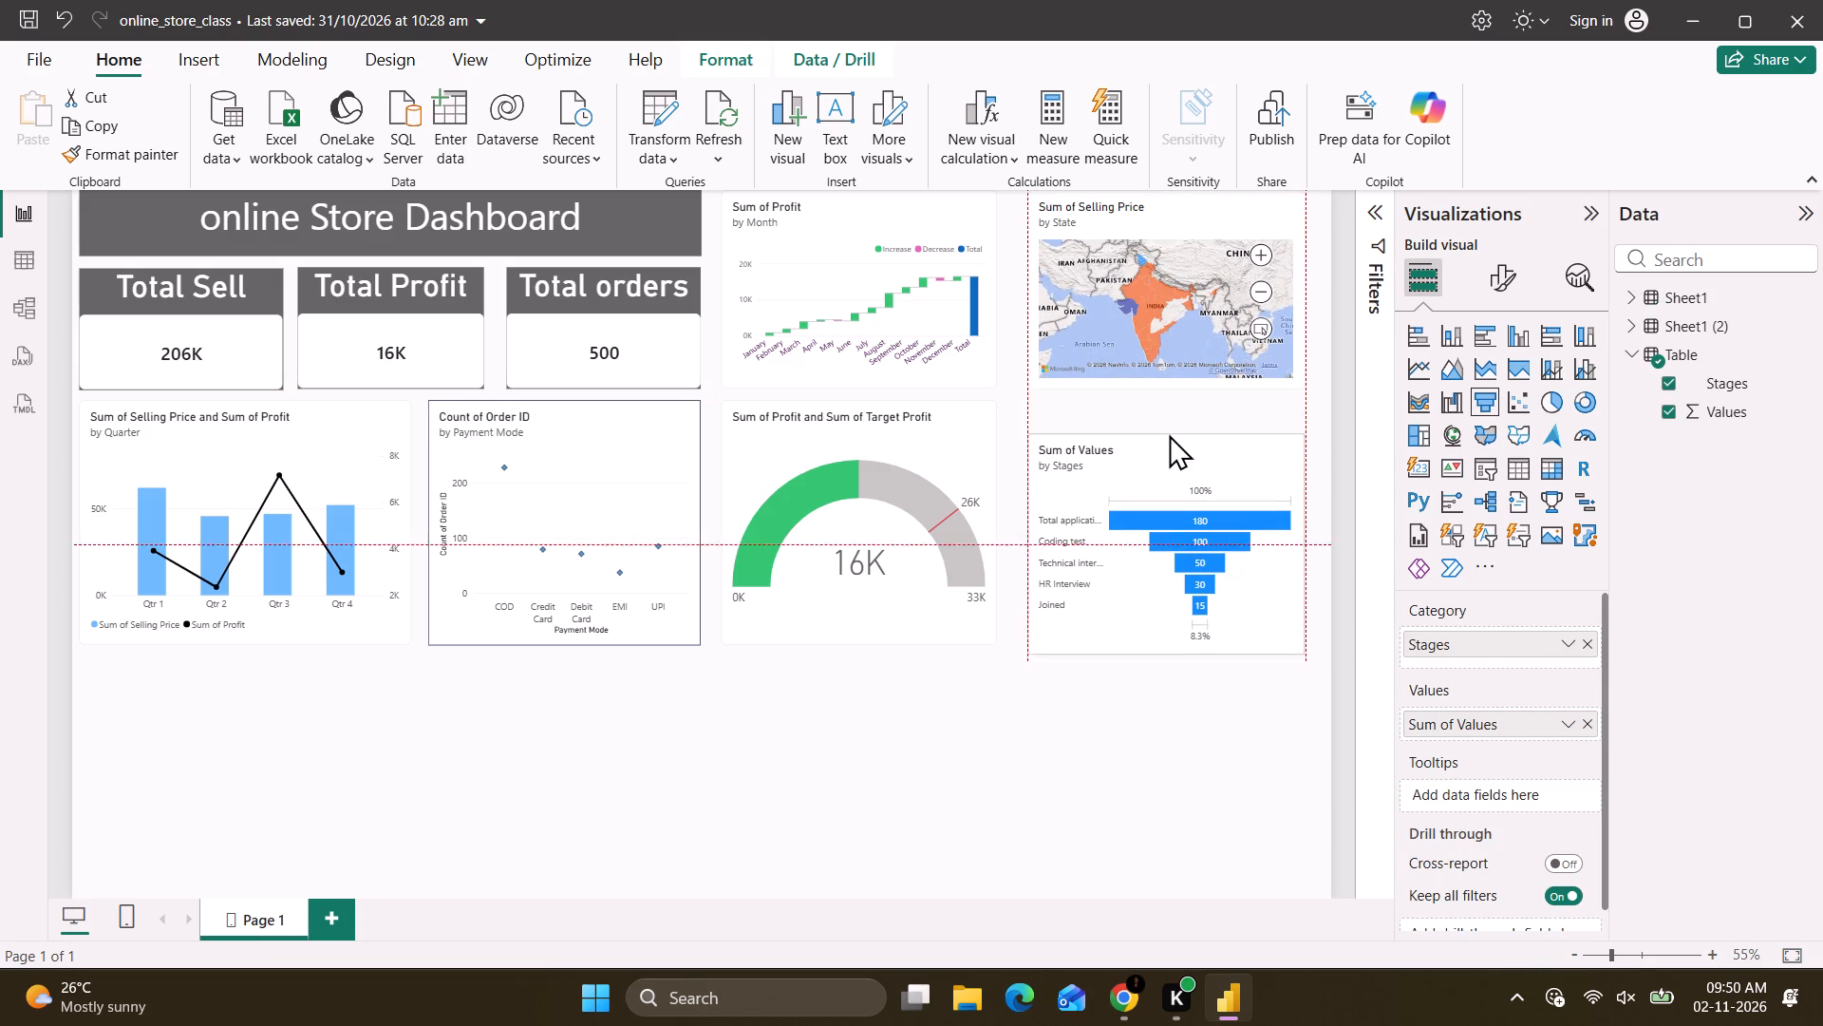
left_click_drag(1169, 434, 1169, 419)
left_click(1169, 419)
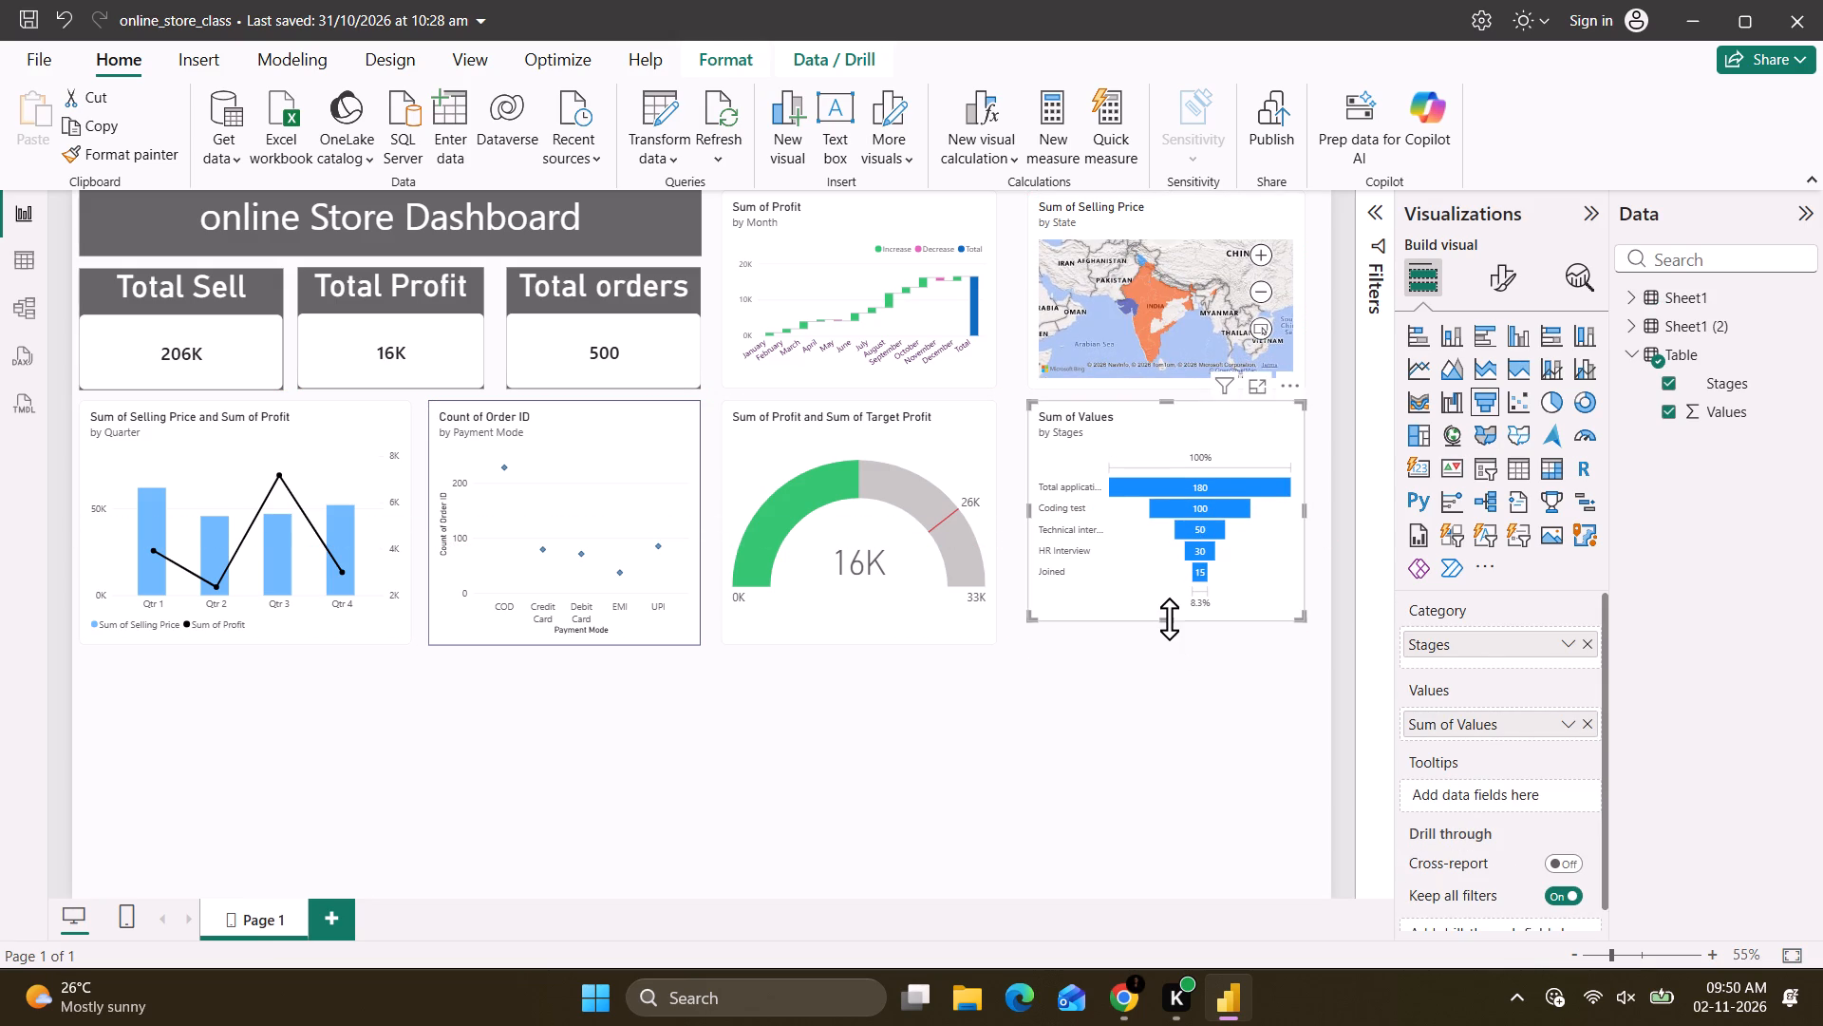
left_click_drag(1172, 619, 1170, 638)
left_click(497, 731)
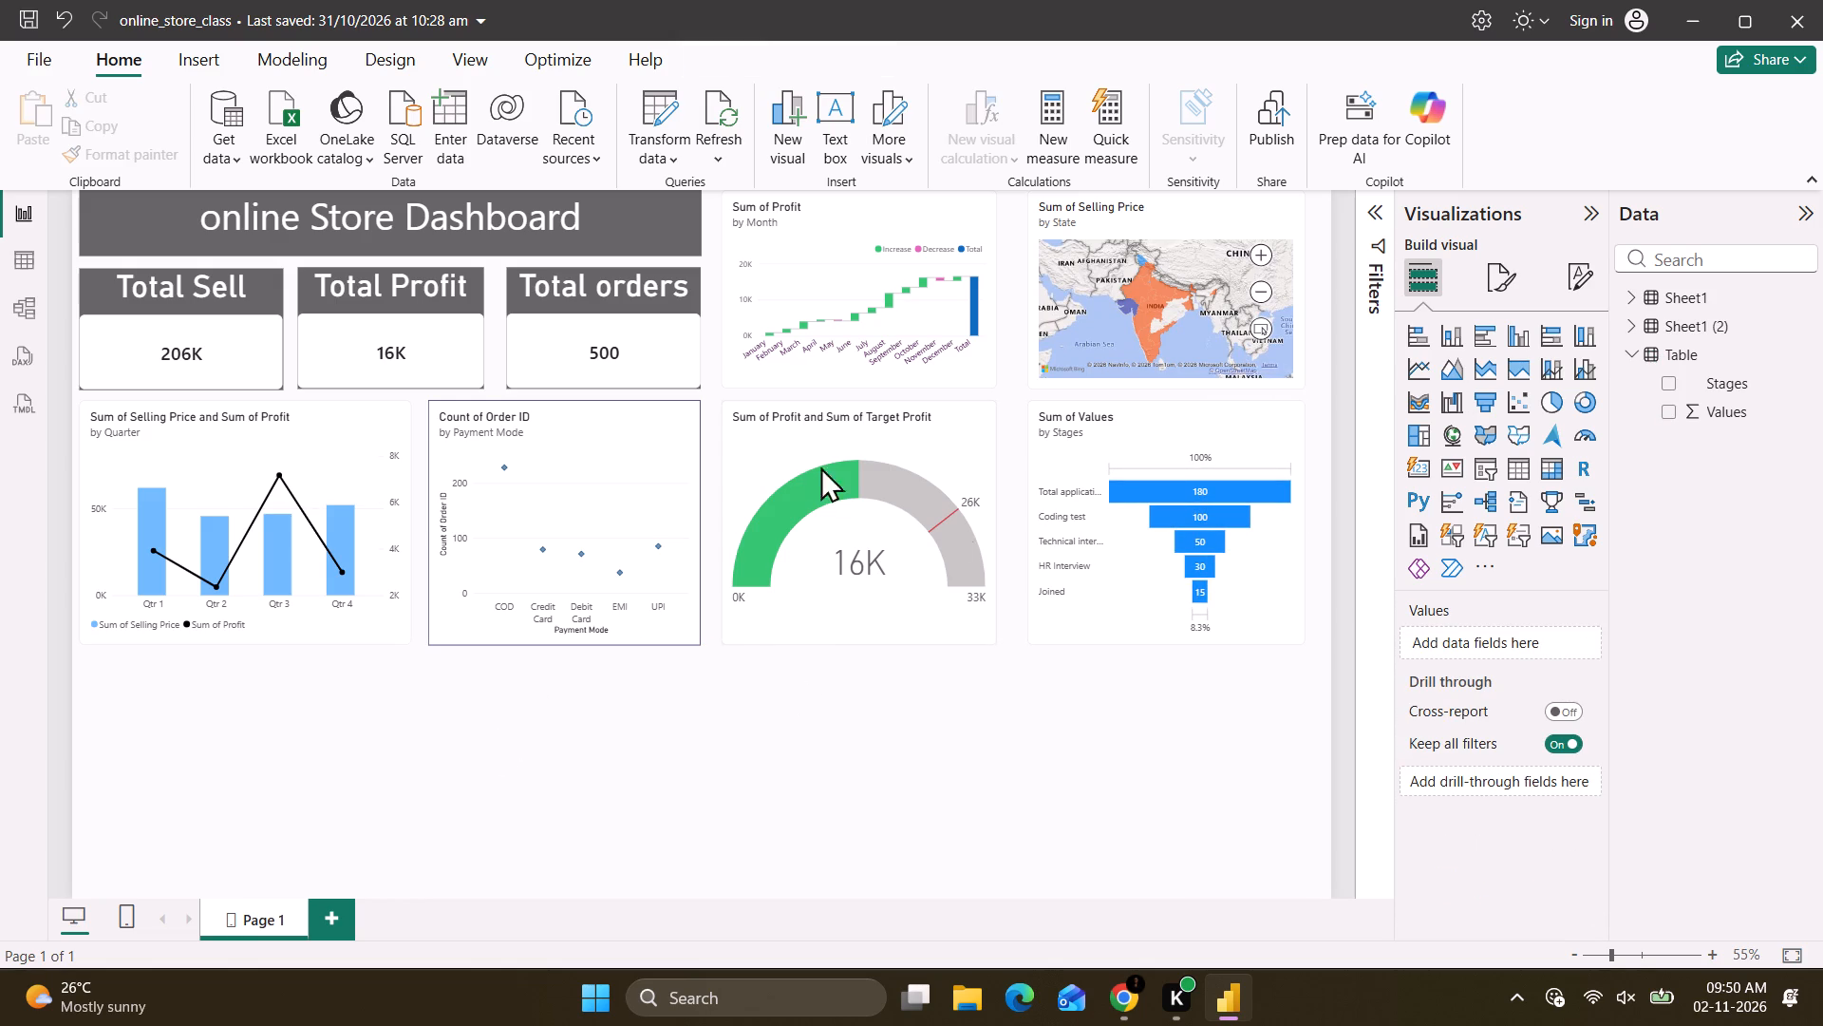
Open the conditional formatting settings for the default bar color of the Sum of Values by Stages funnel.
left_click(1132, 604)
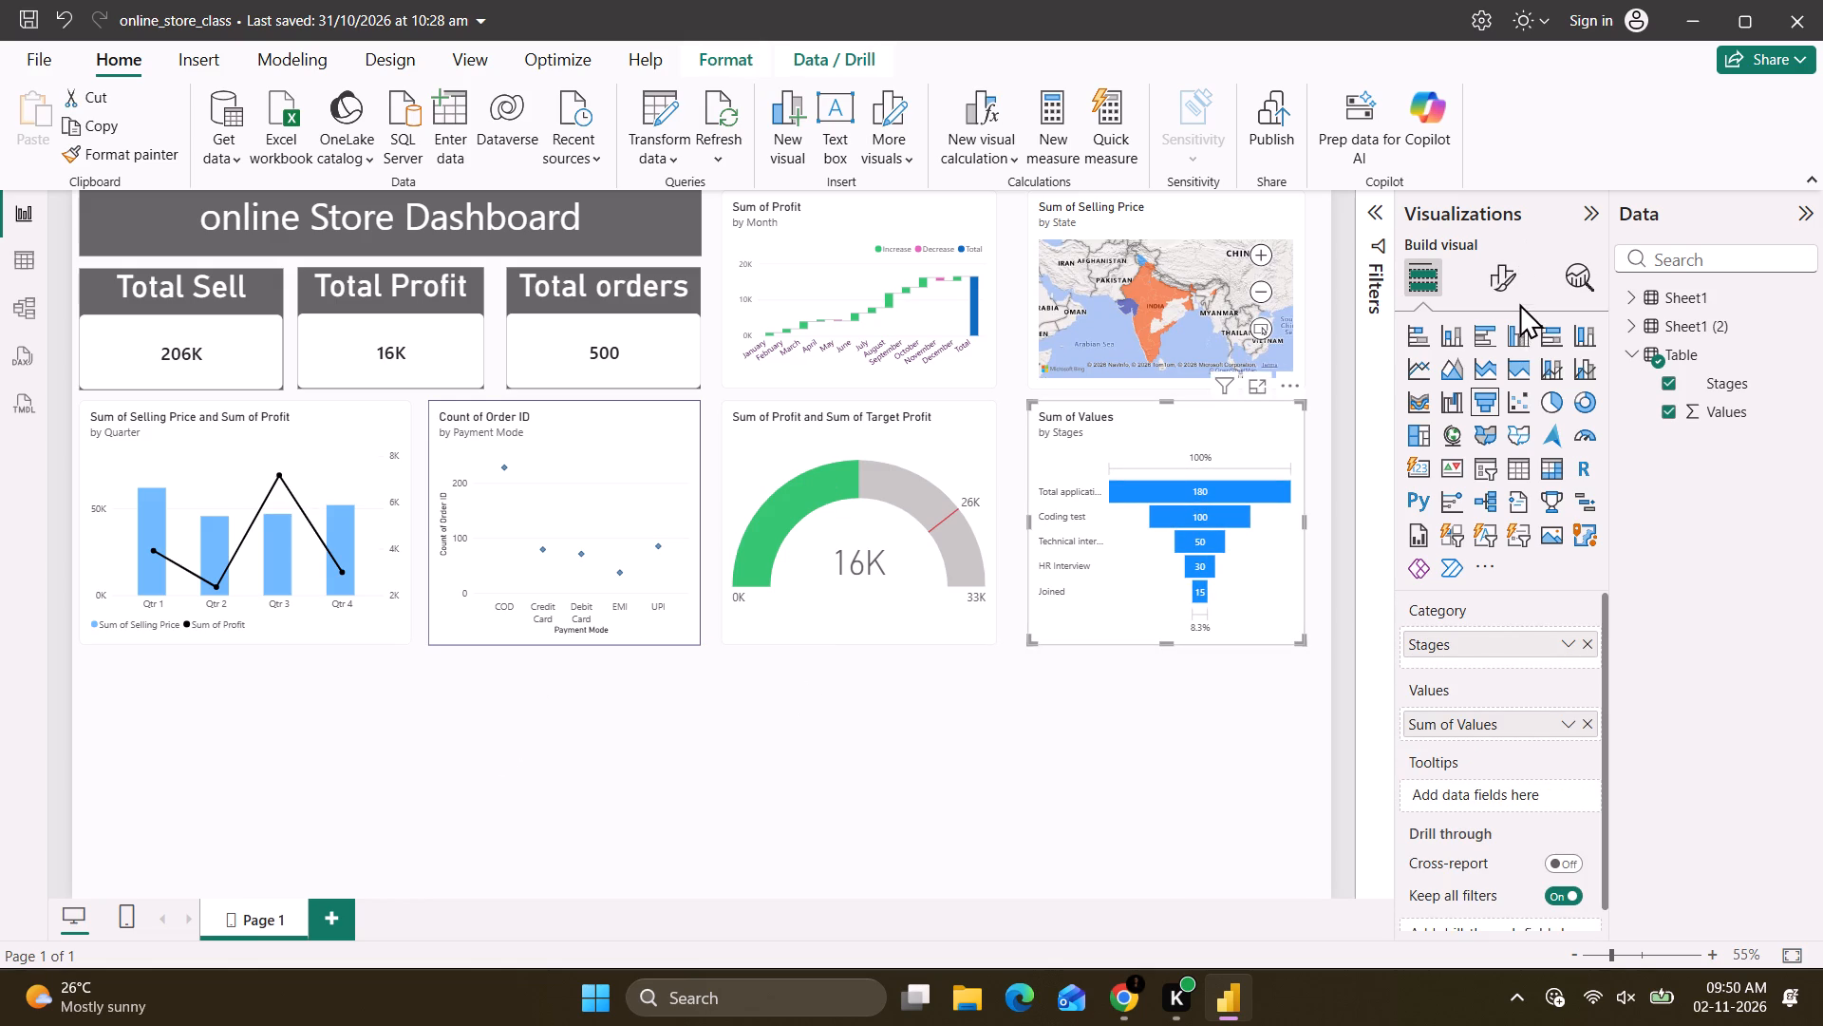
left_click(1507, 284)
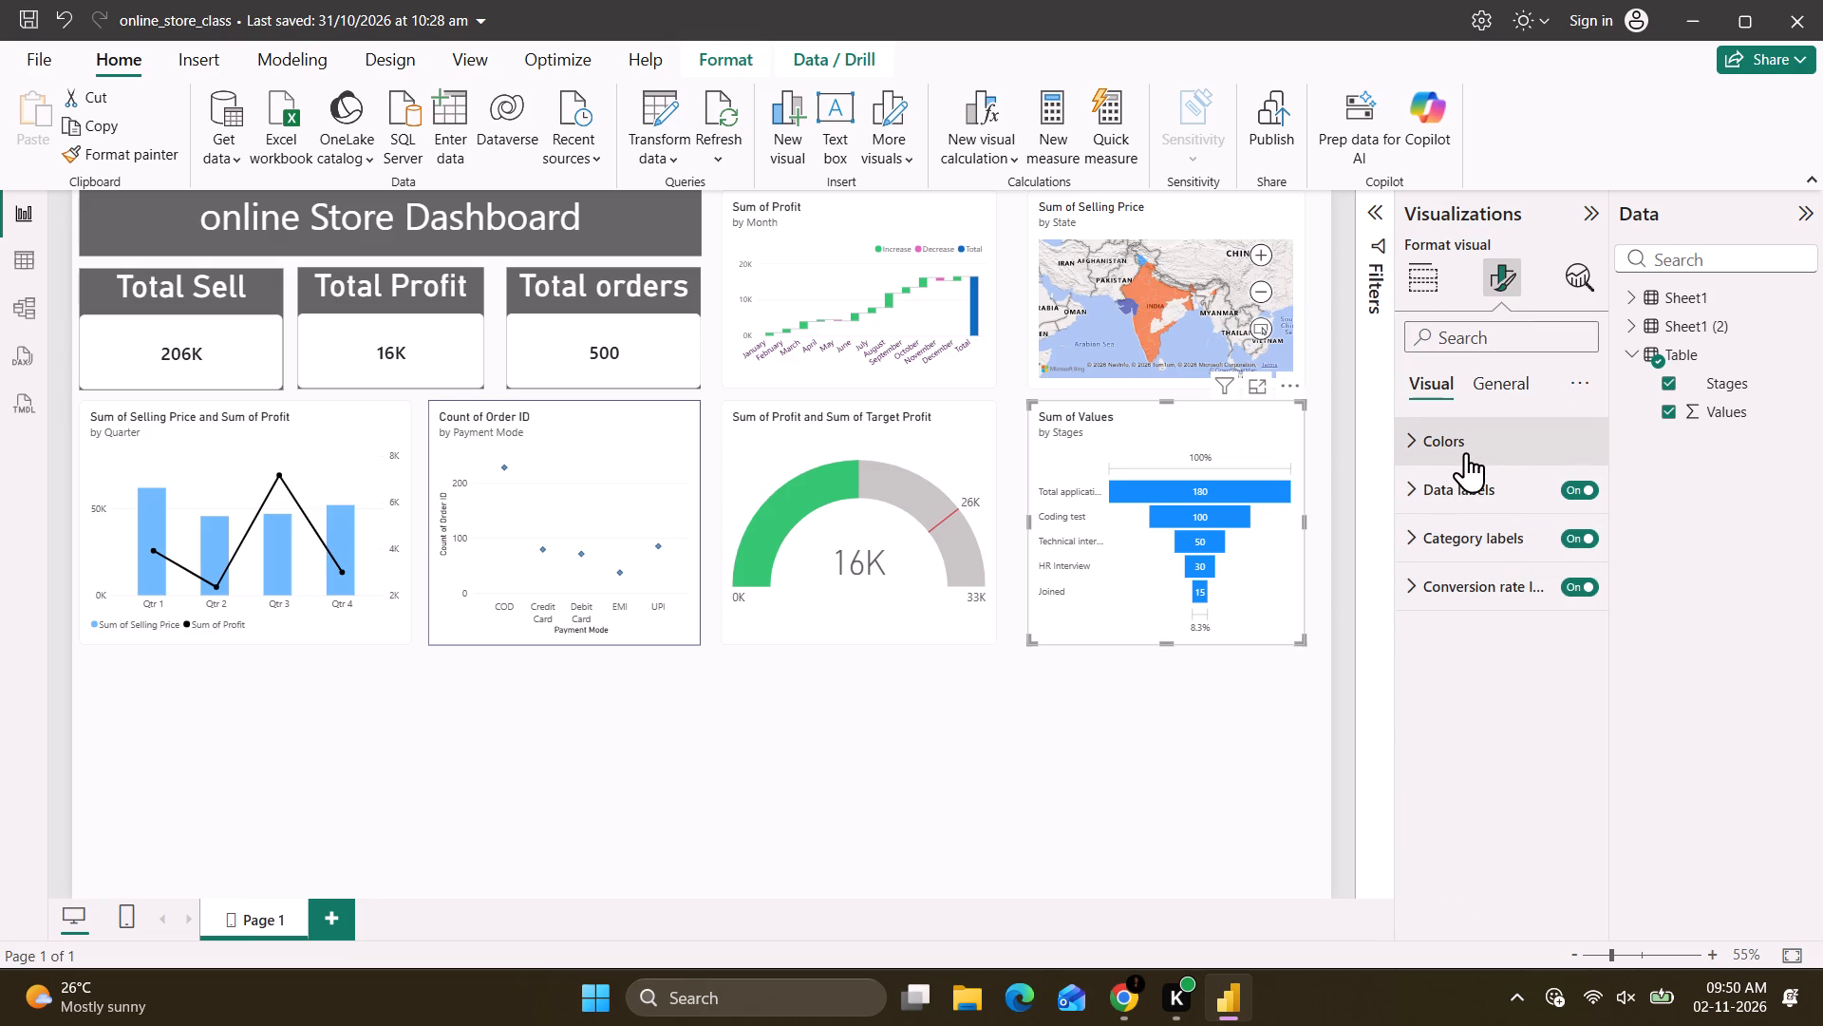
left_click(1466, 452)
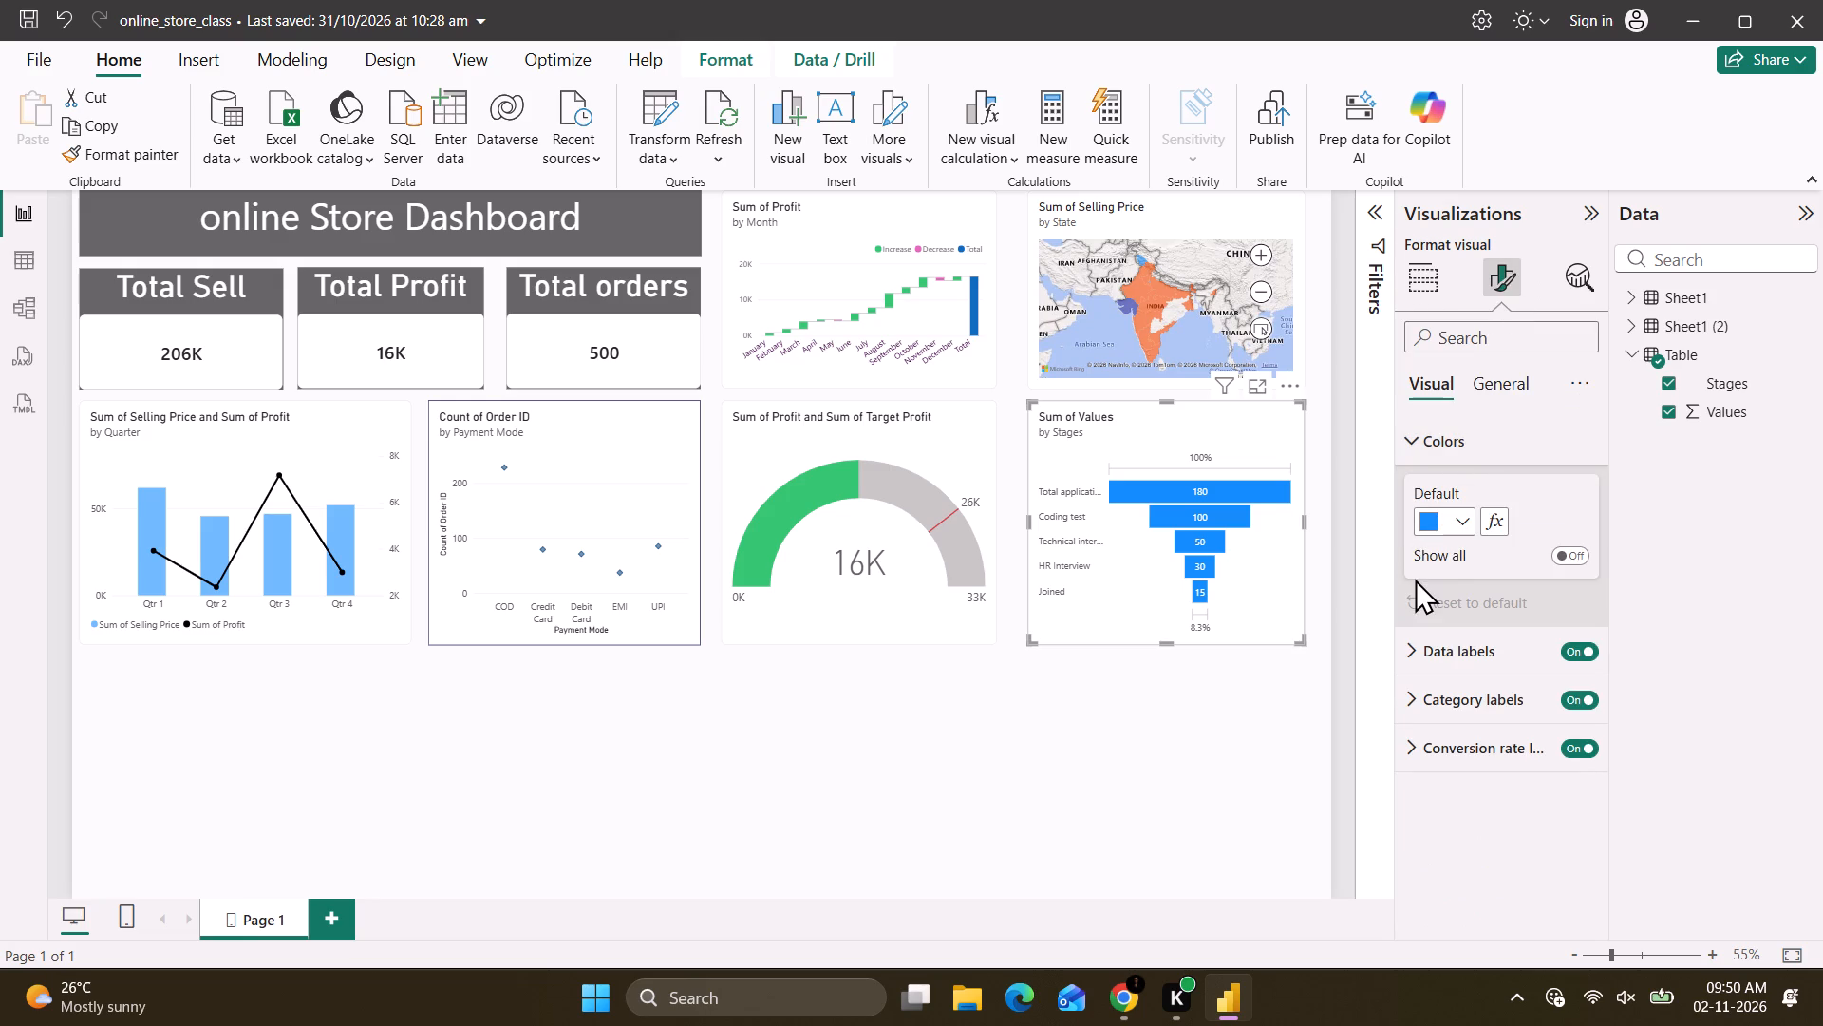
left_click(1434, 564)
left_click_drag(1449, 546, 1425, 553)
left_click(1425, 553)
left_click(1496, 527)
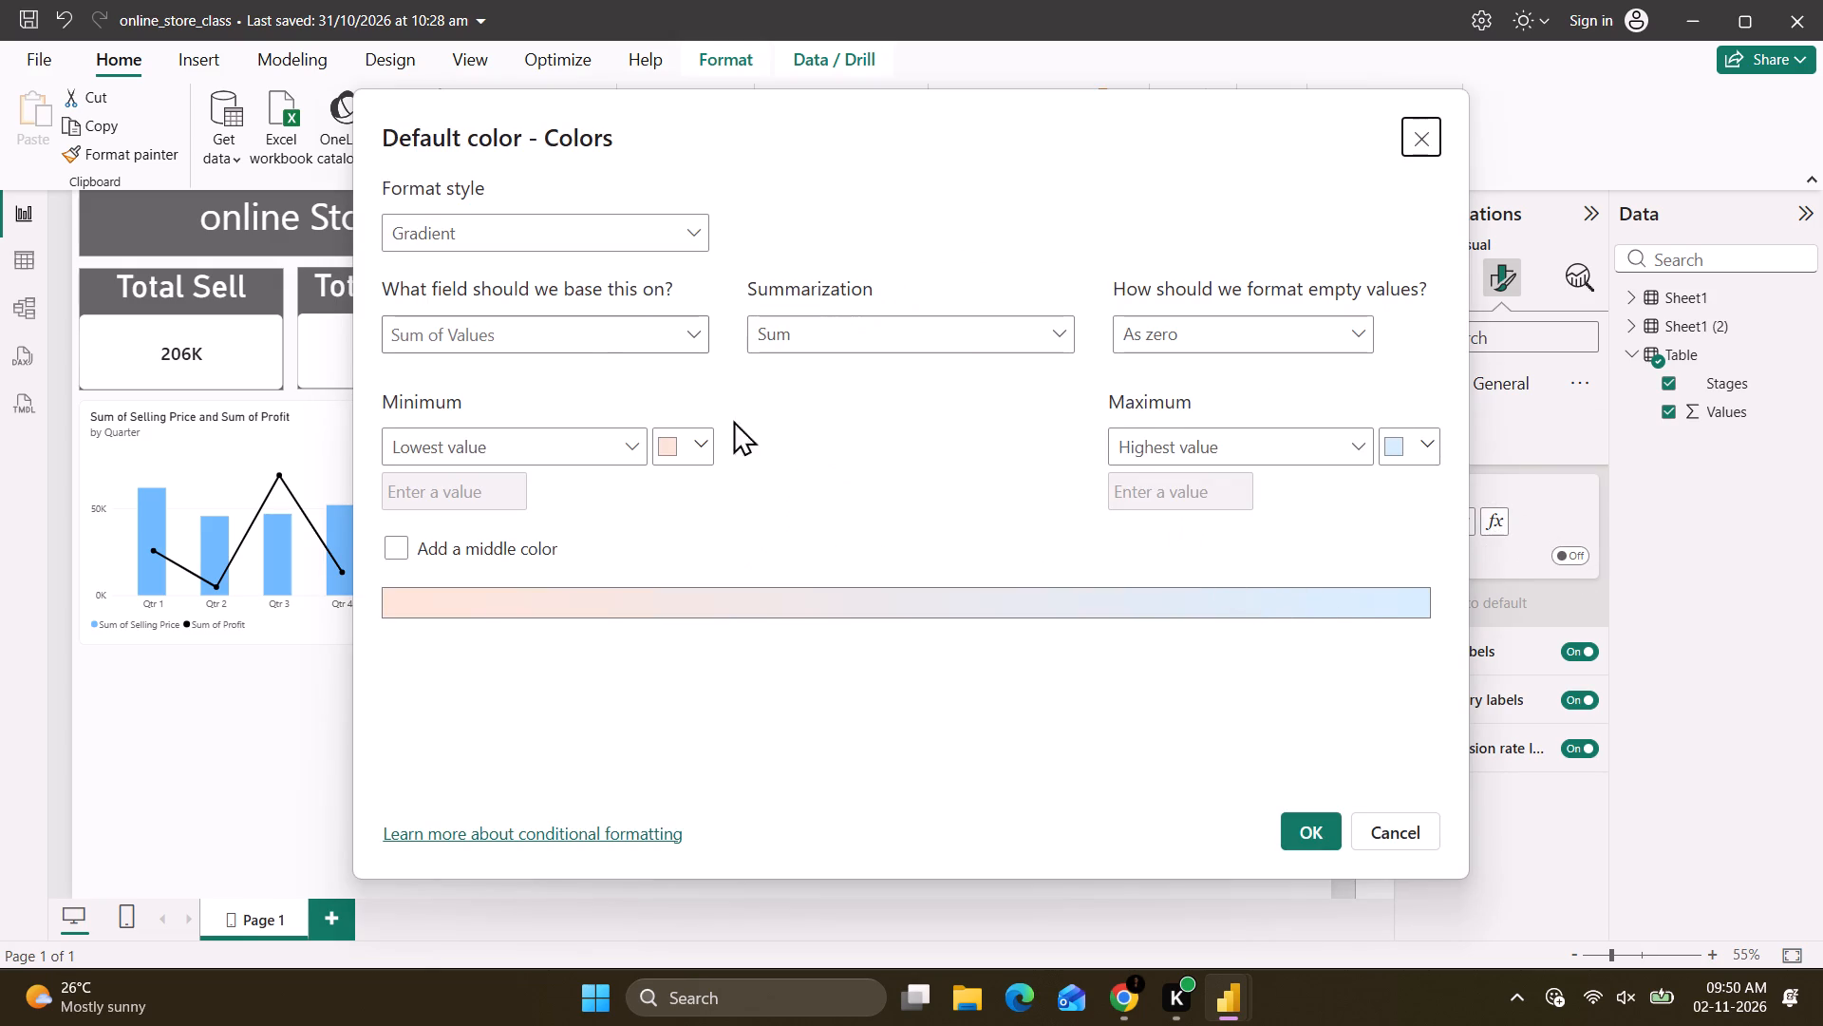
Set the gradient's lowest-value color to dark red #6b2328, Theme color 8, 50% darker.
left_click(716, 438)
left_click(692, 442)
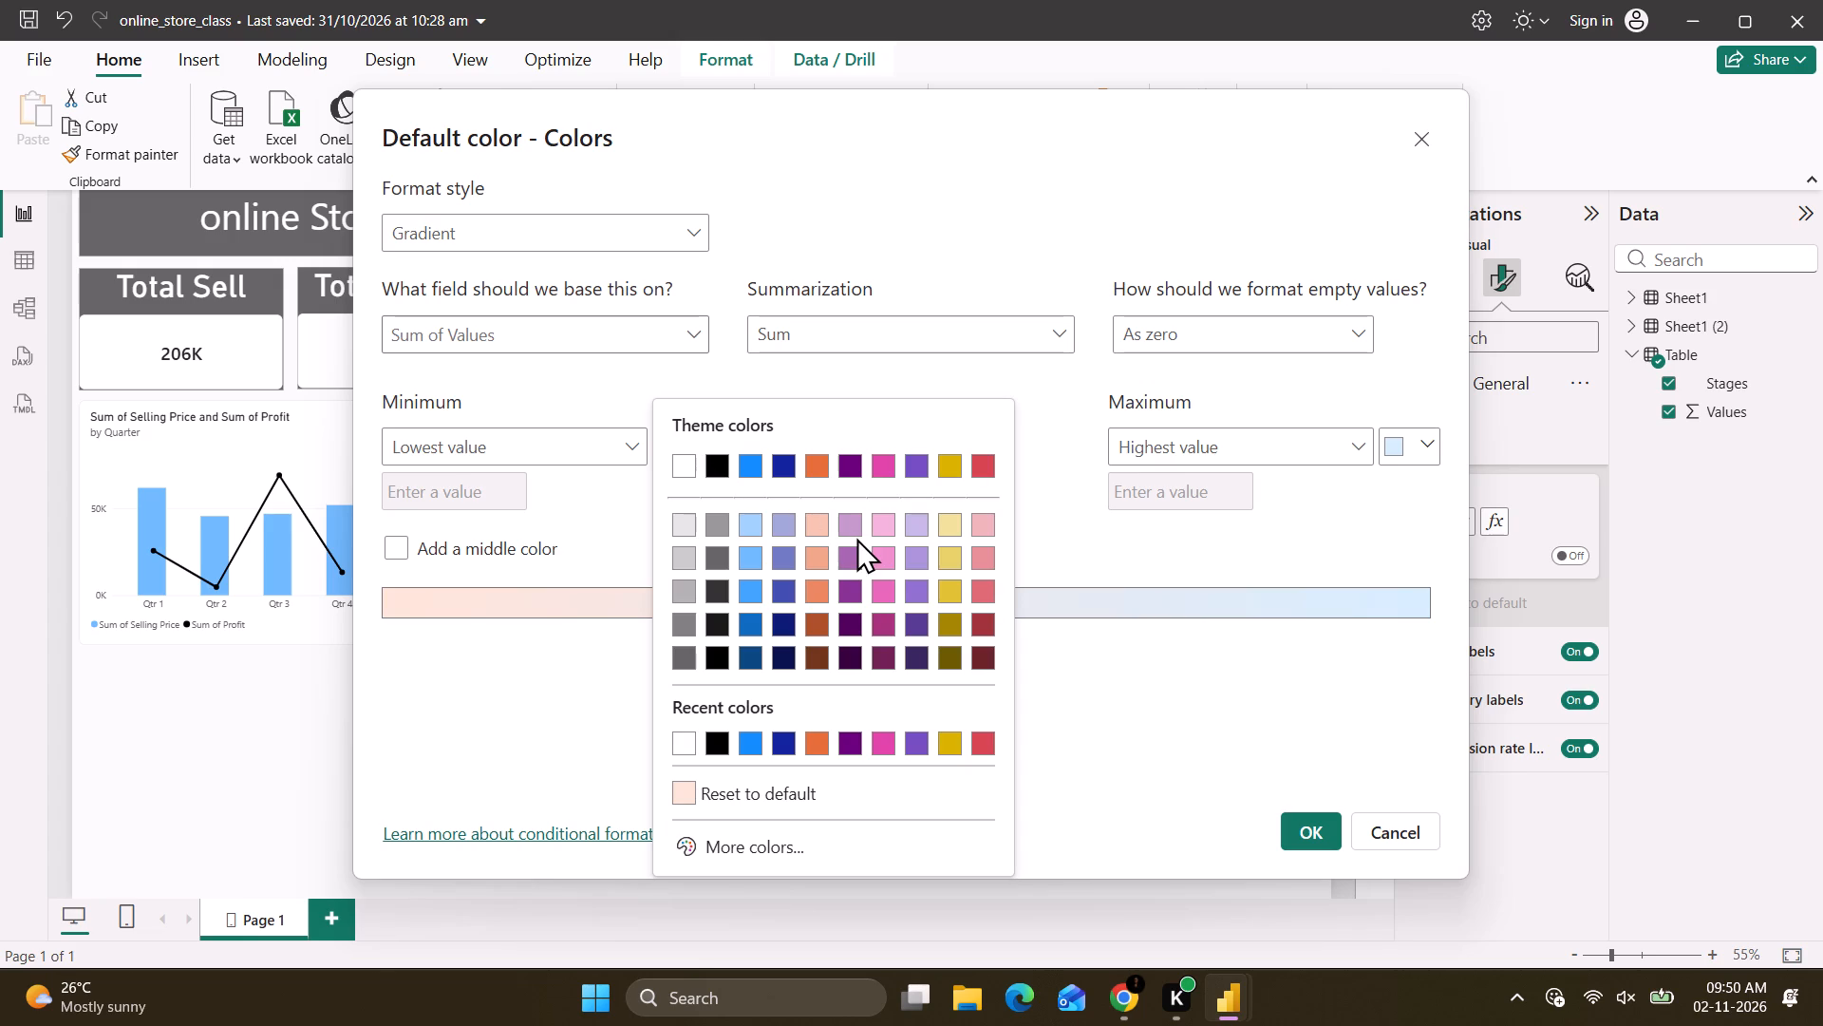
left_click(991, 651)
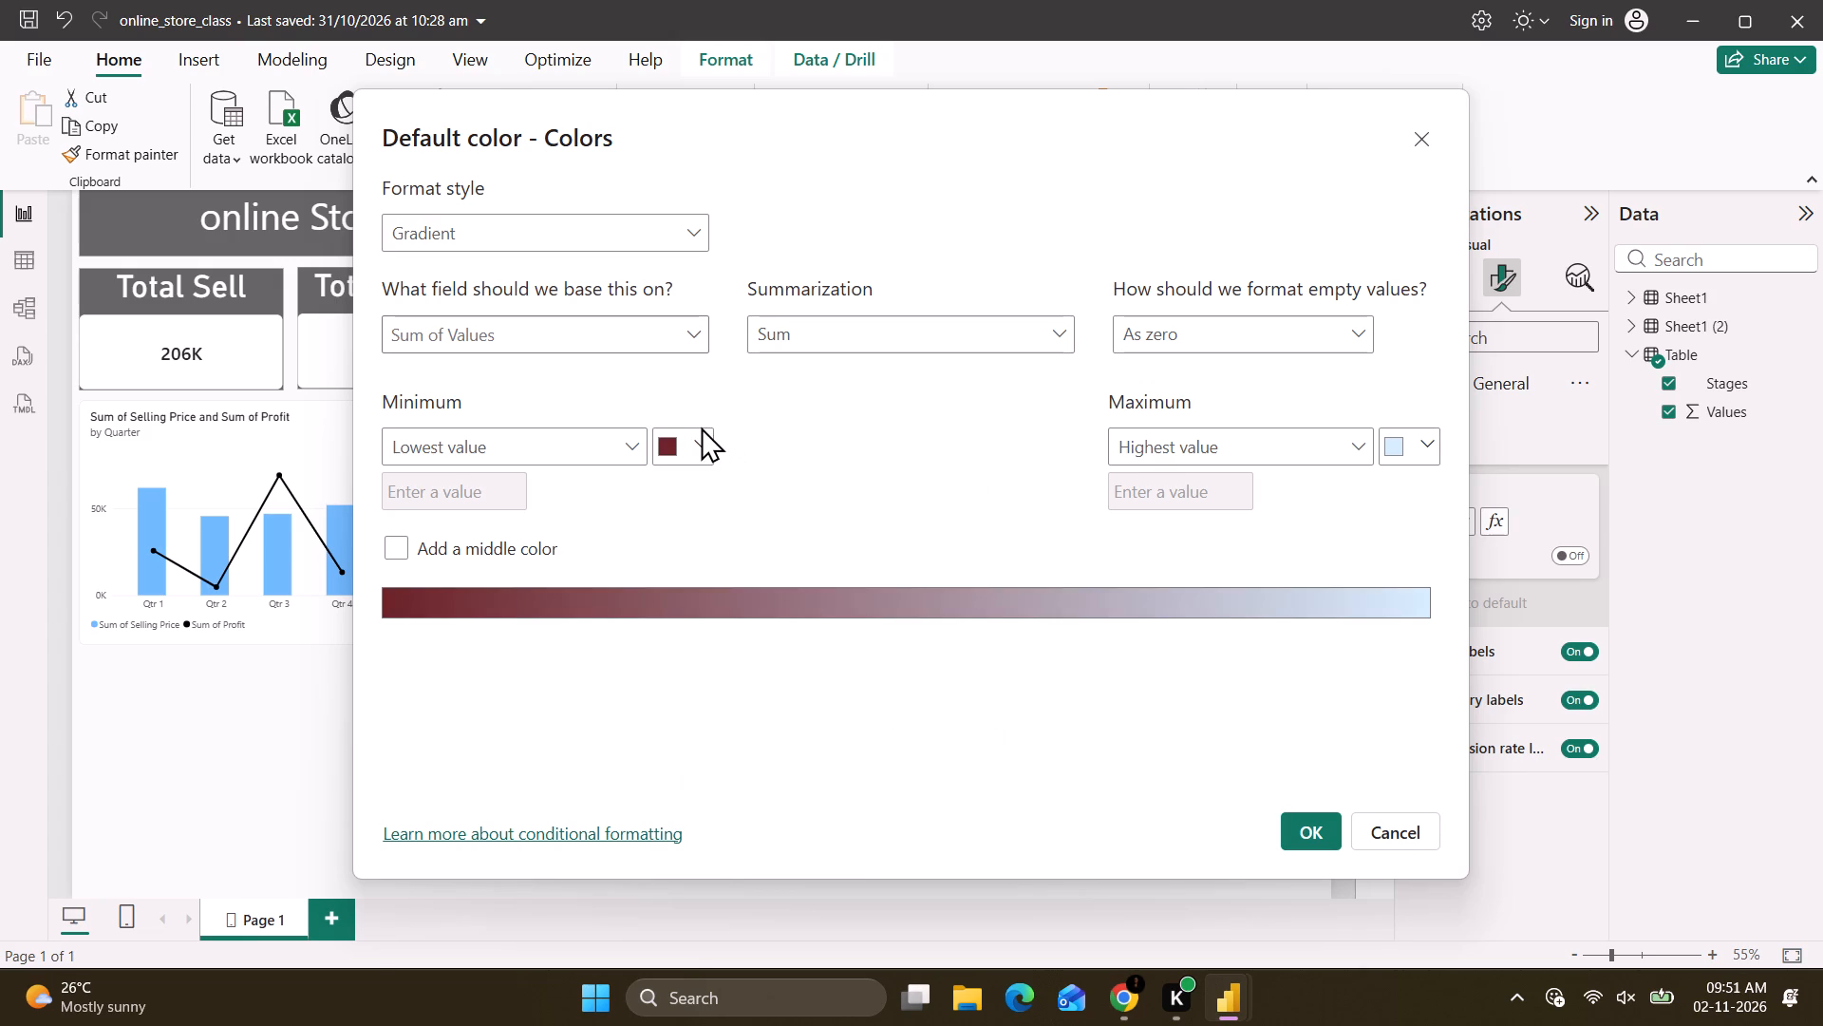
Set the gradient's lowest-value color to the lightest tint of the red theme color.
left_click(704, 436)
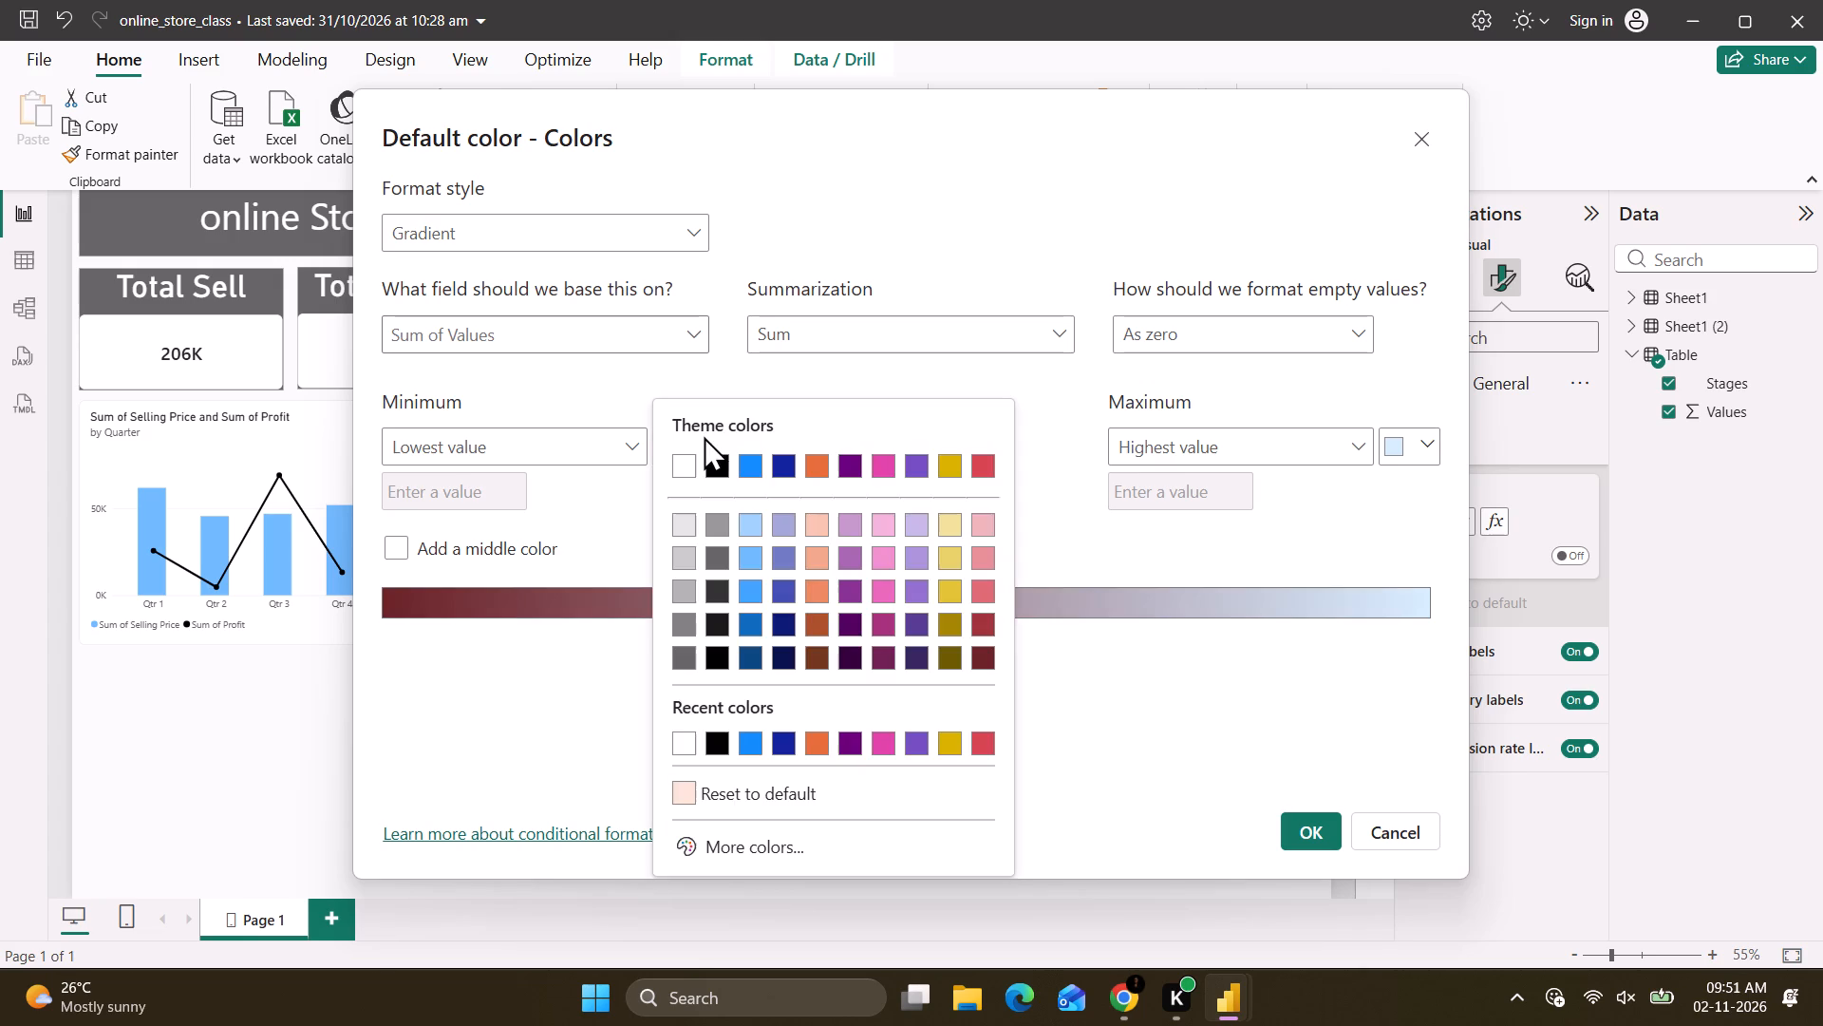
left_click(991, 511)
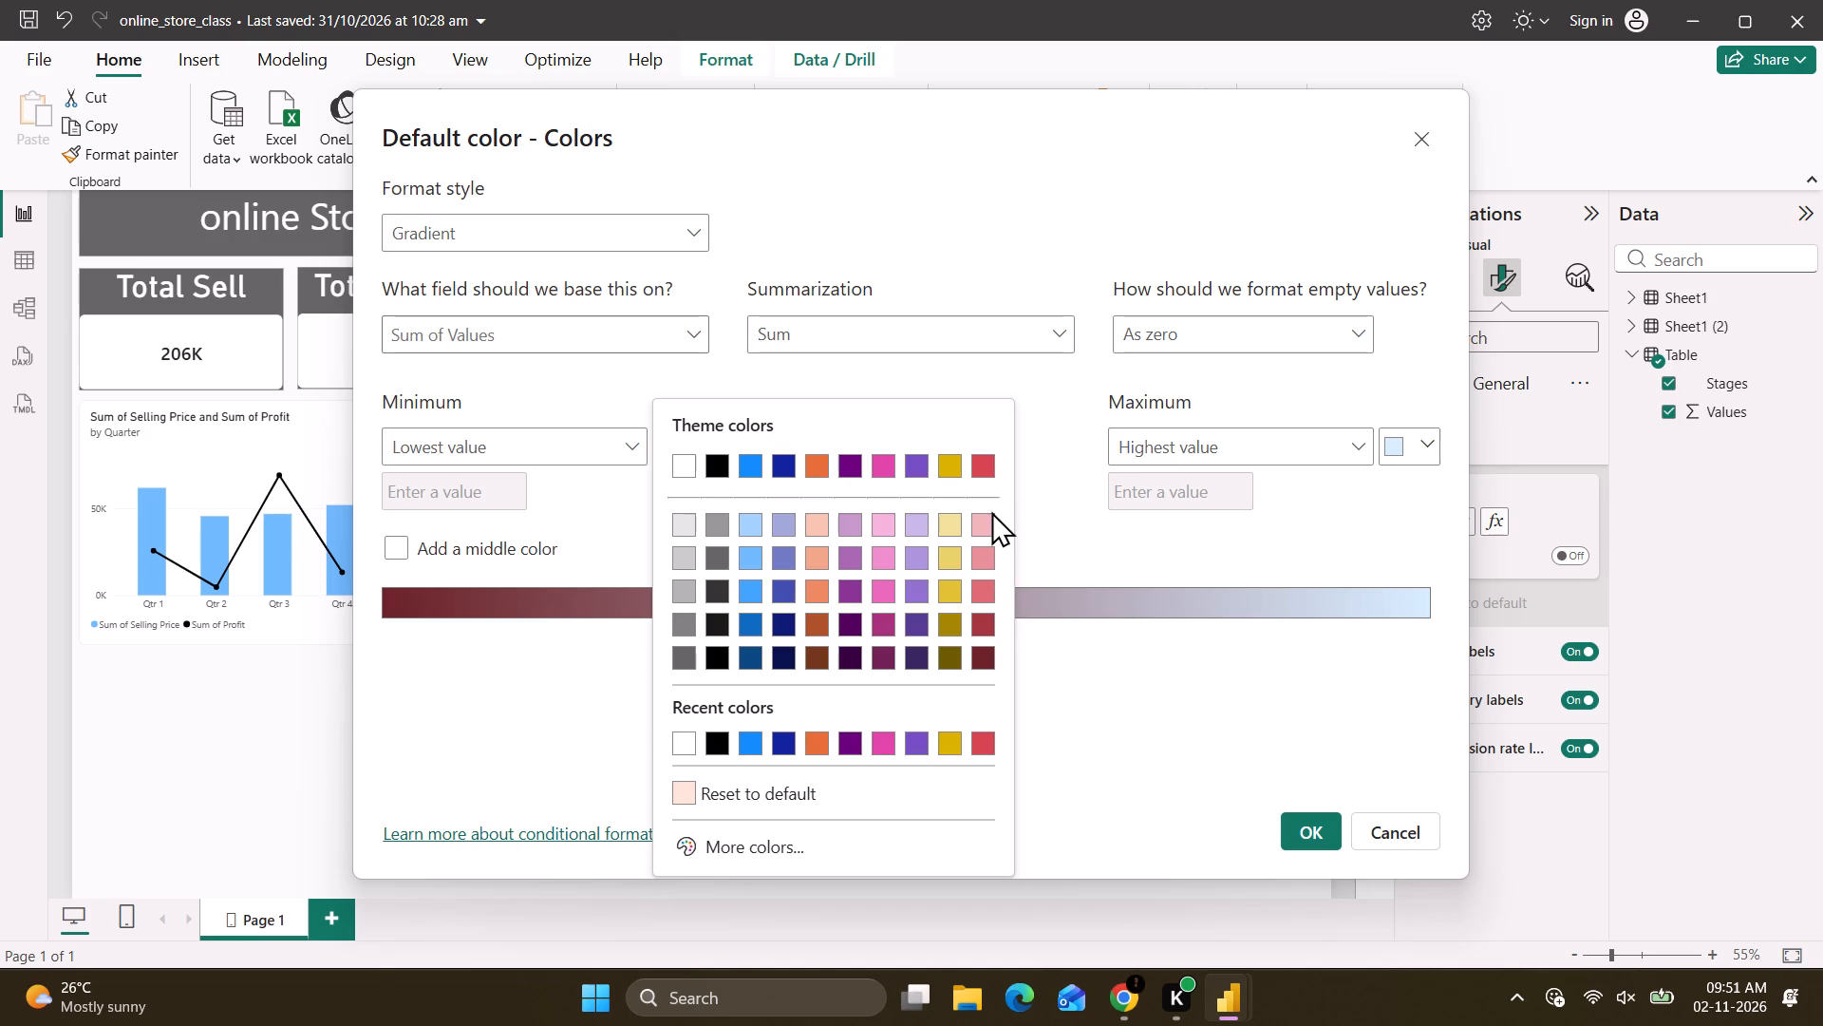
left_click(988, 517)
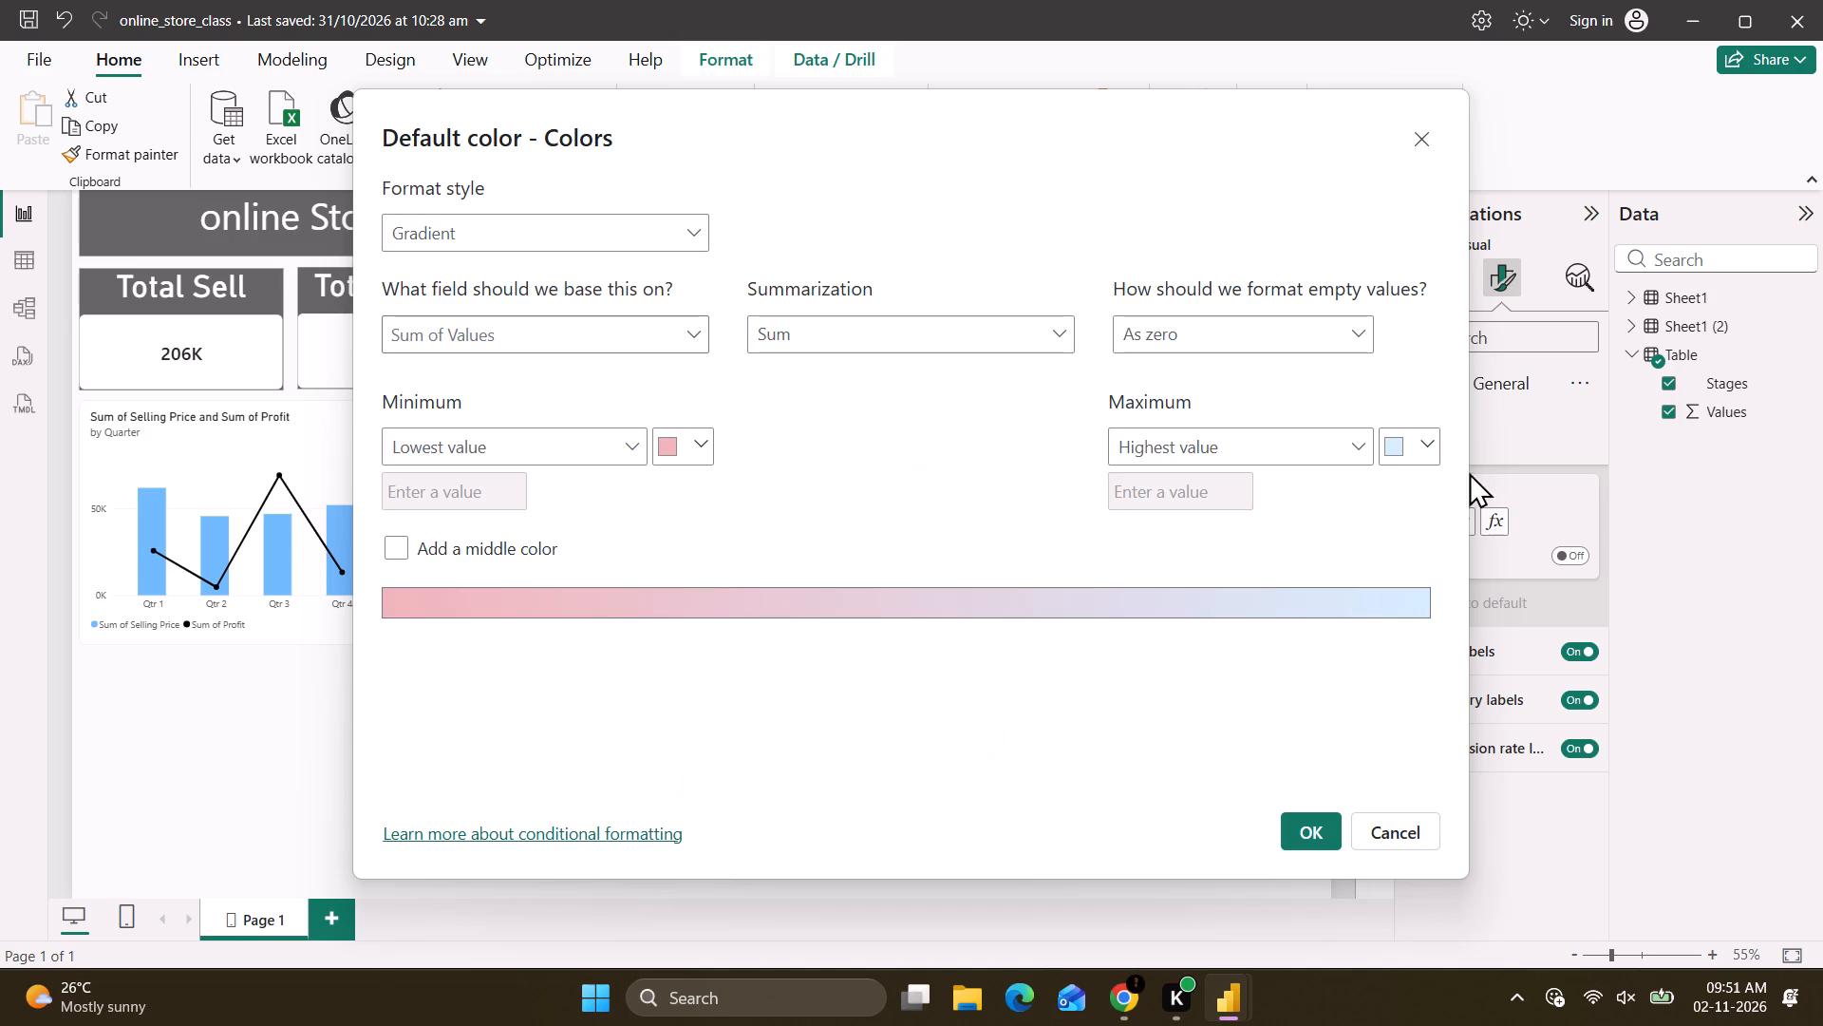
Set the gradient's highest-value color to the darkest shade of the red theme color and apply the gradient to the funnel bars.
left_click(1420, 445)
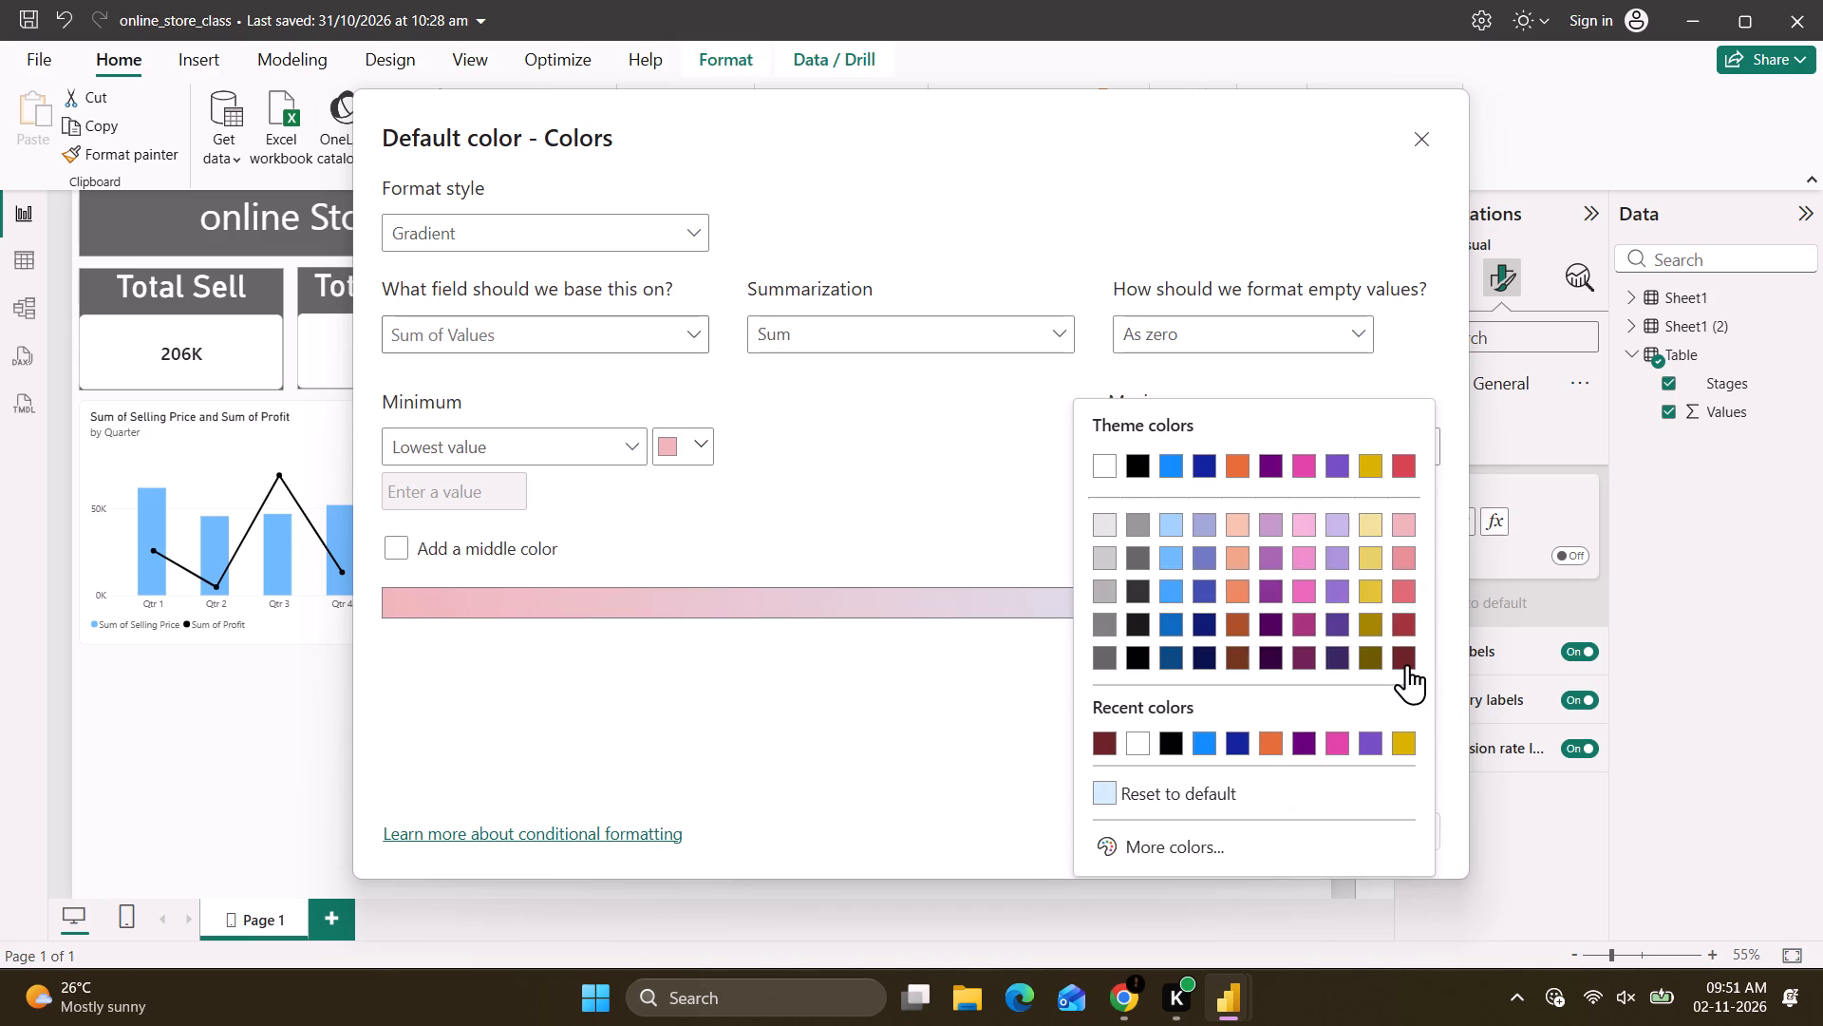
left_click(1407, 660)
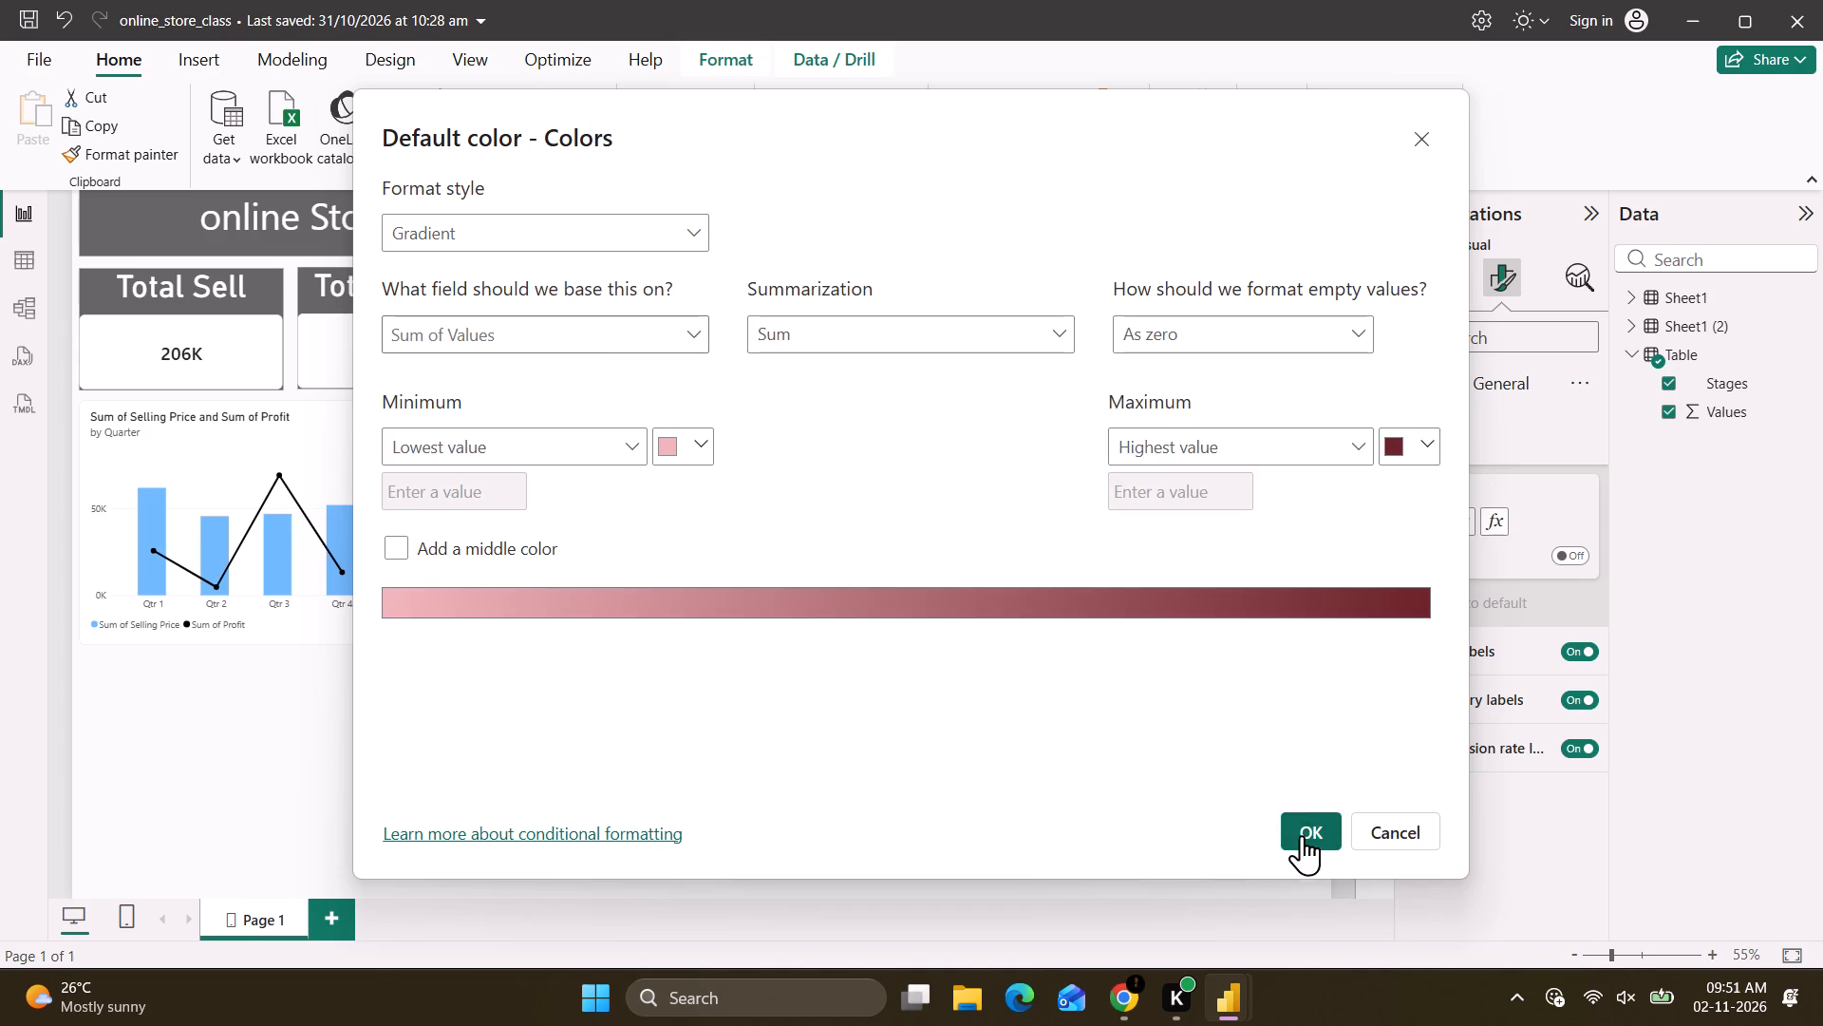
left_click(1301, 837)
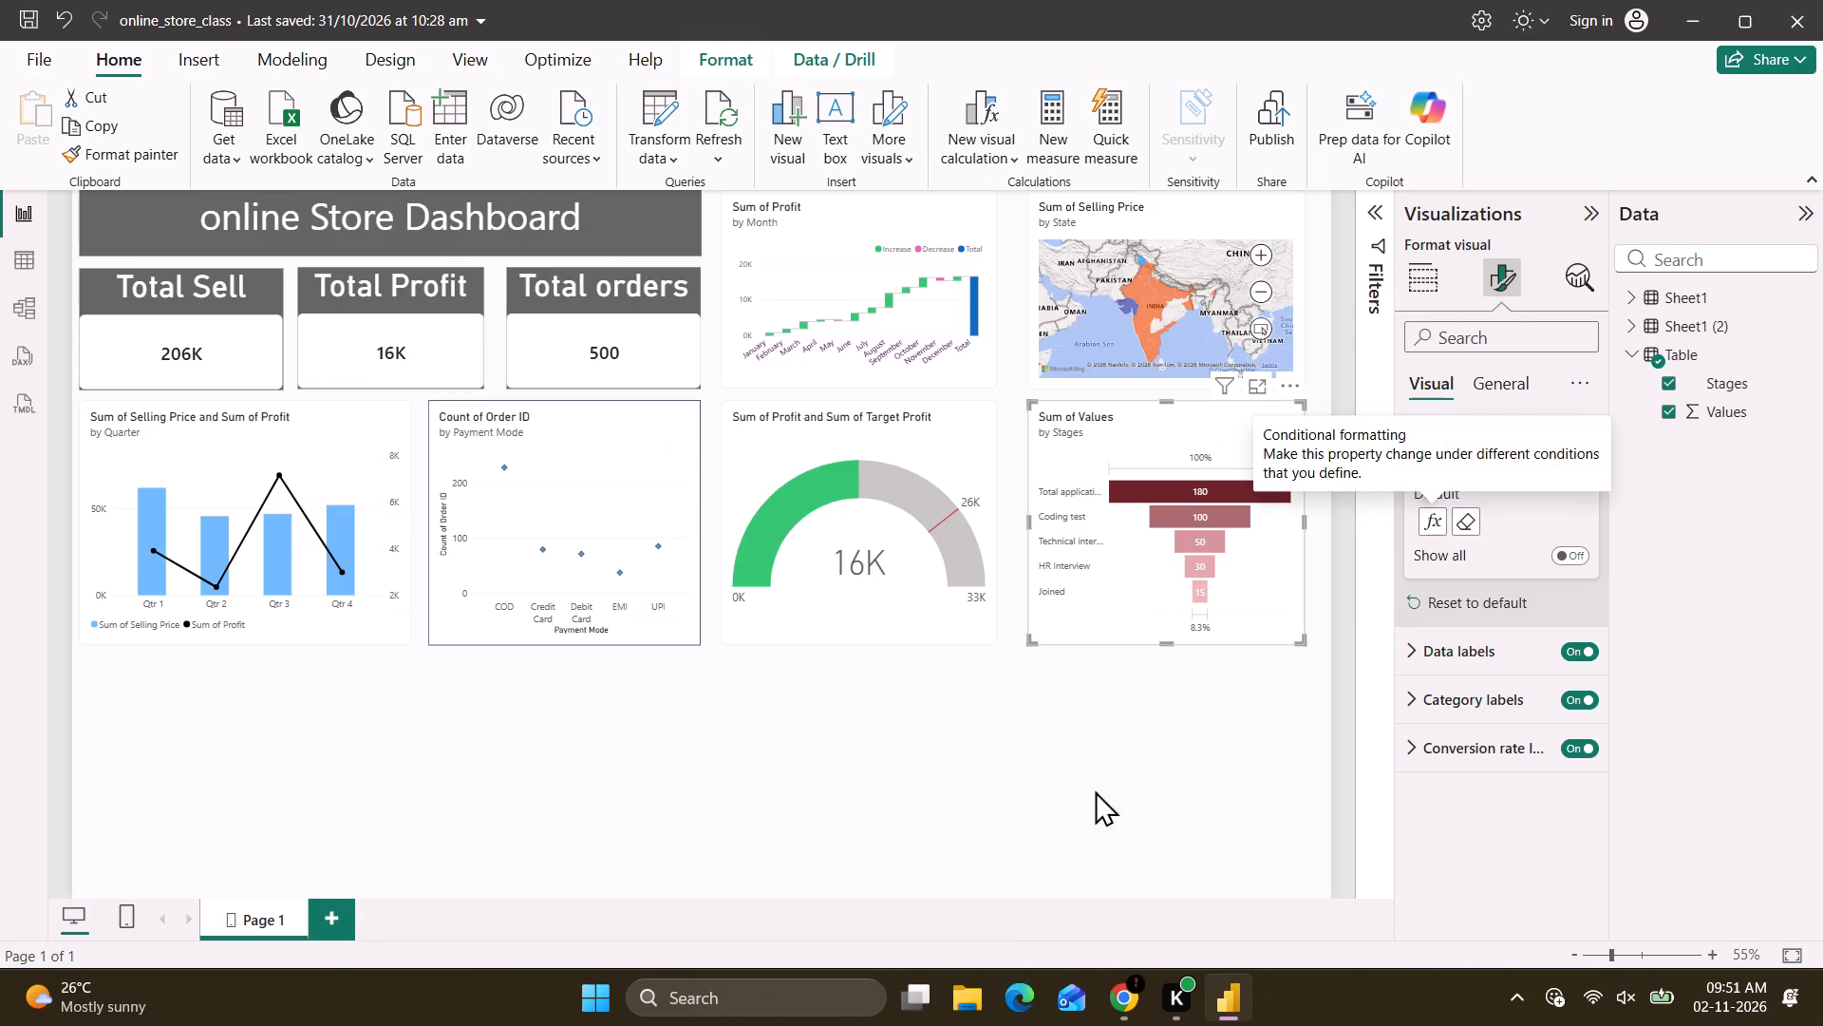
left_click(1040, 751)
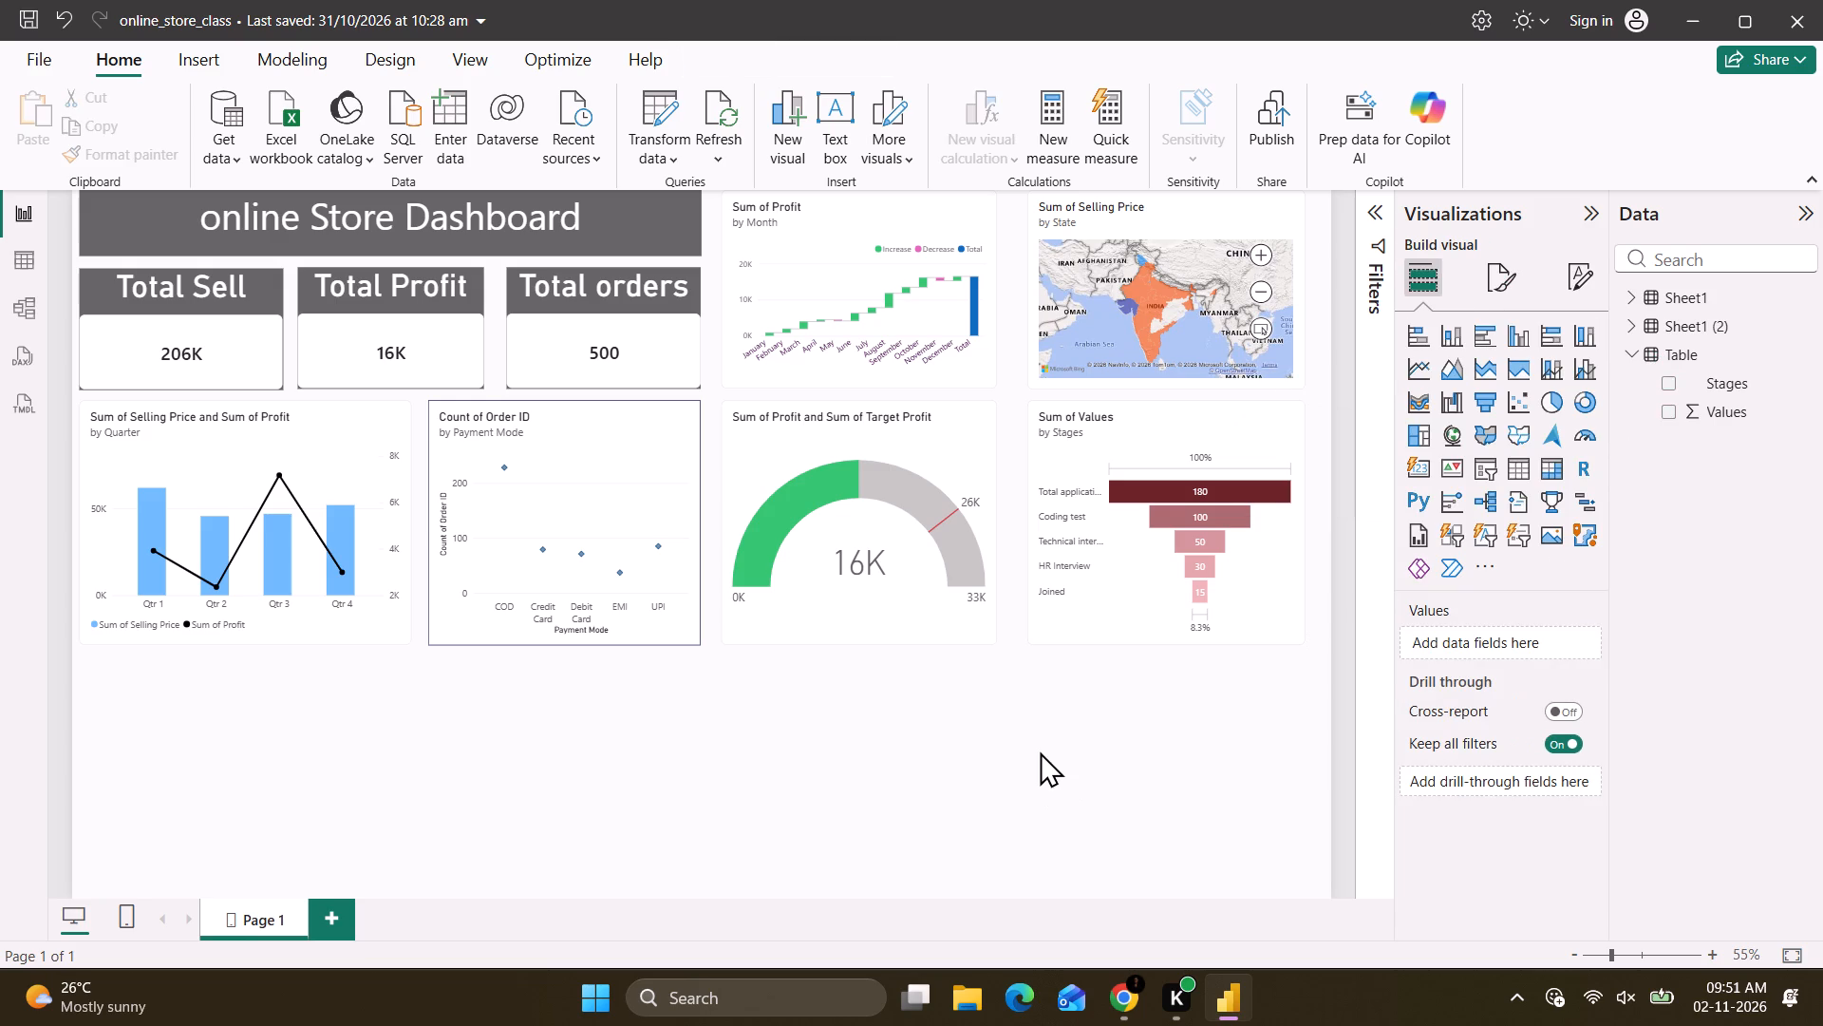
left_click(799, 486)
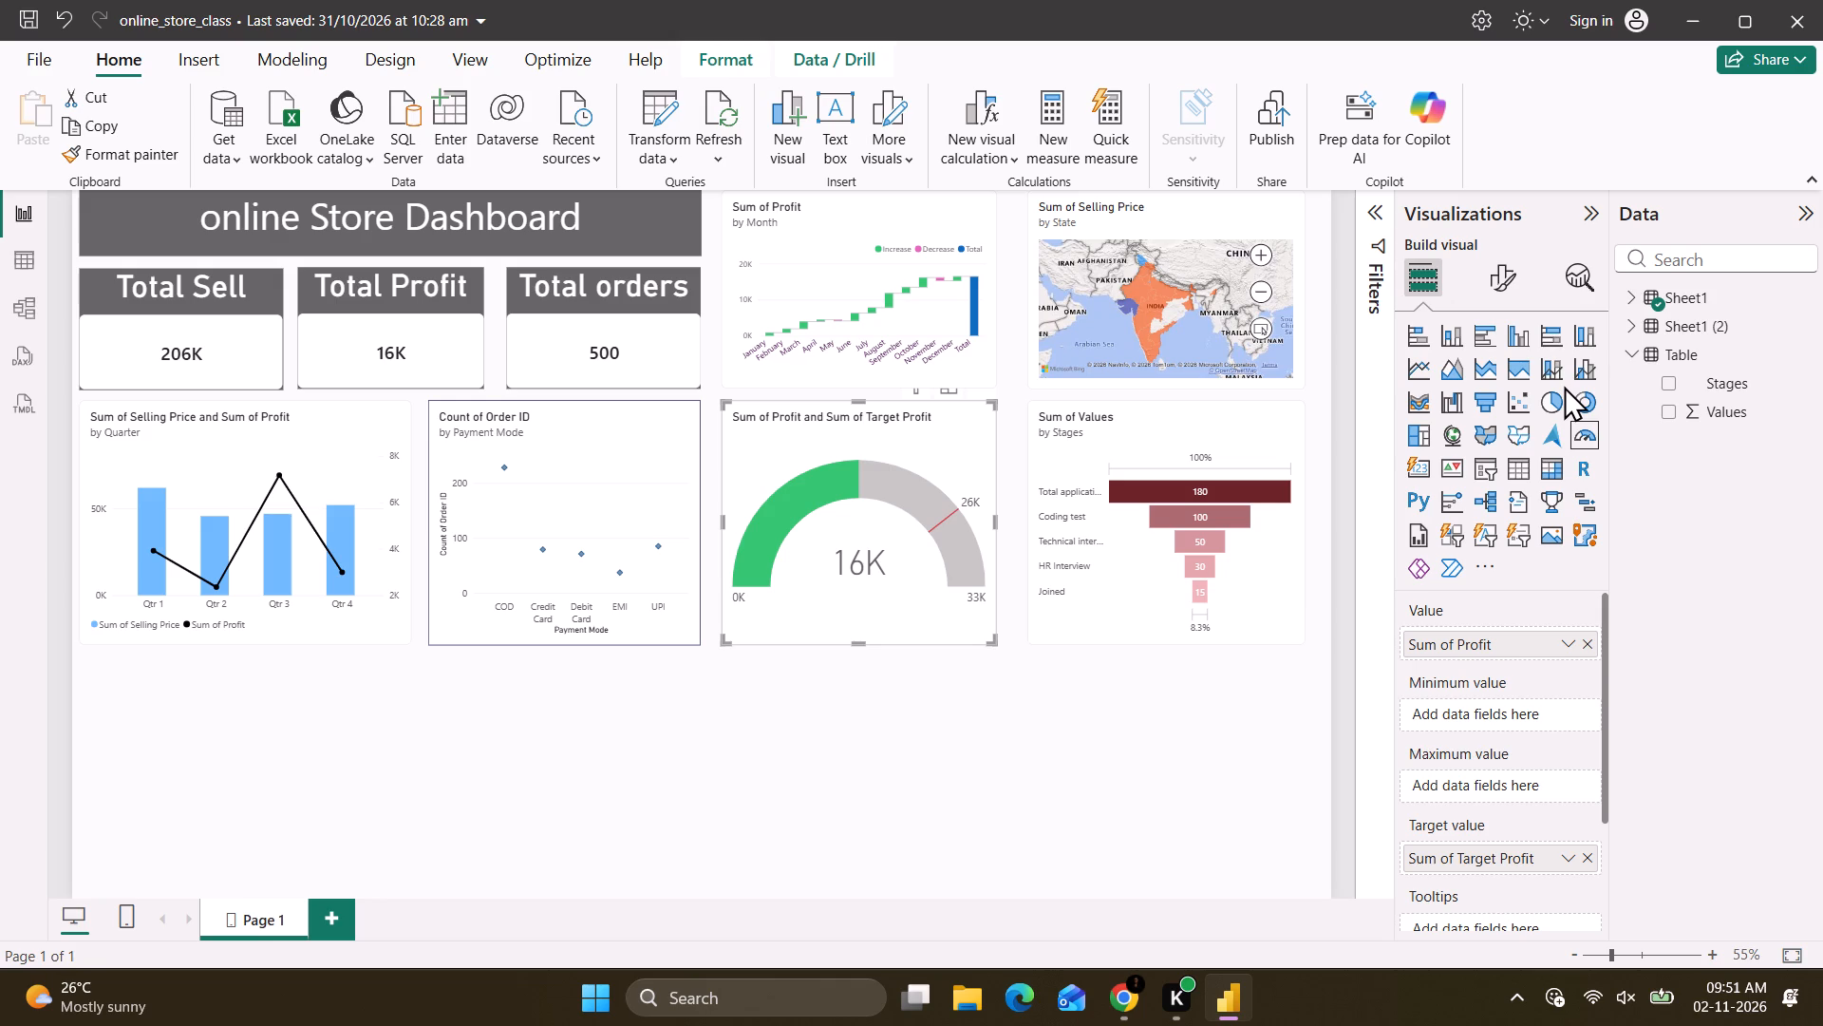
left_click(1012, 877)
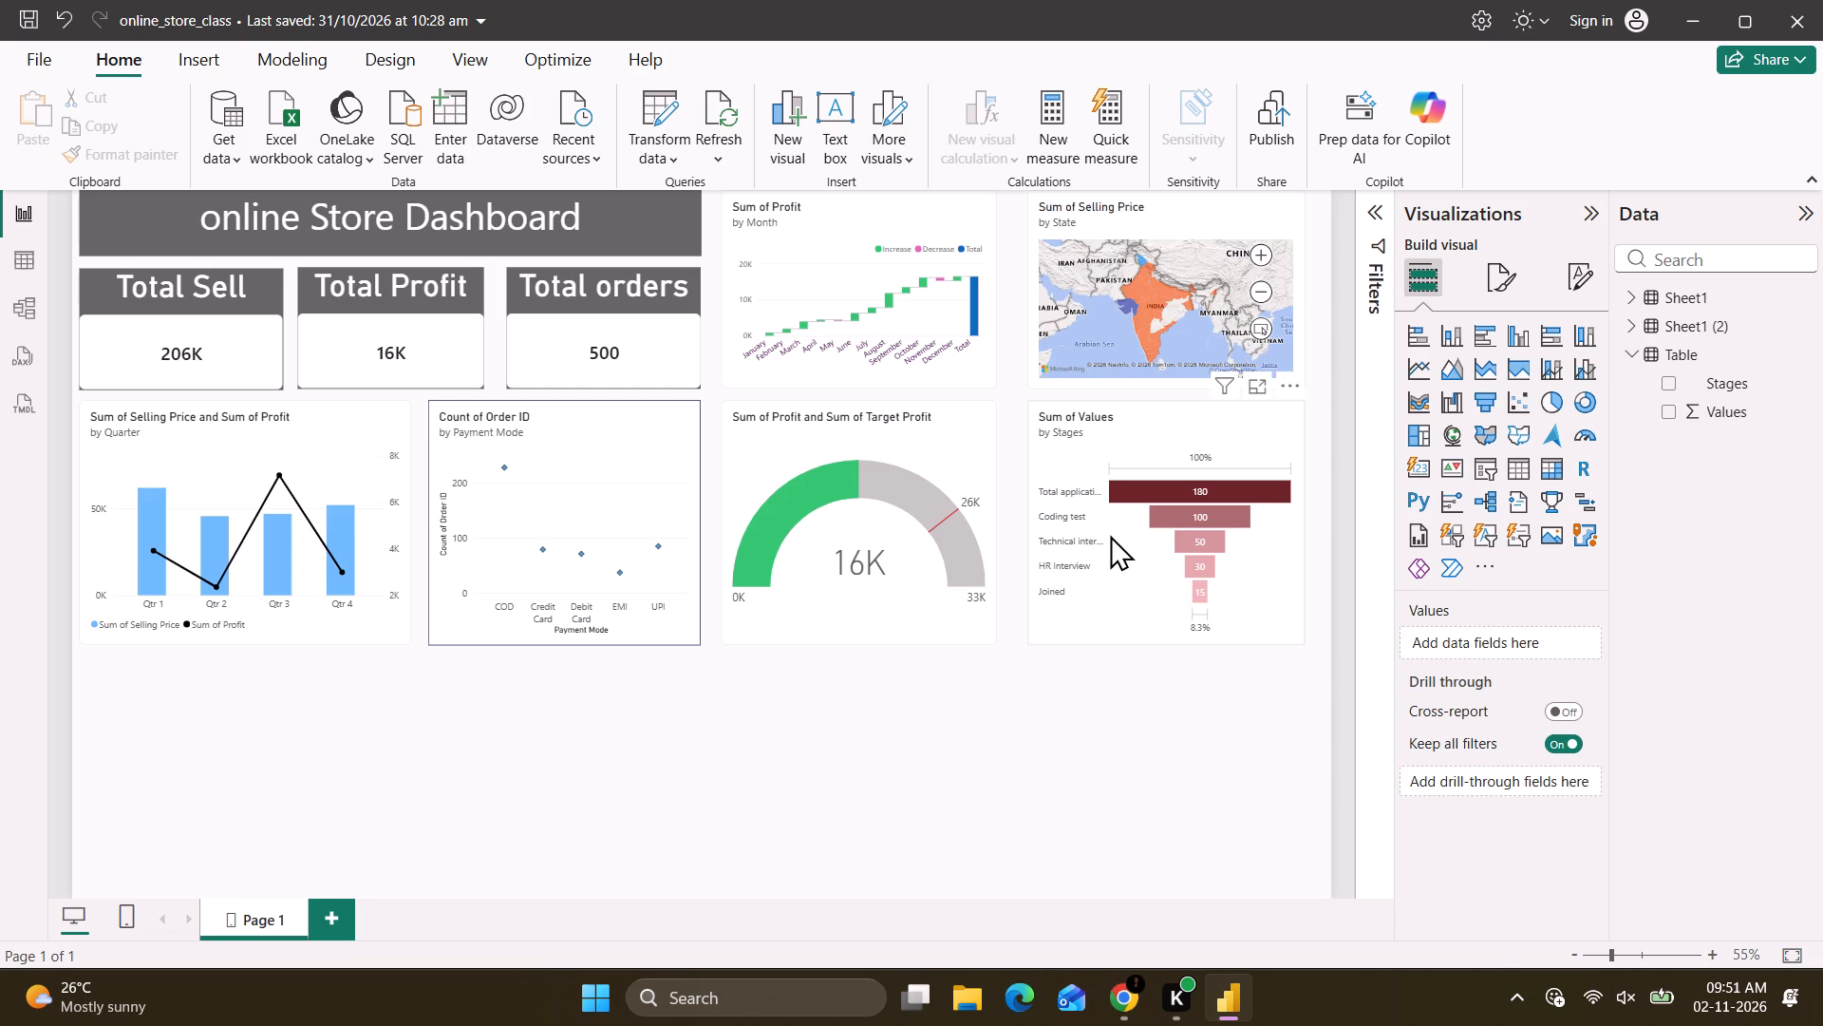
Open the data label formatting options of the Sum of Values by Stages funnel.
left_click(1110, 541)
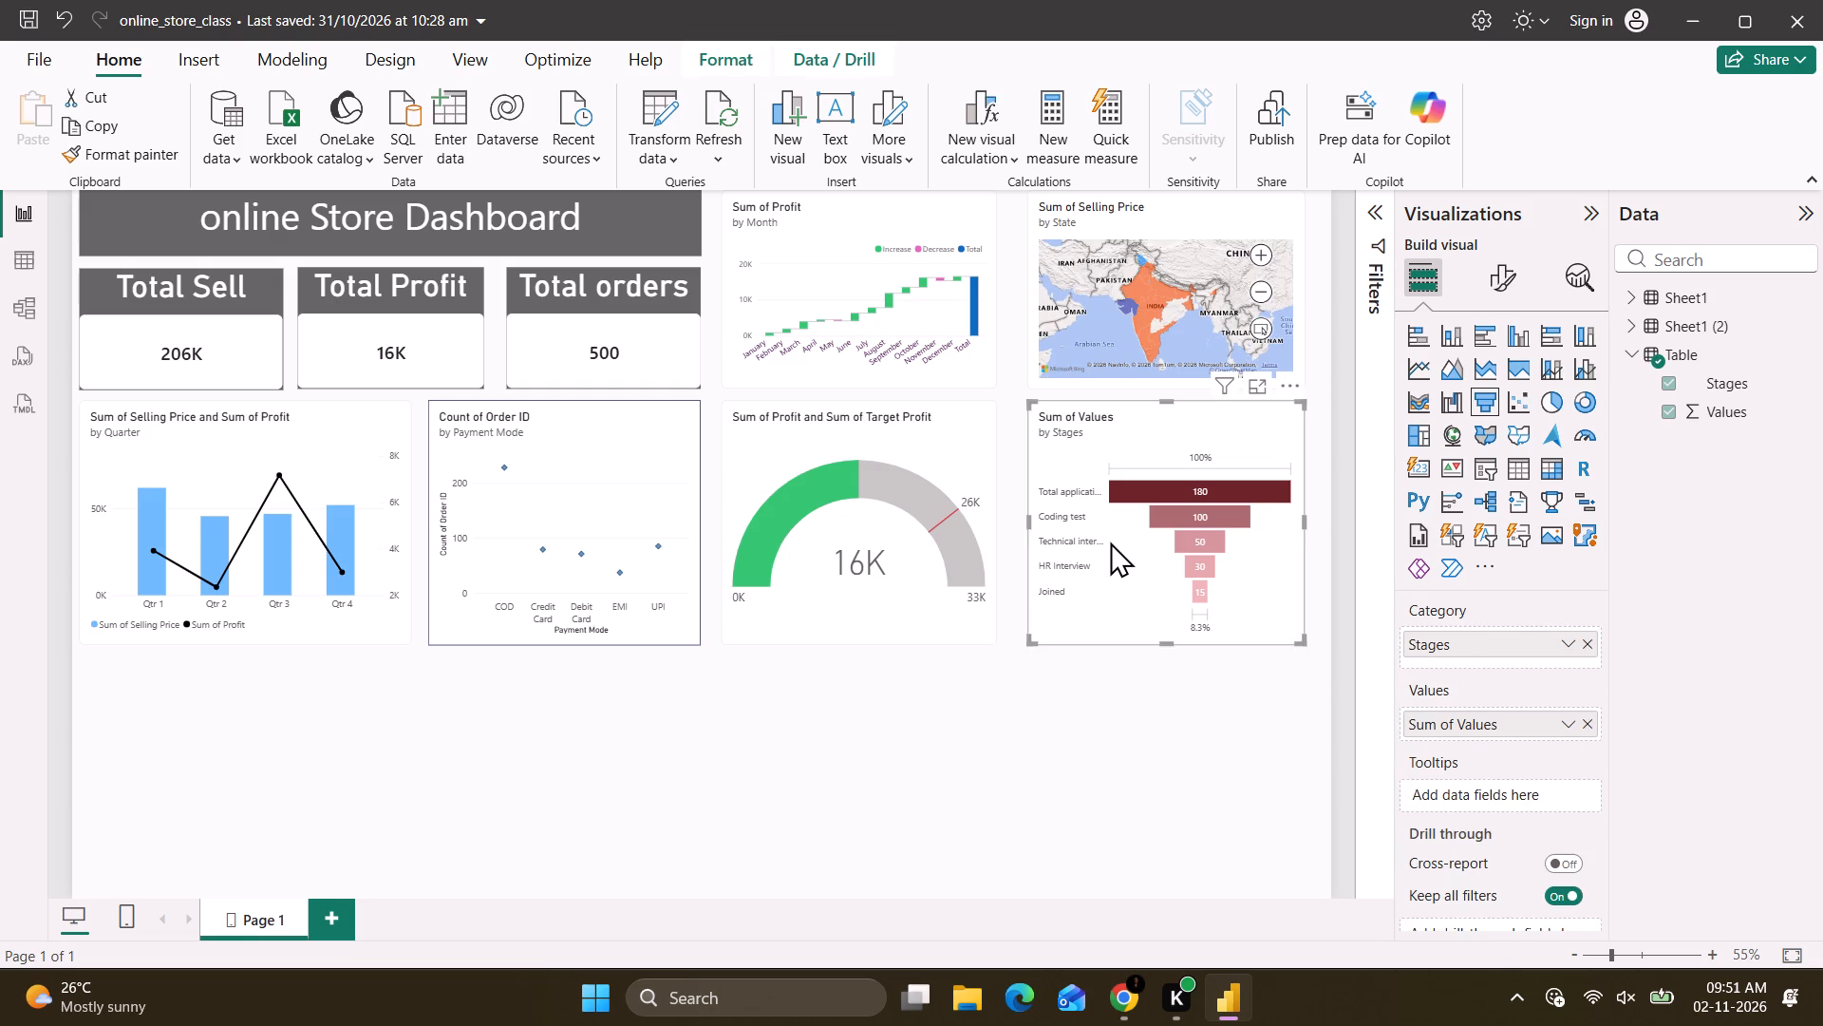
left_click(1497, 282)
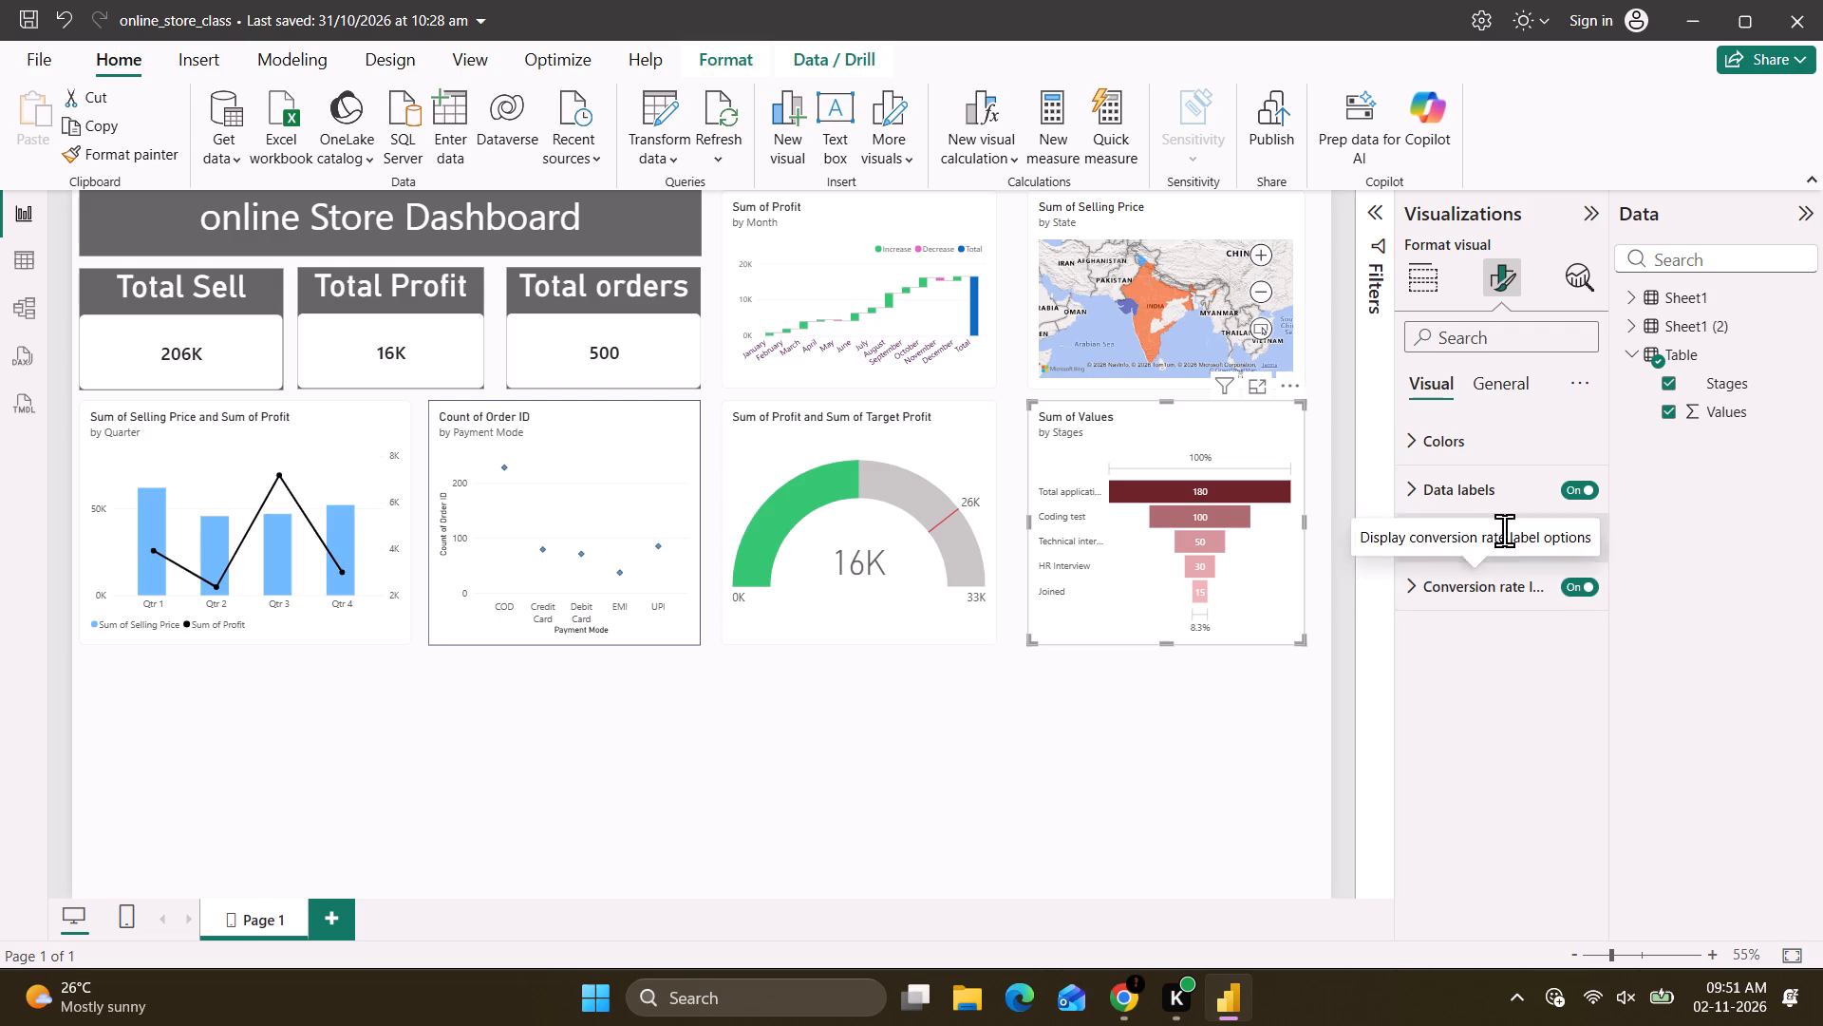
left_click(1485, 488)
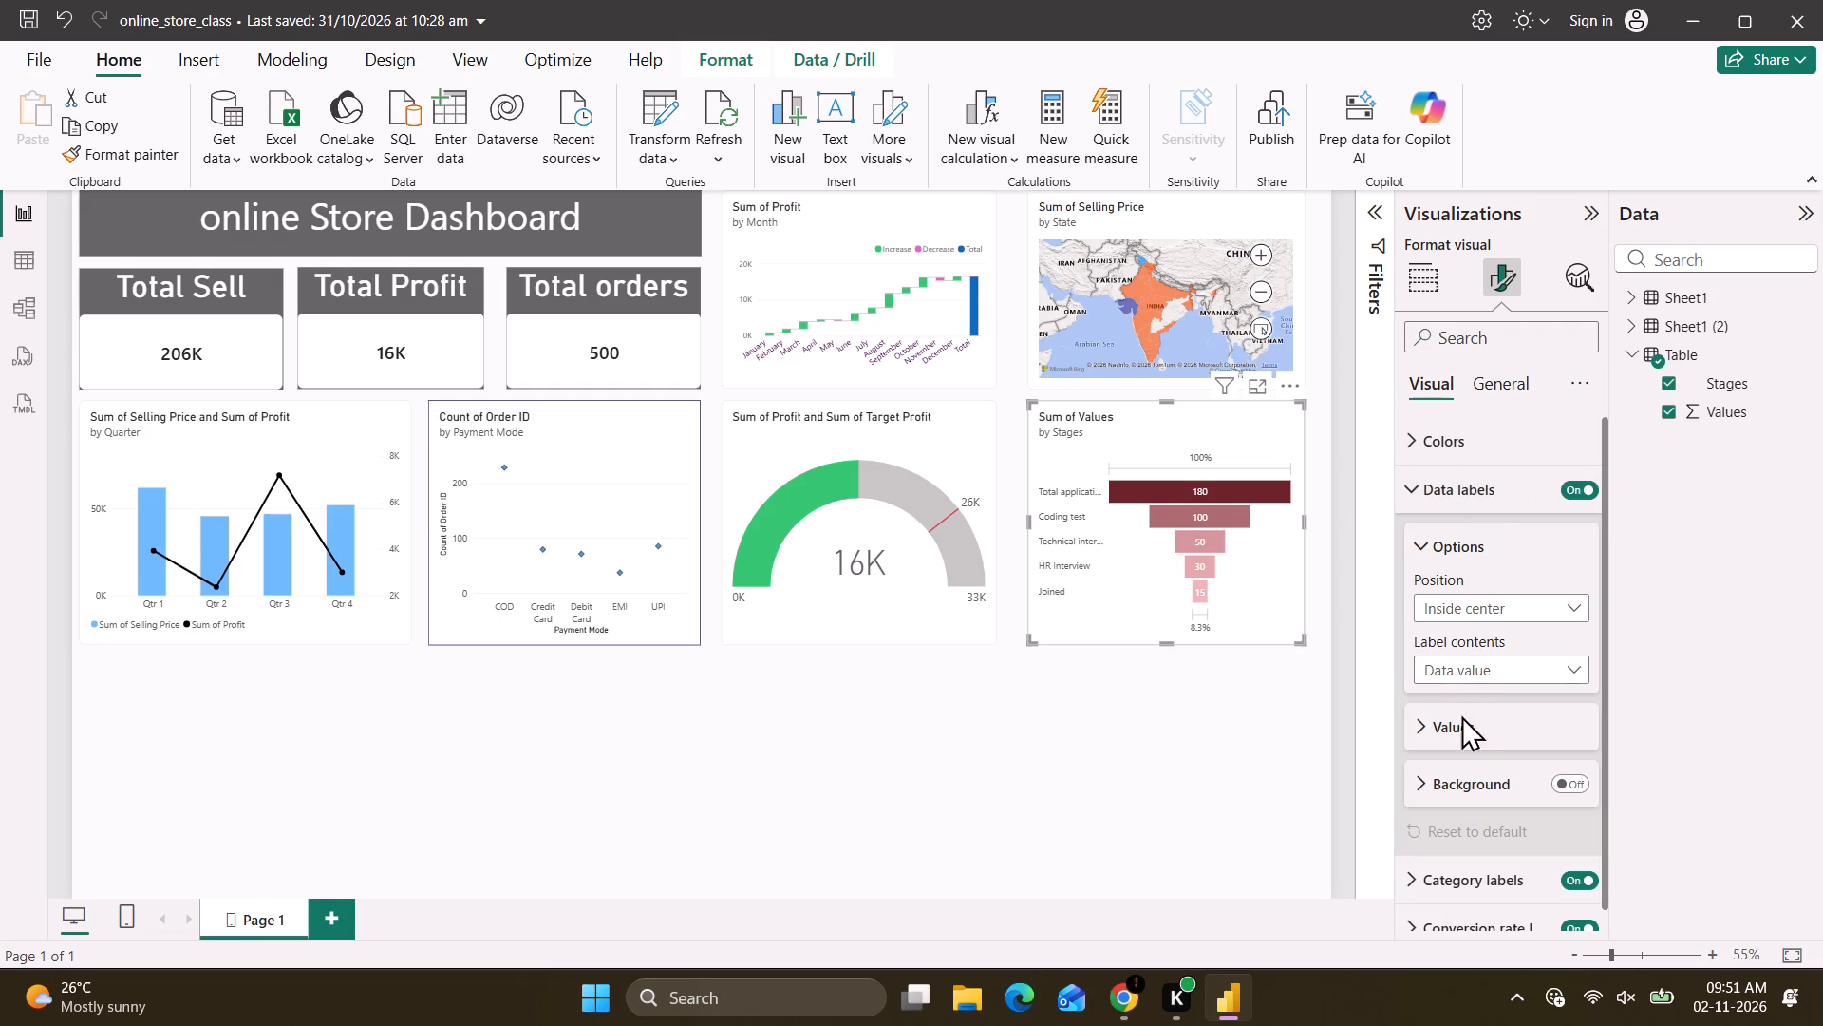
left_click(1101, 858)
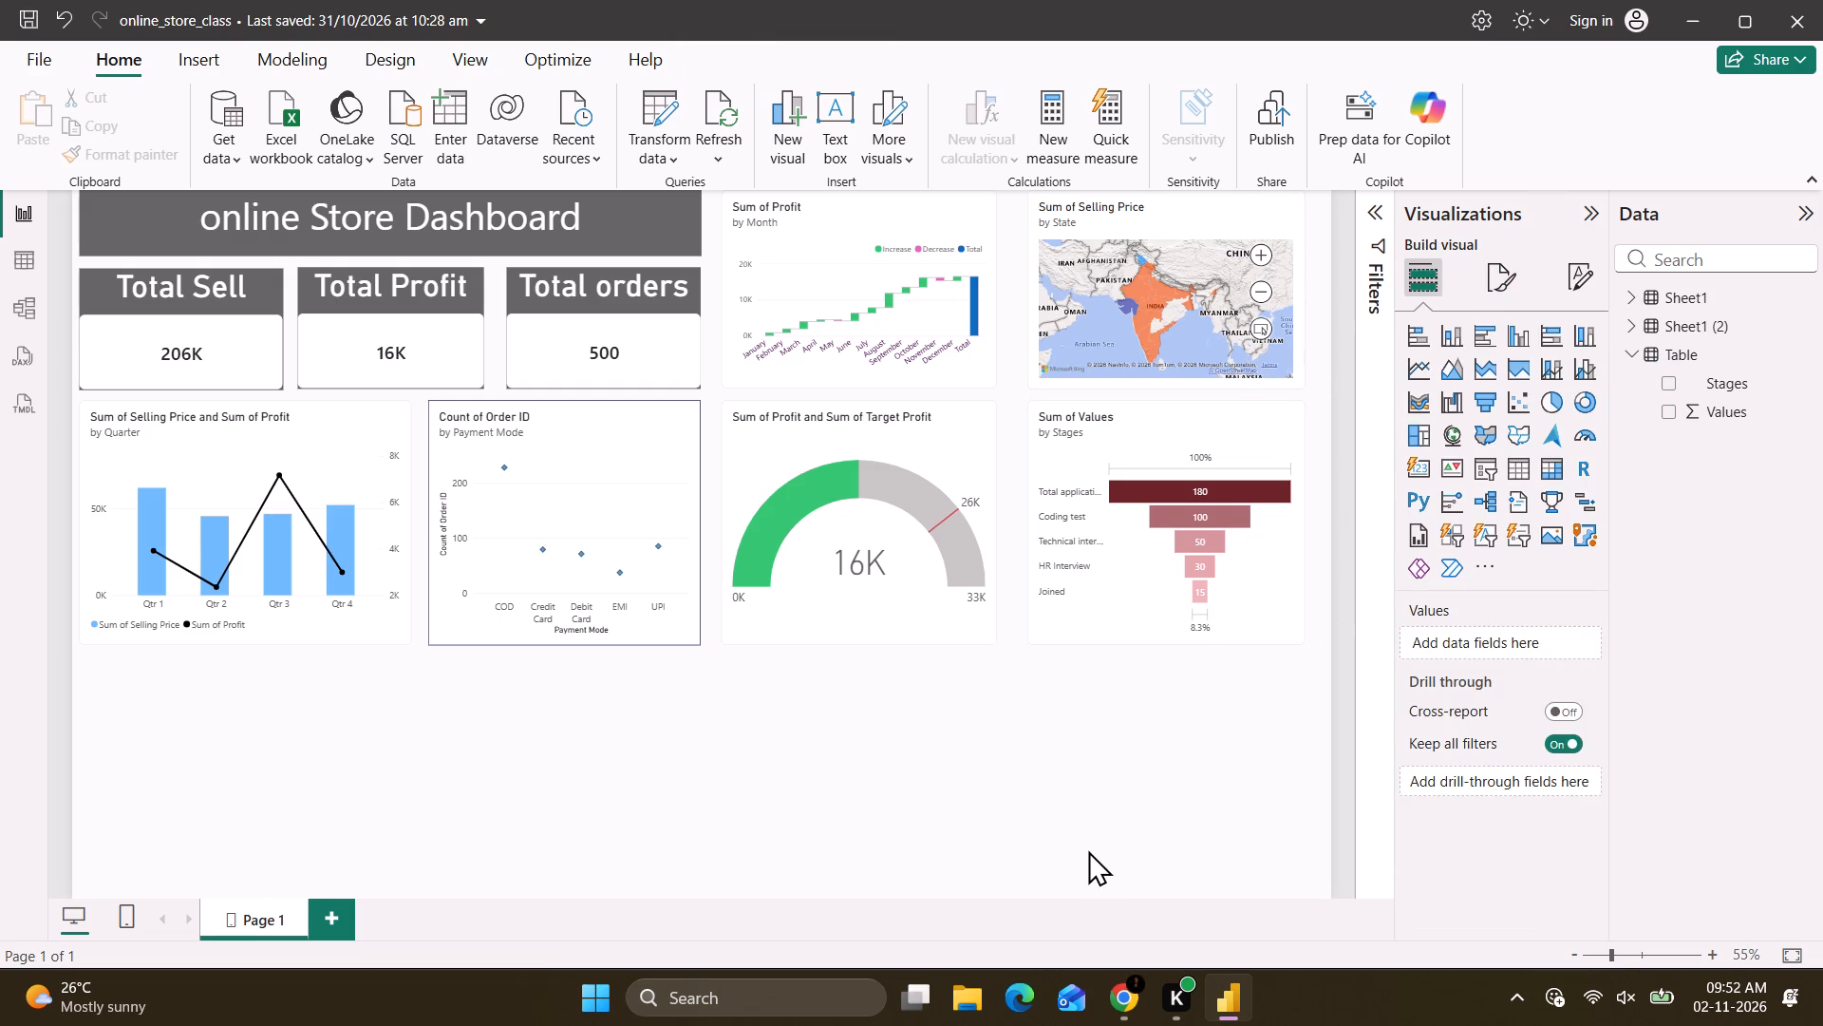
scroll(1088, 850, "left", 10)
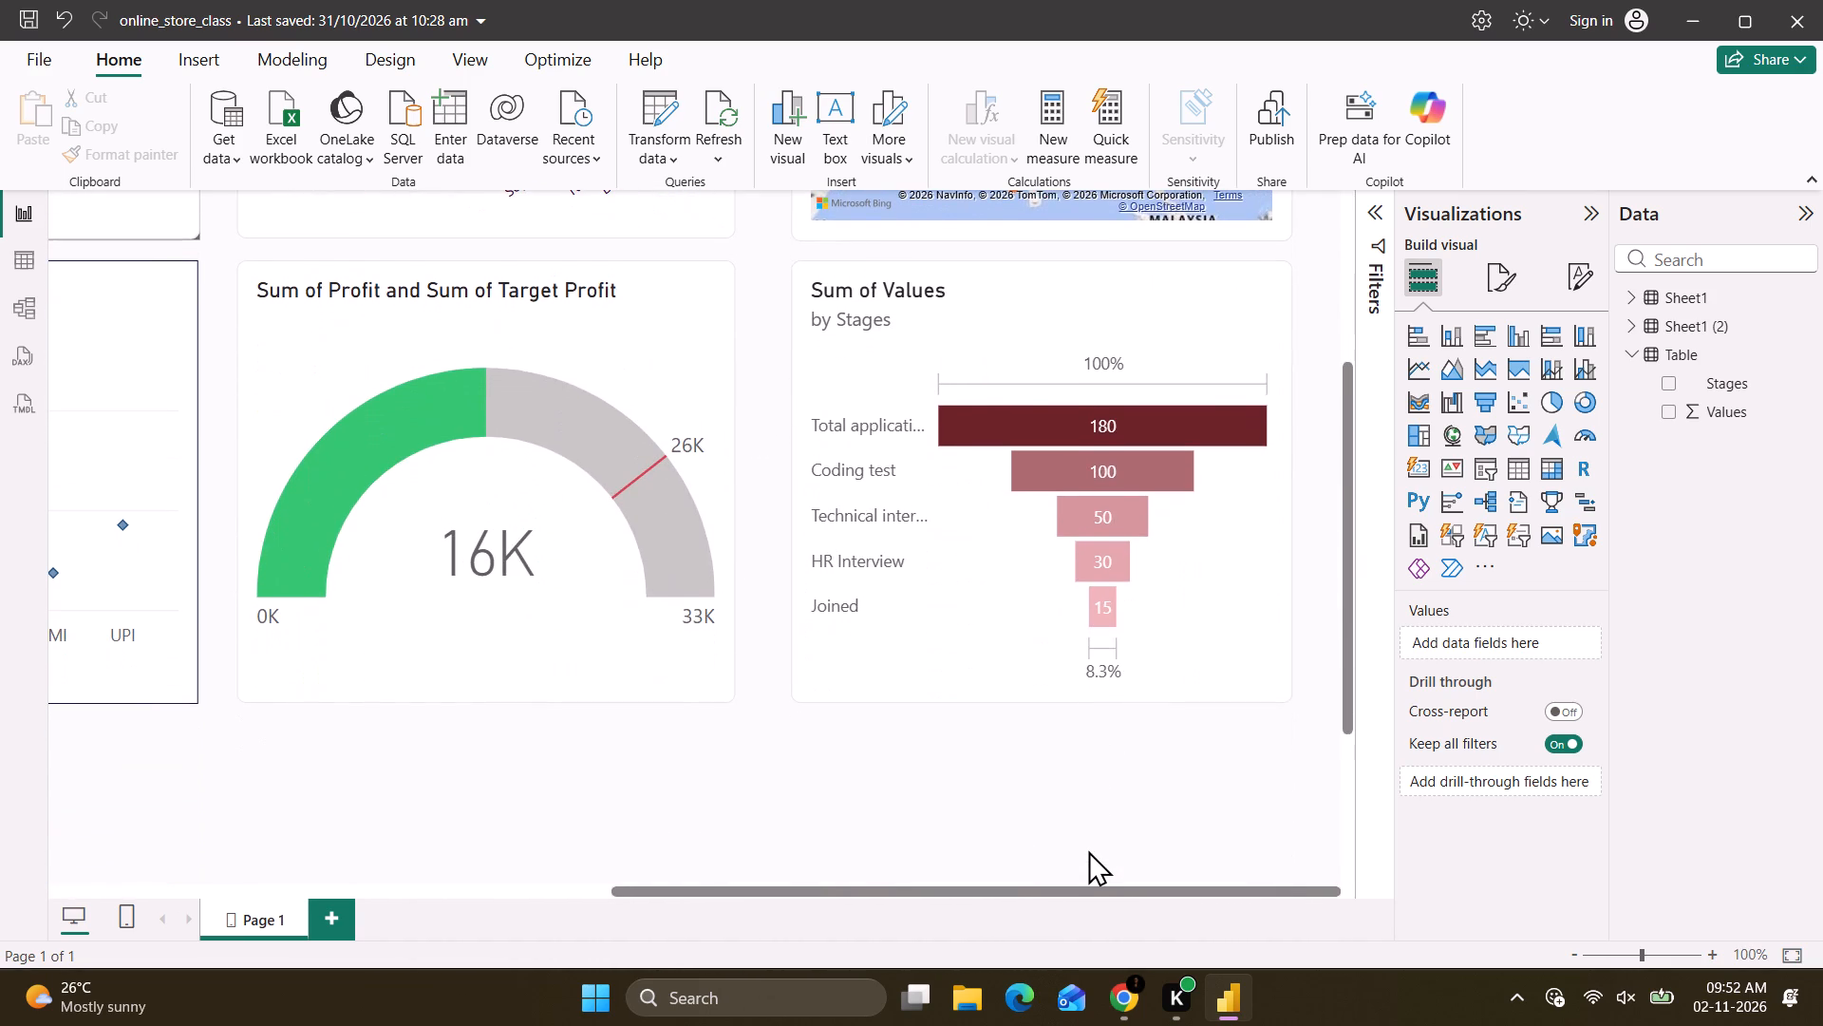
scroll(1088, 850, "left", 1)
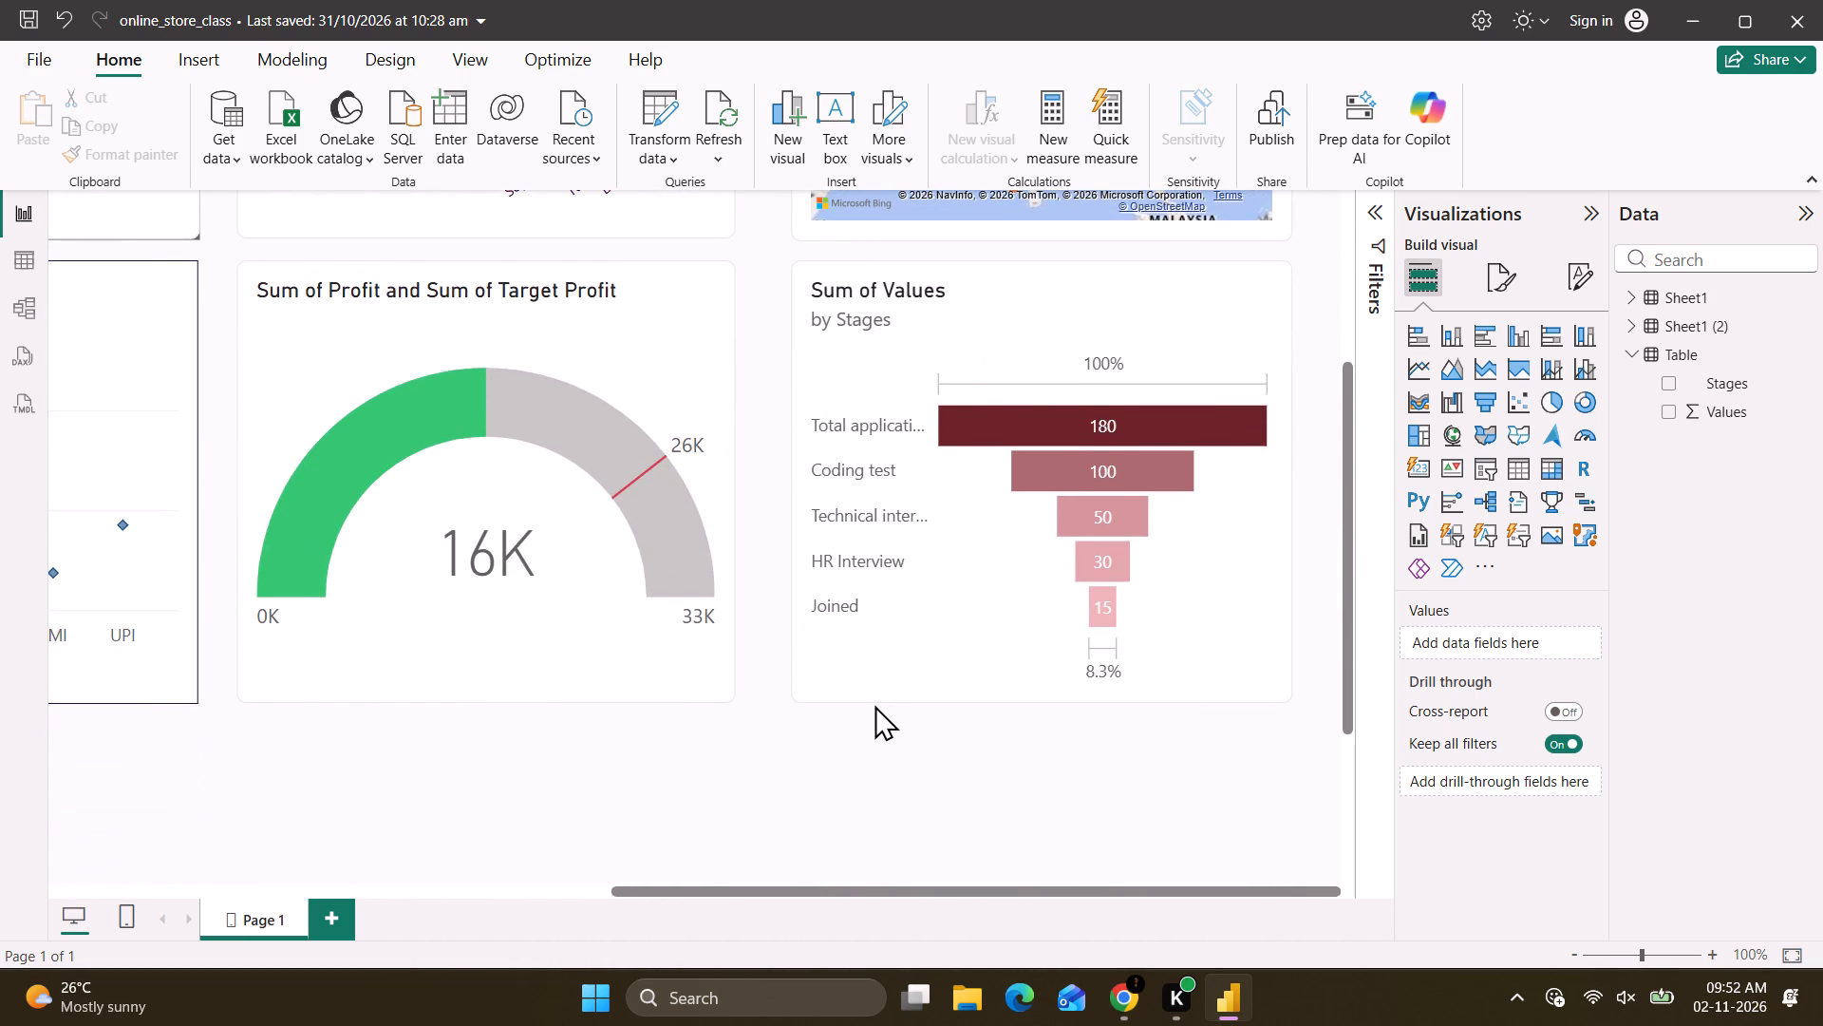
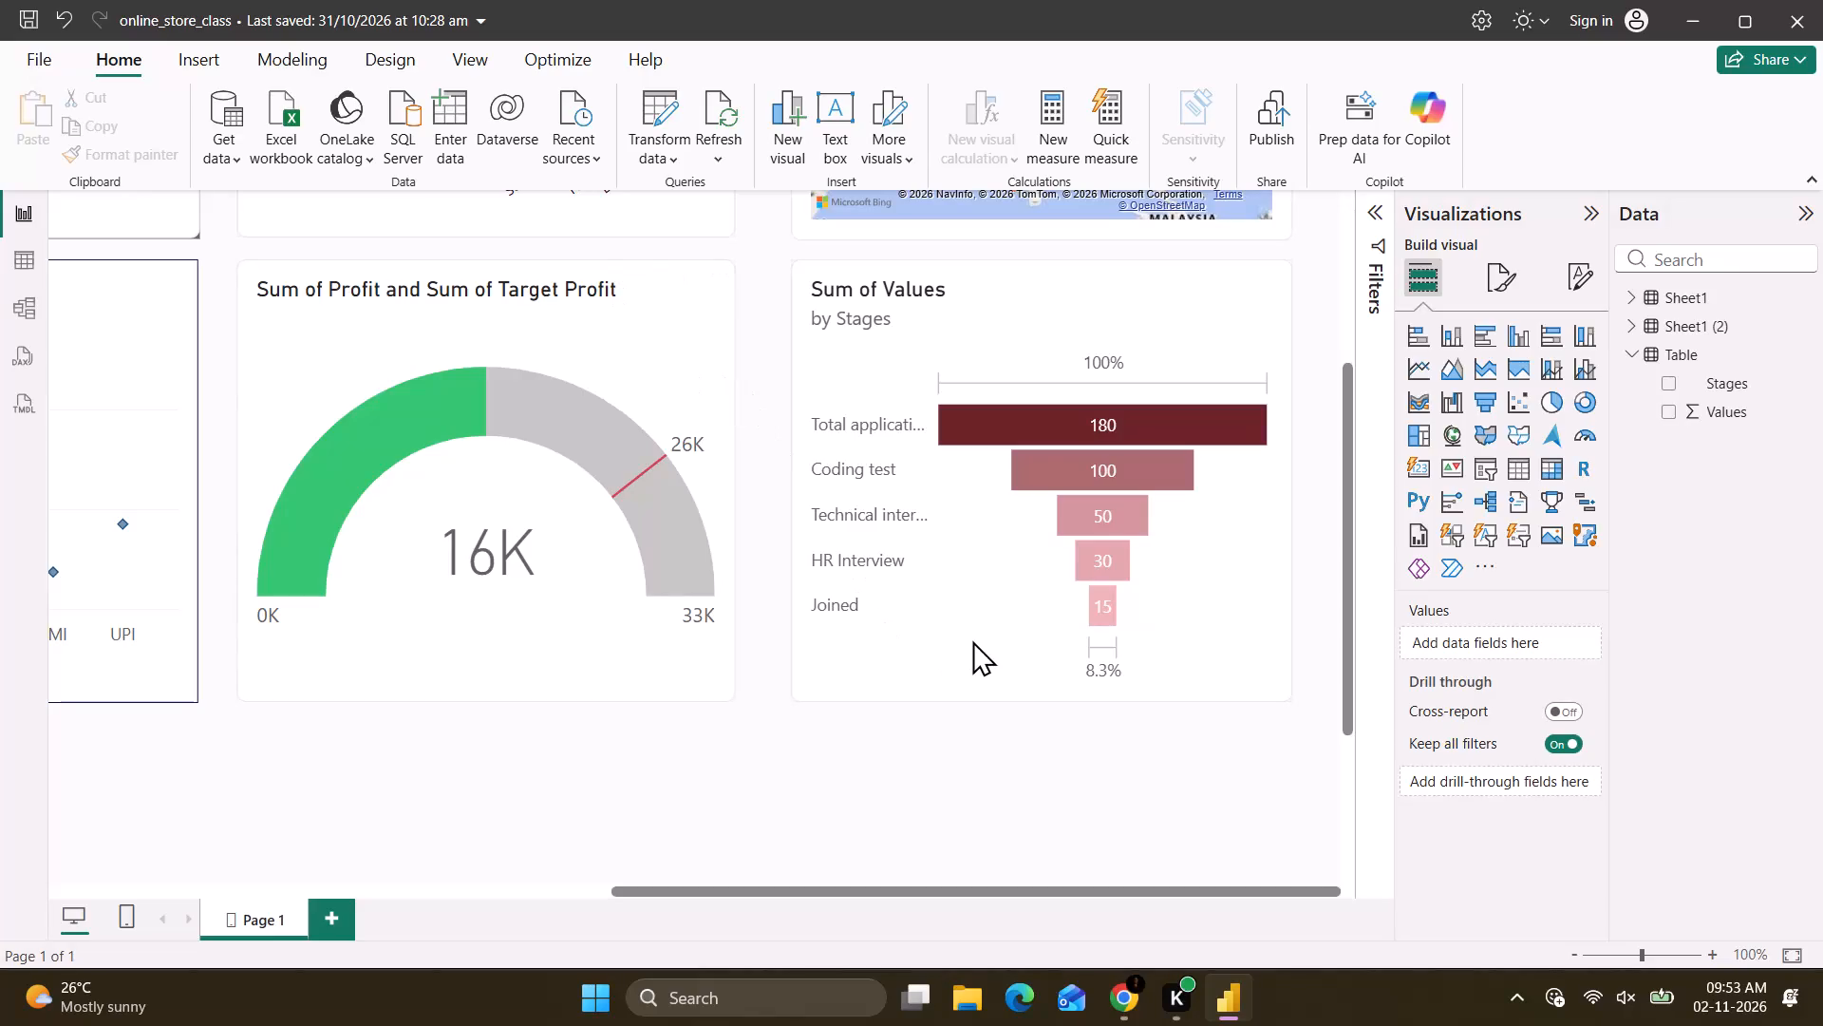
Set the visual border color of the Sum of Values by Stages funnel to black.
left_click(972, 640)
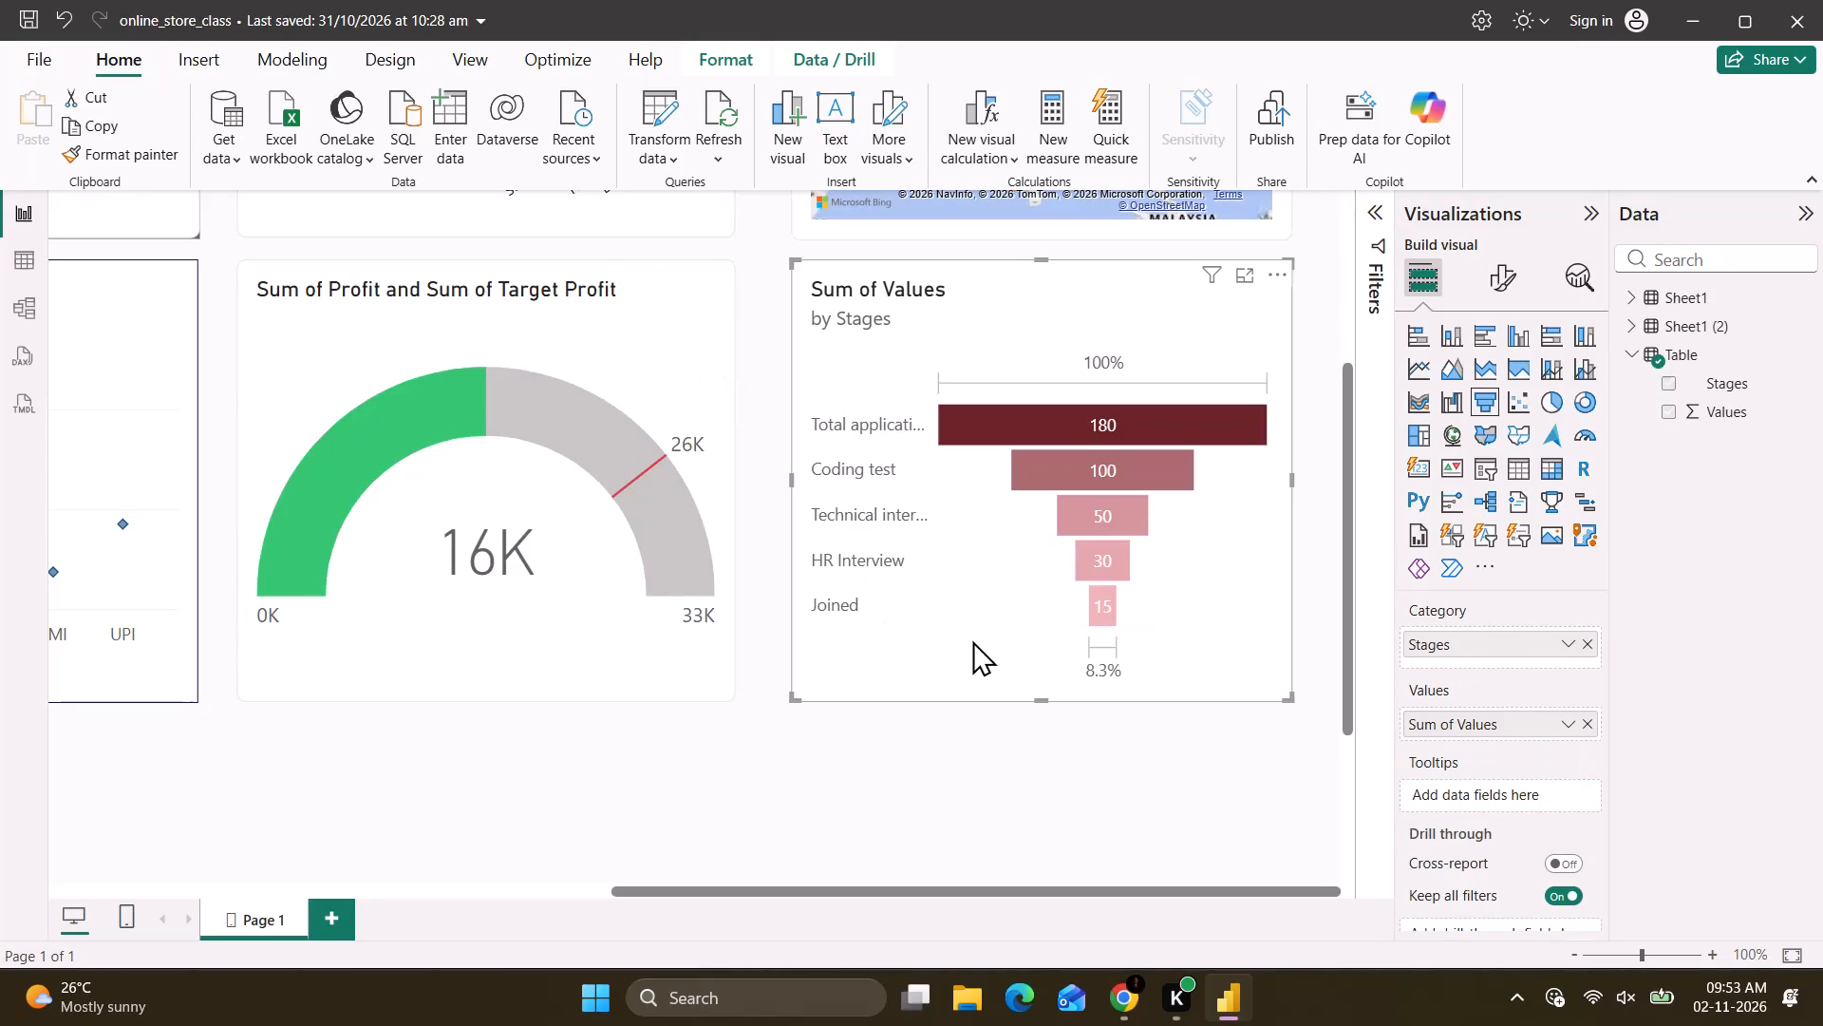
left_click(1492, 281)
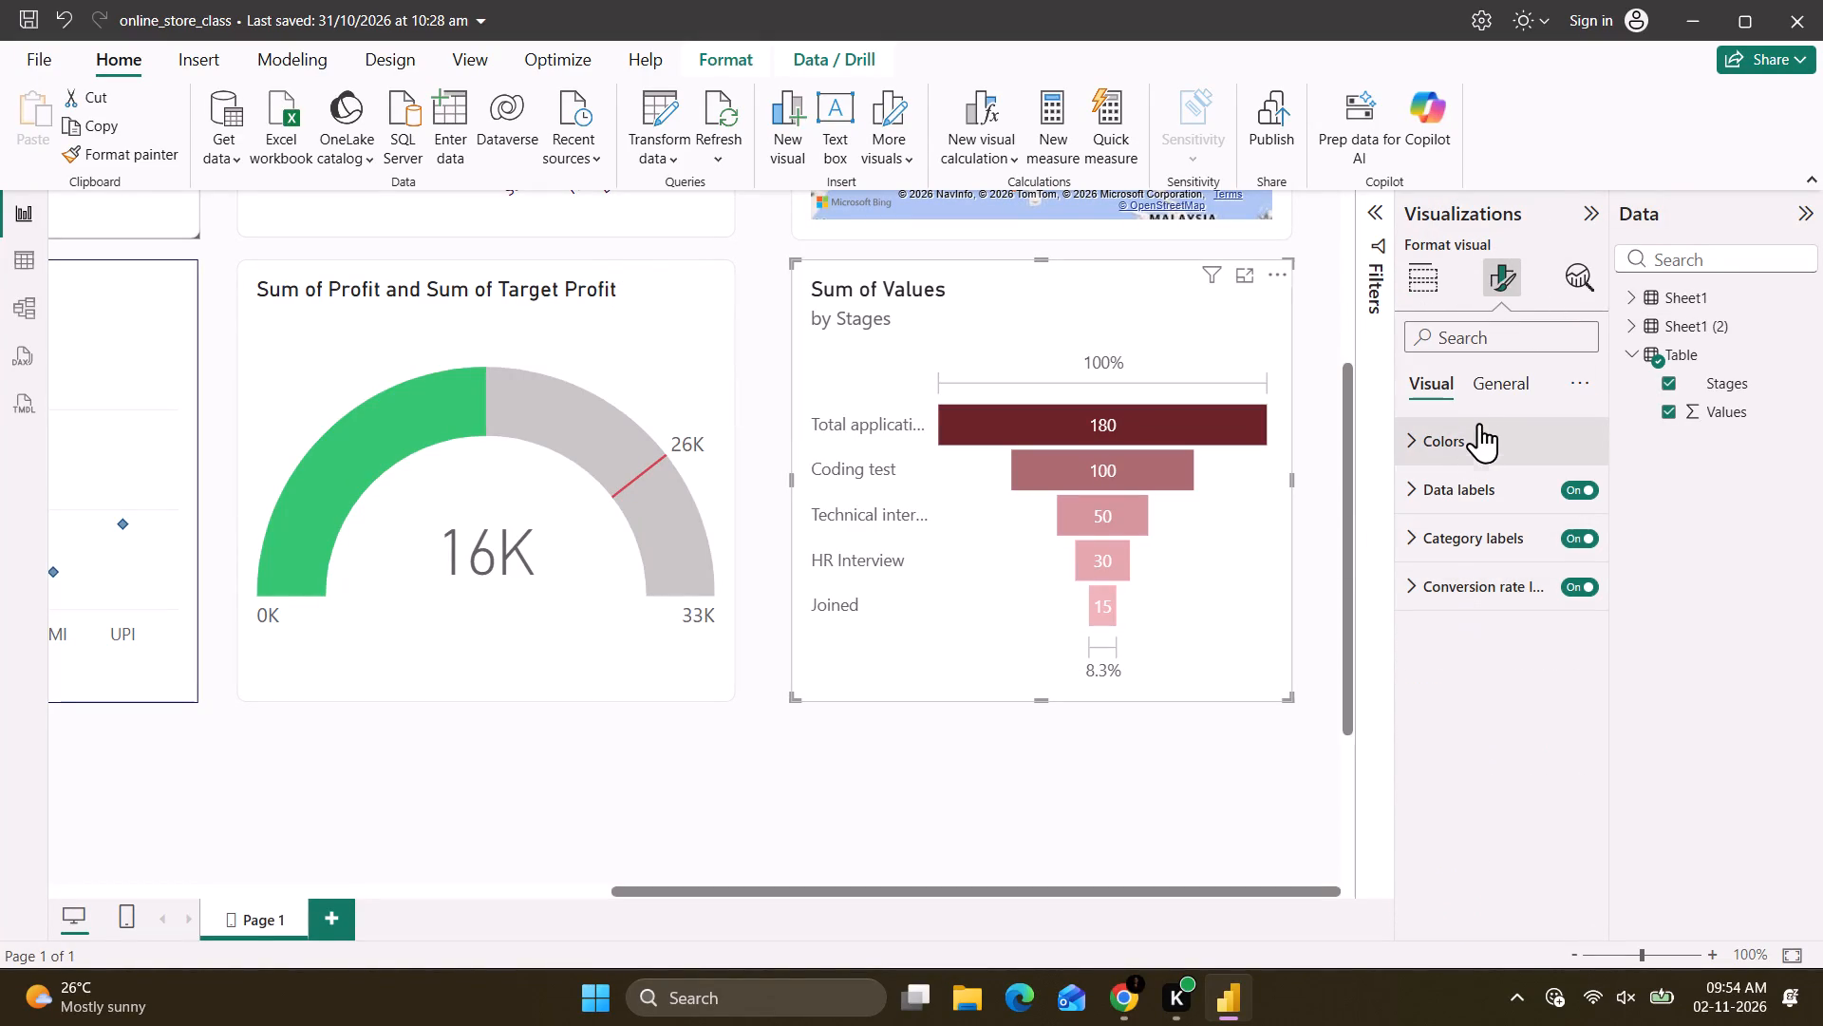
left_click(1493, 397)
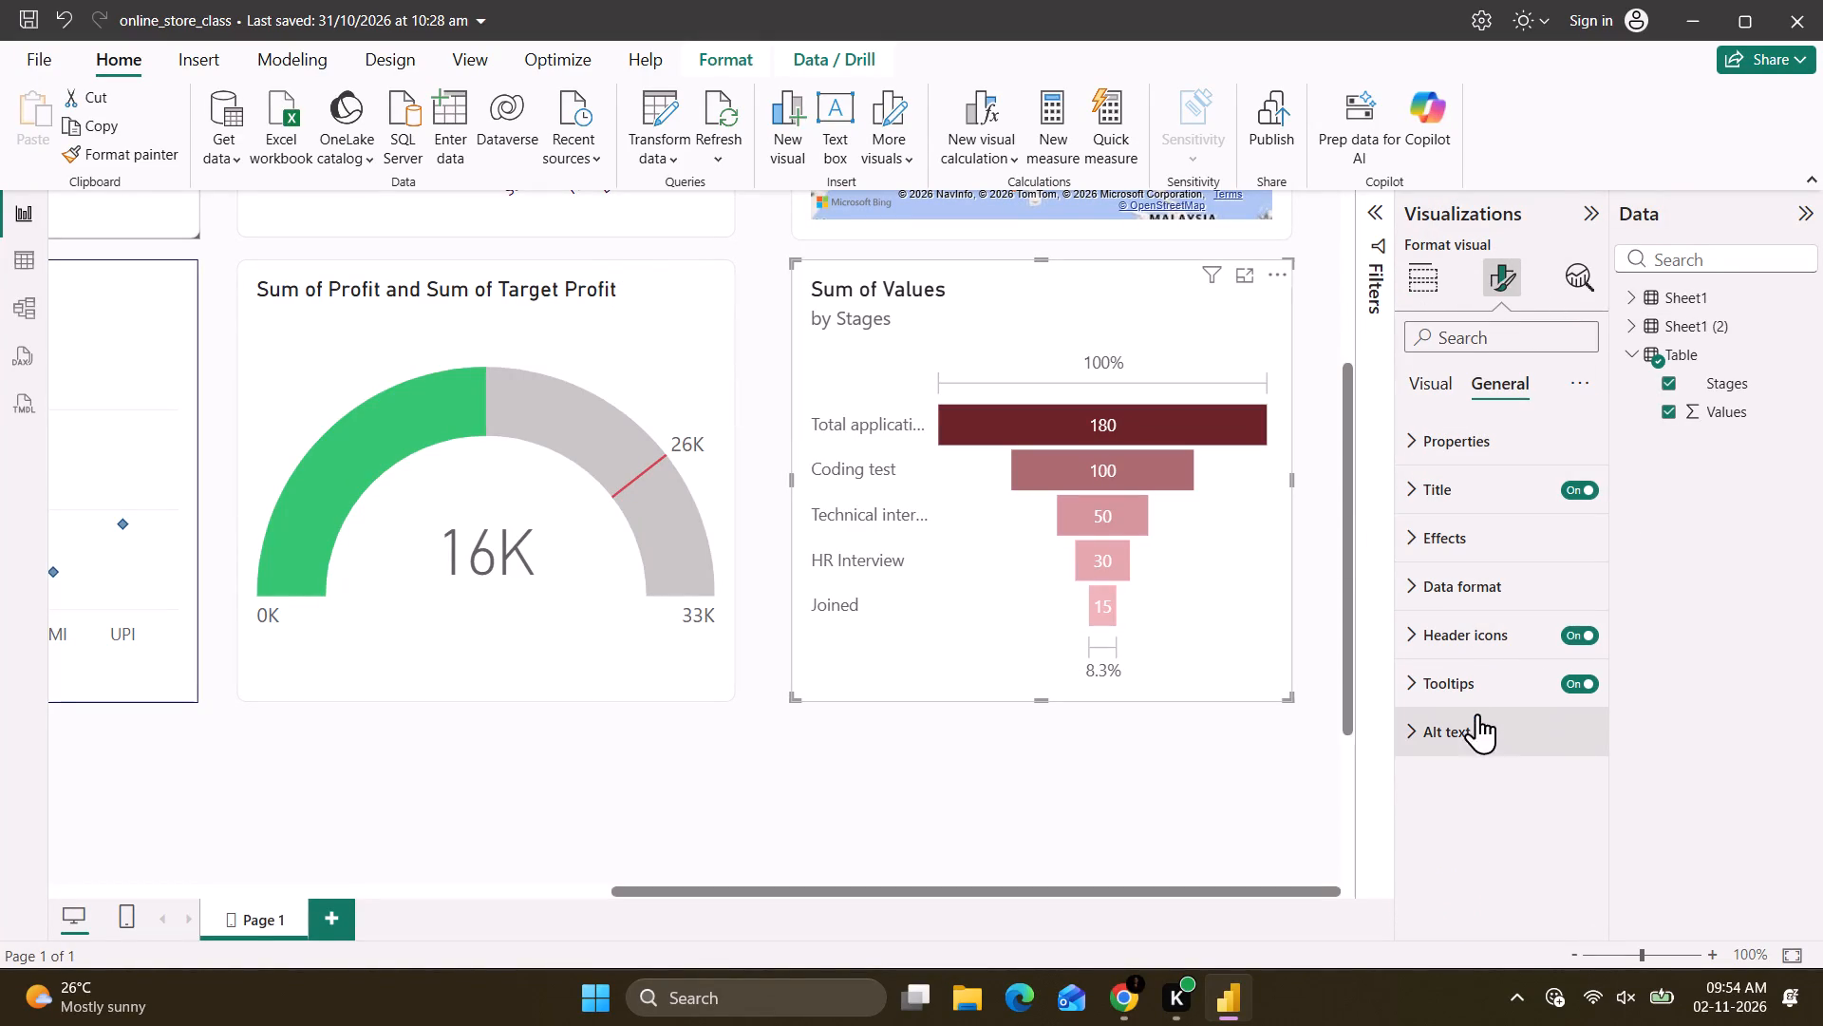
left_click(1517, 552)
scroll(1519, 652, "down", 2)
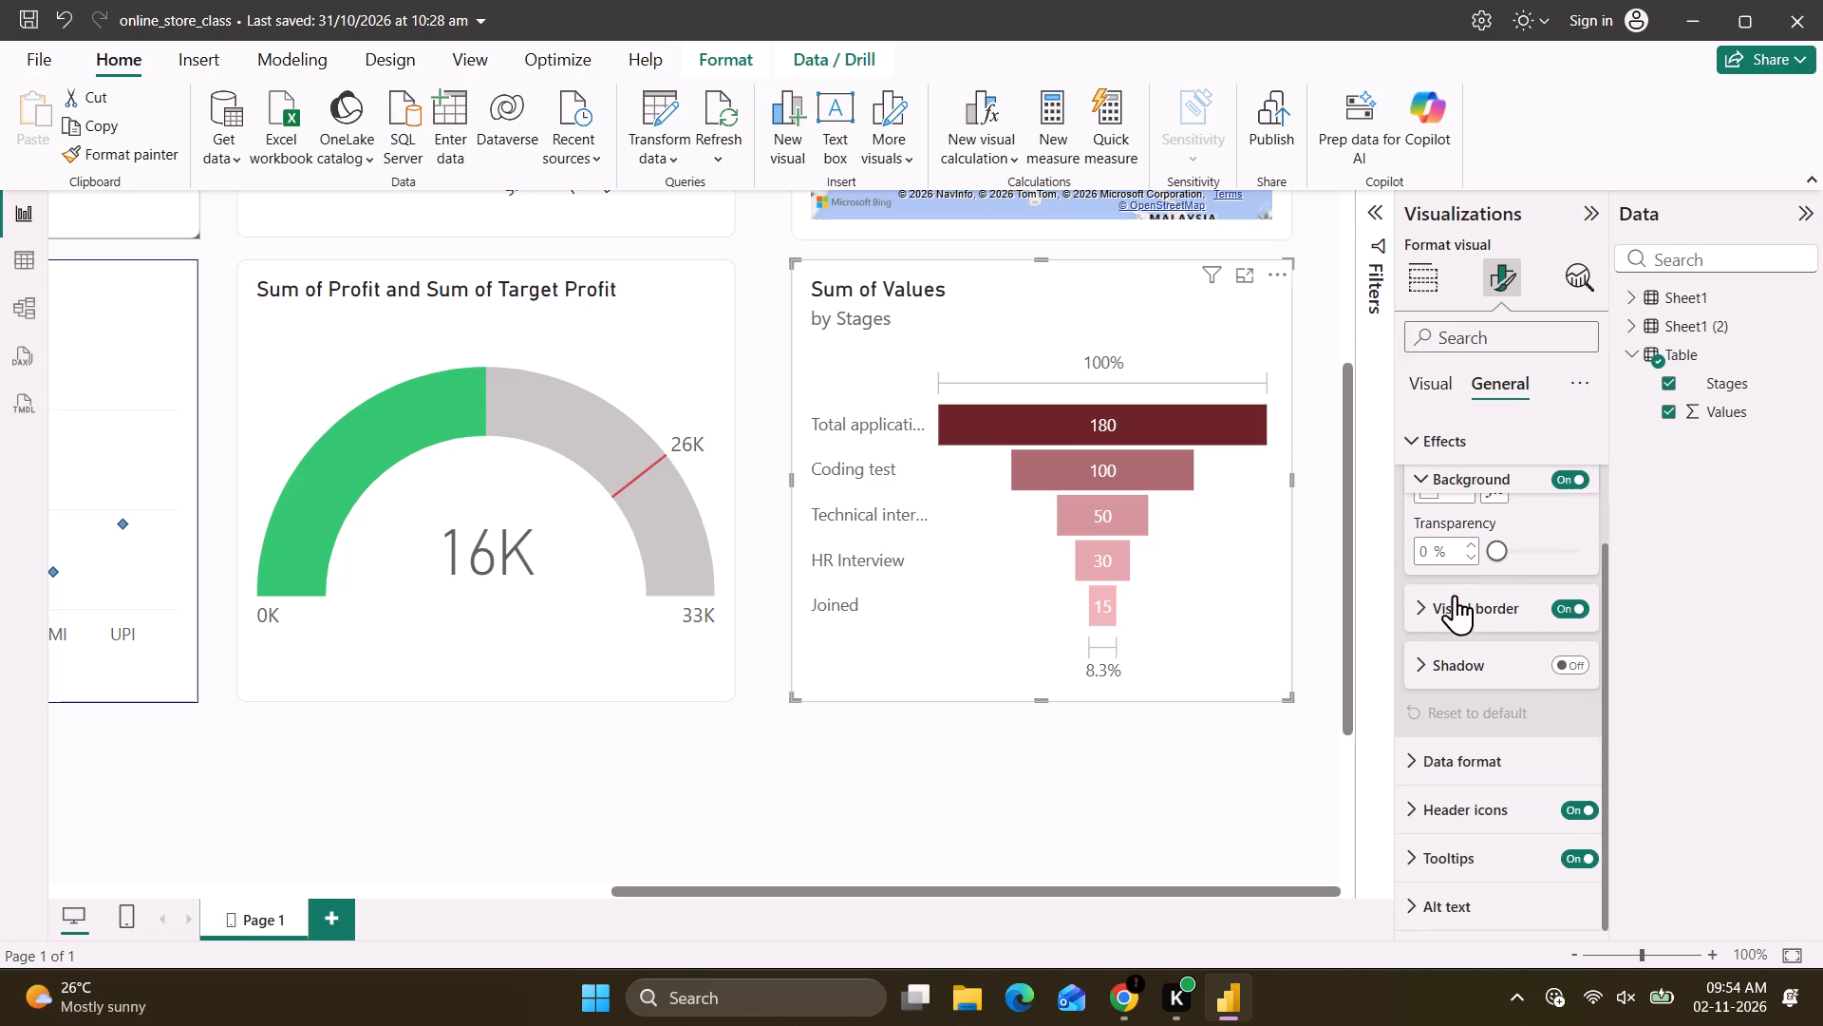
left_click(1455, 591)
left_click(1439, 613)
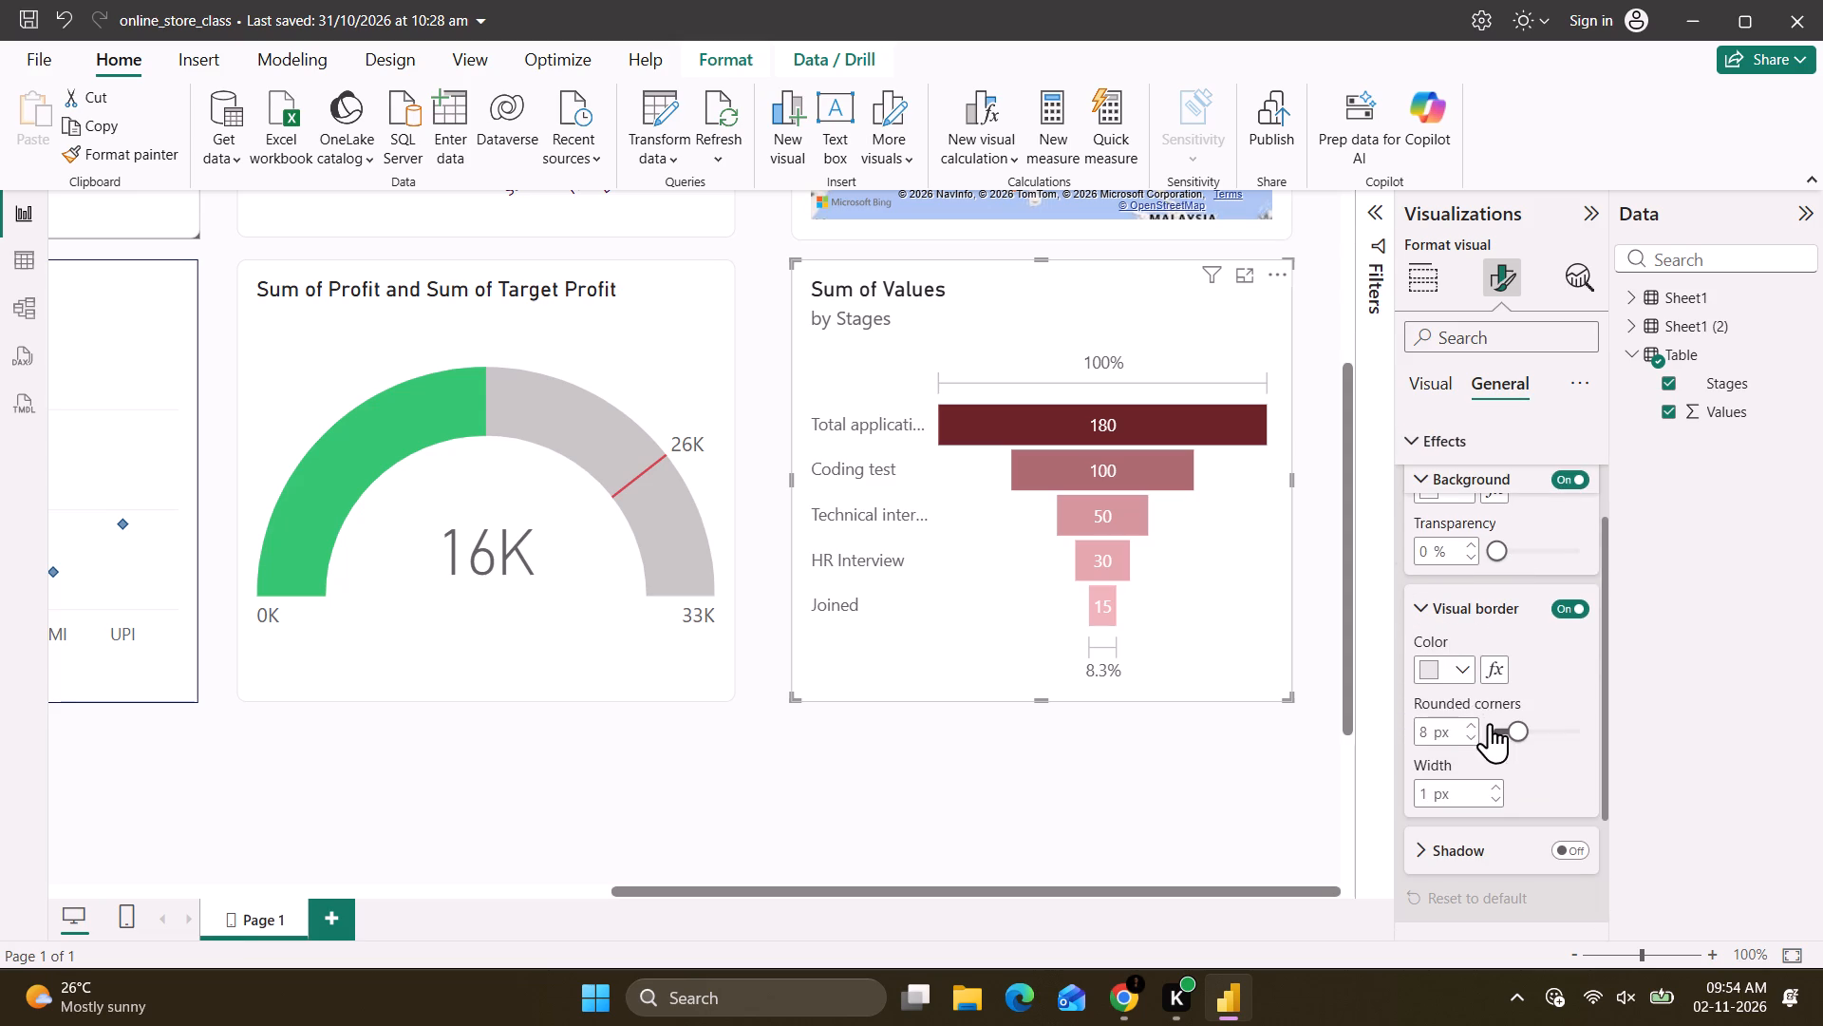
left_click(1439, 659)
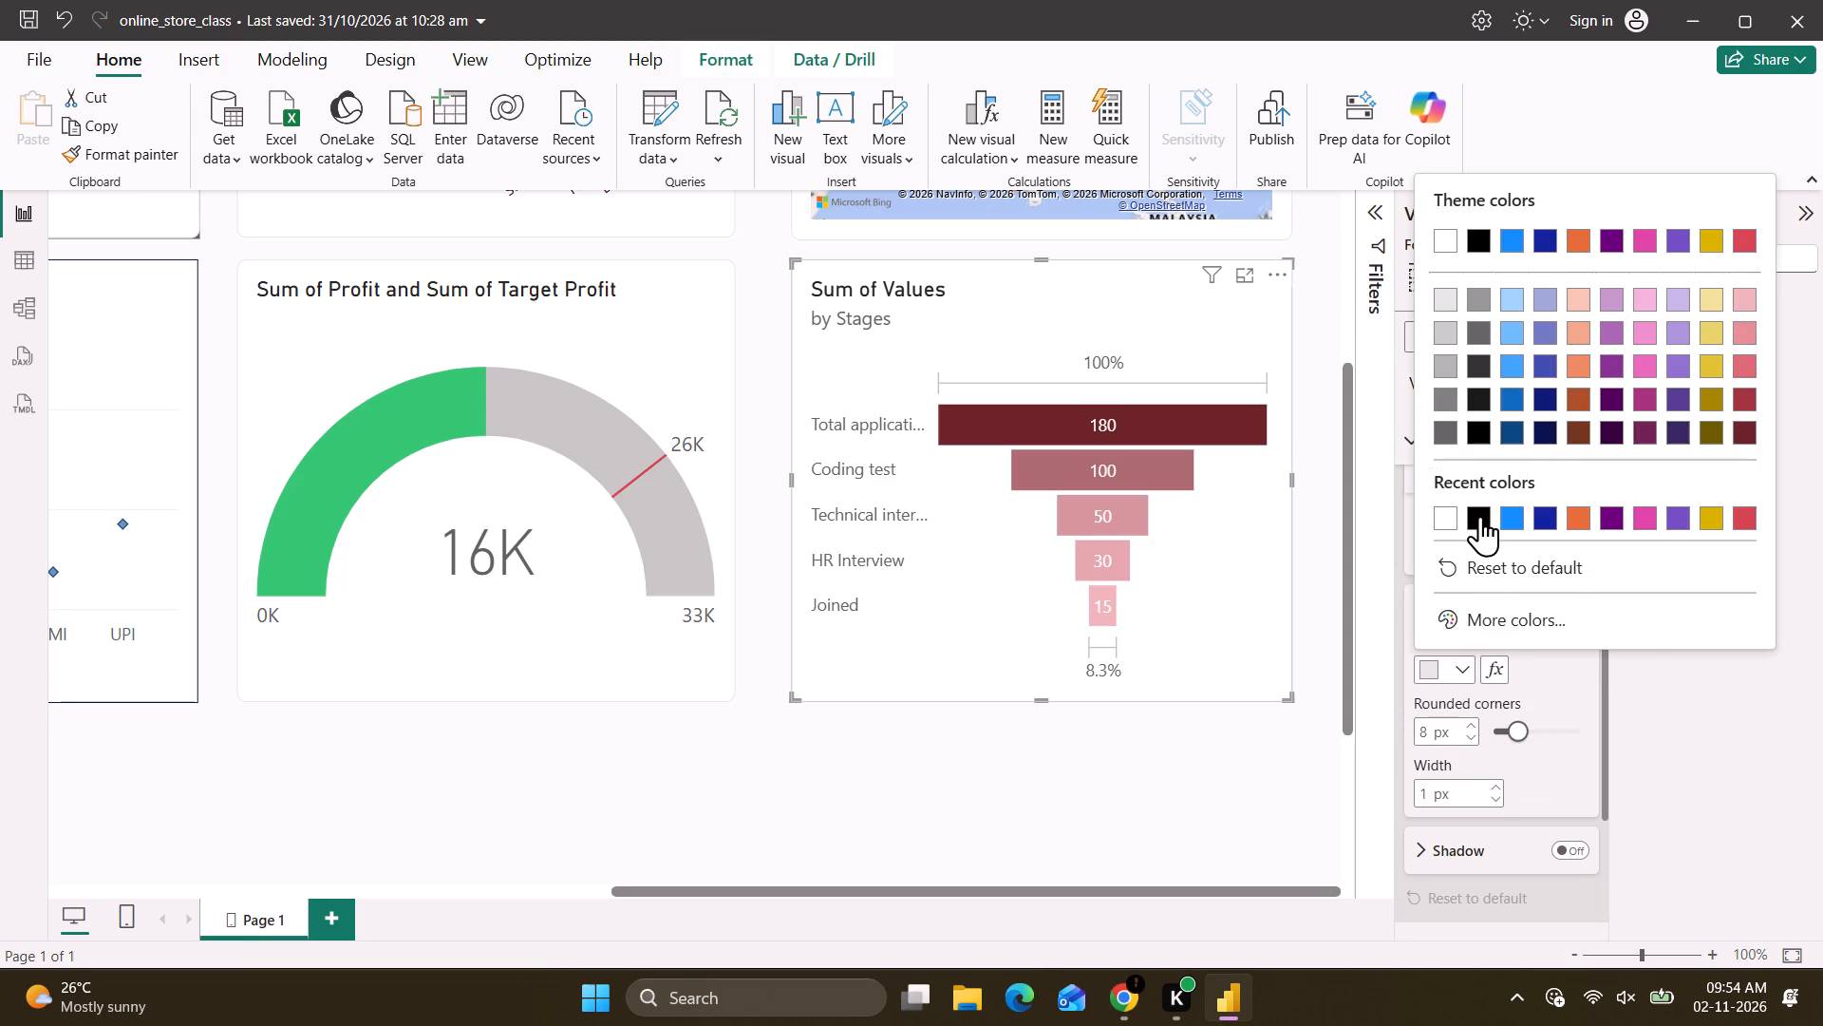
left_click(1480, 516)
left_click(1173, 863)
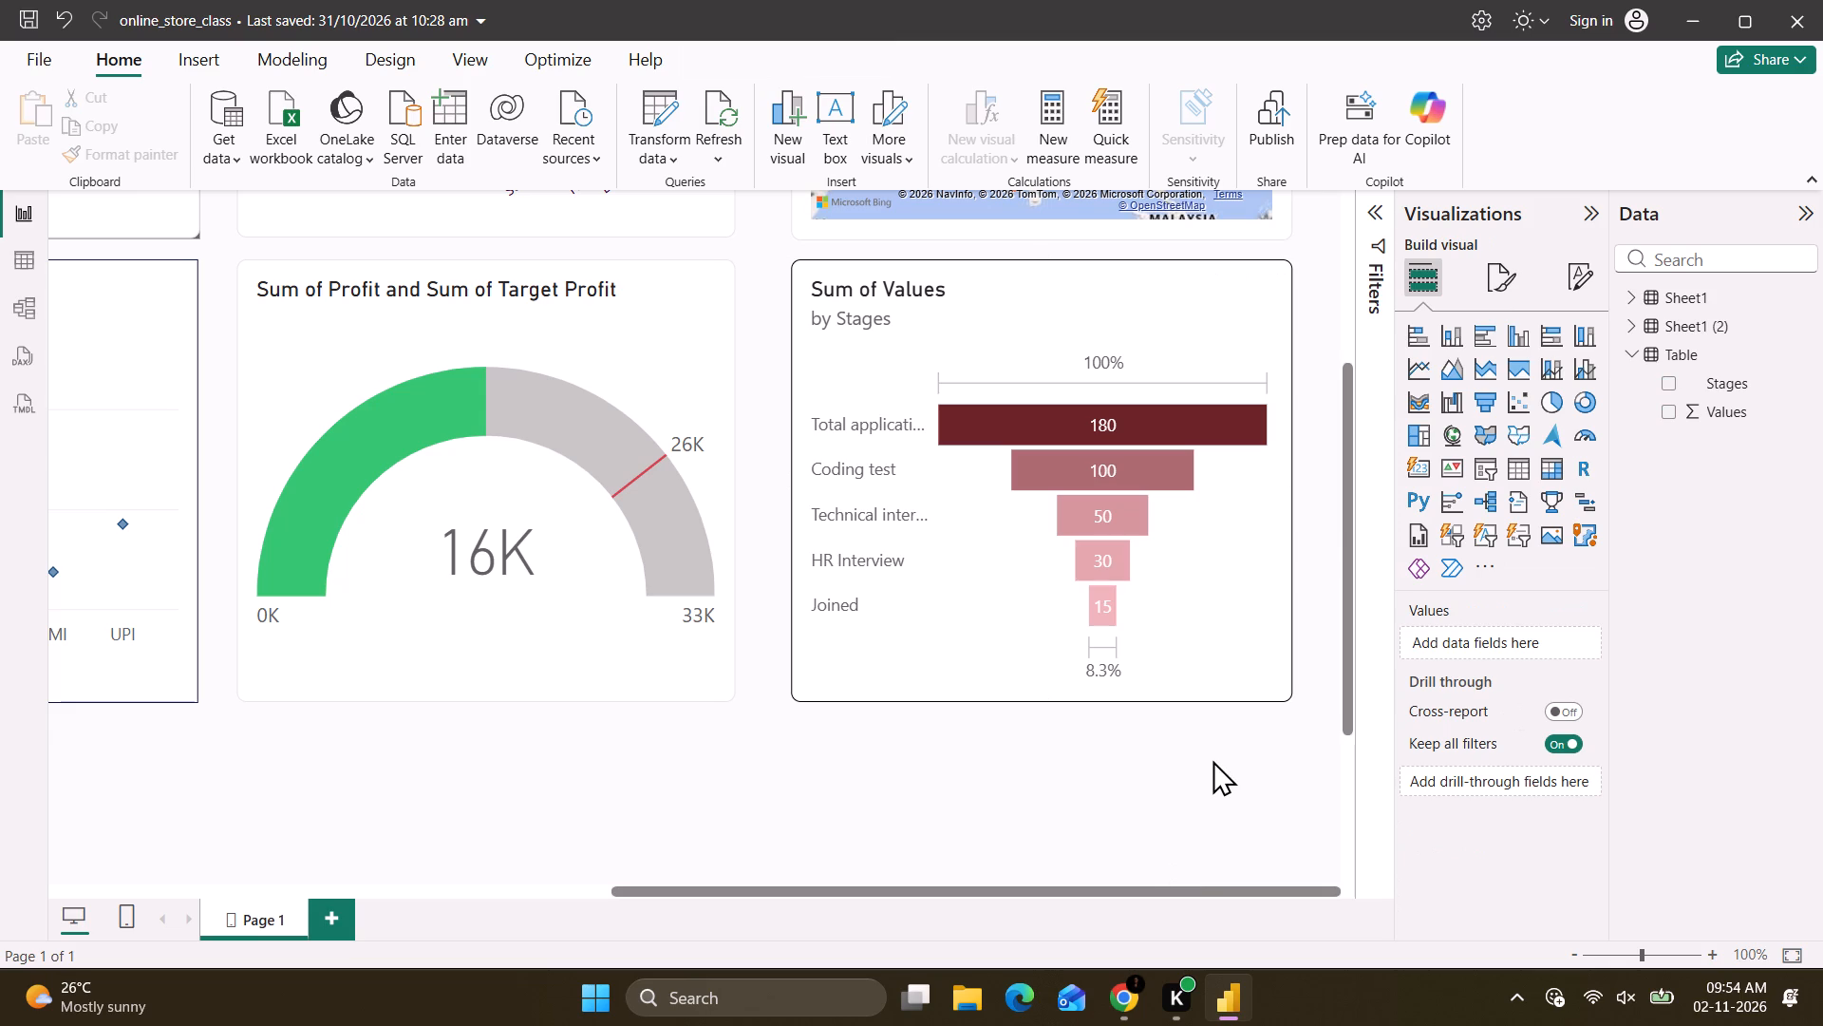
Save the online_store_class report.
key("ctrl+s")
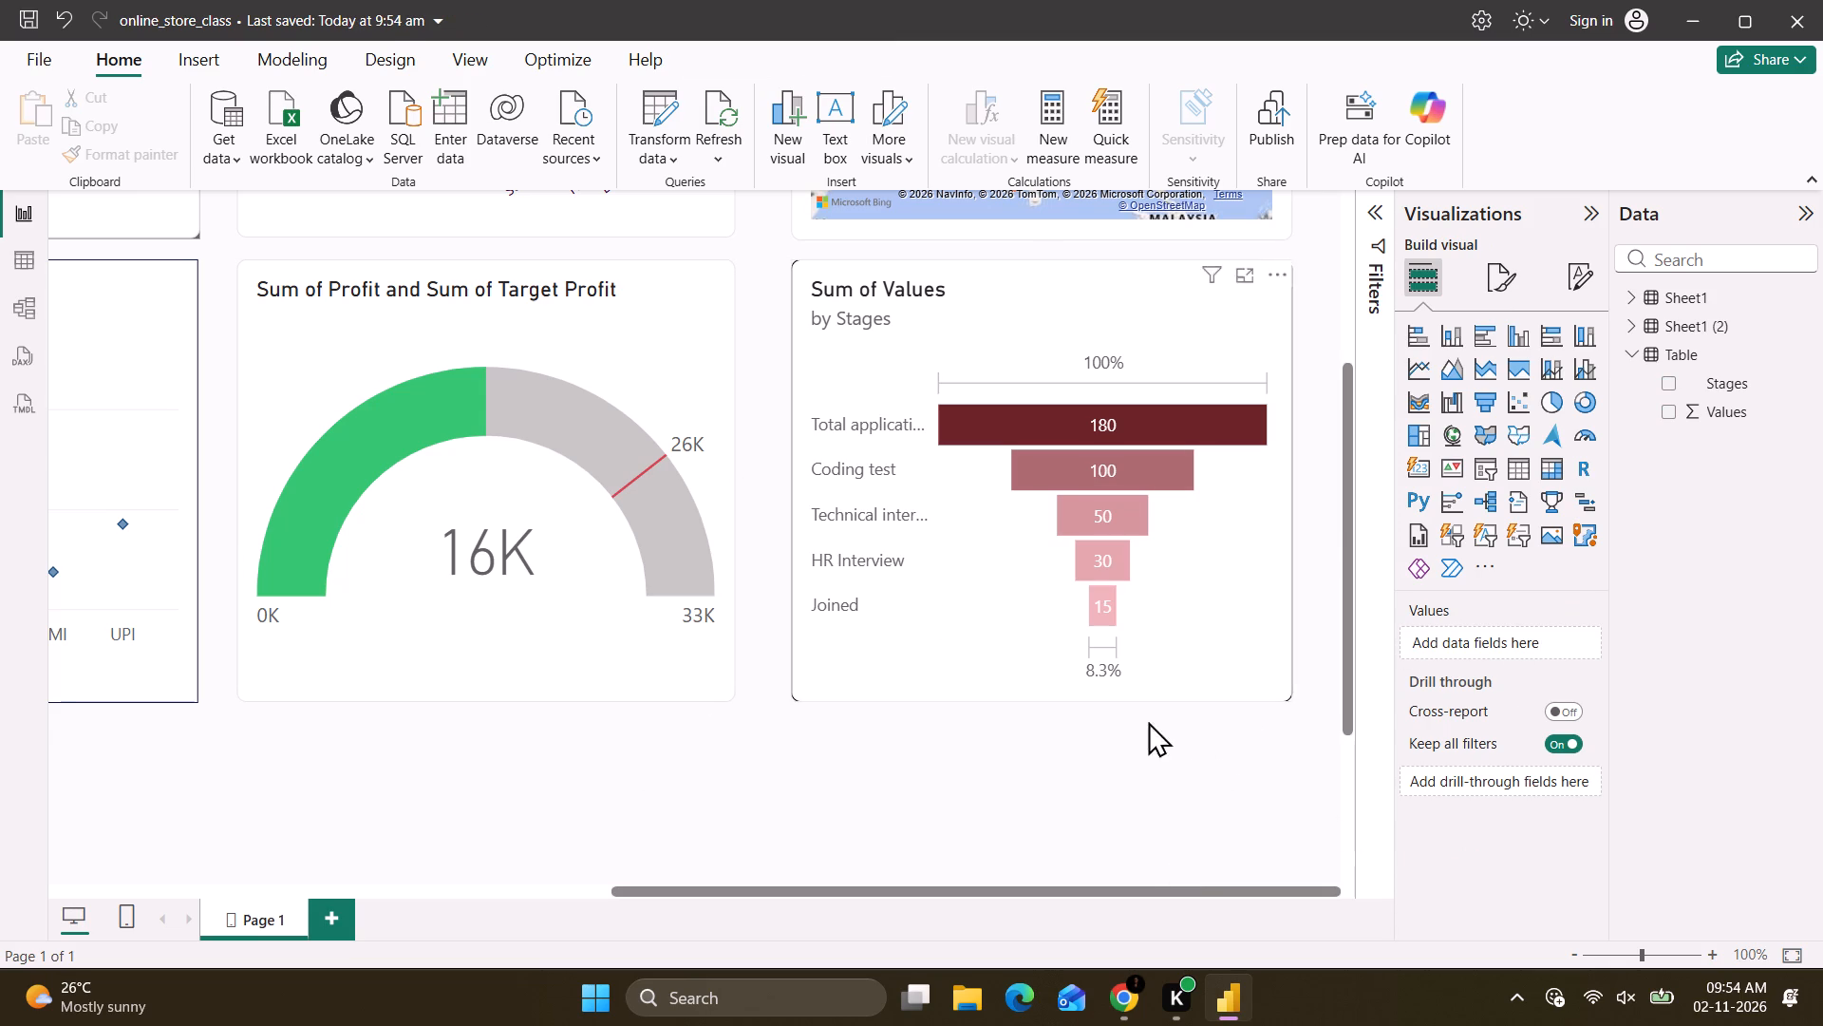
Set the visual border color of the Sum of Profit and Sum of Target Profit gauge to black.
left_click(1004, 784)
scroll(1004, 784, "down", 5)
scroll(1004, 784, "right", 2)
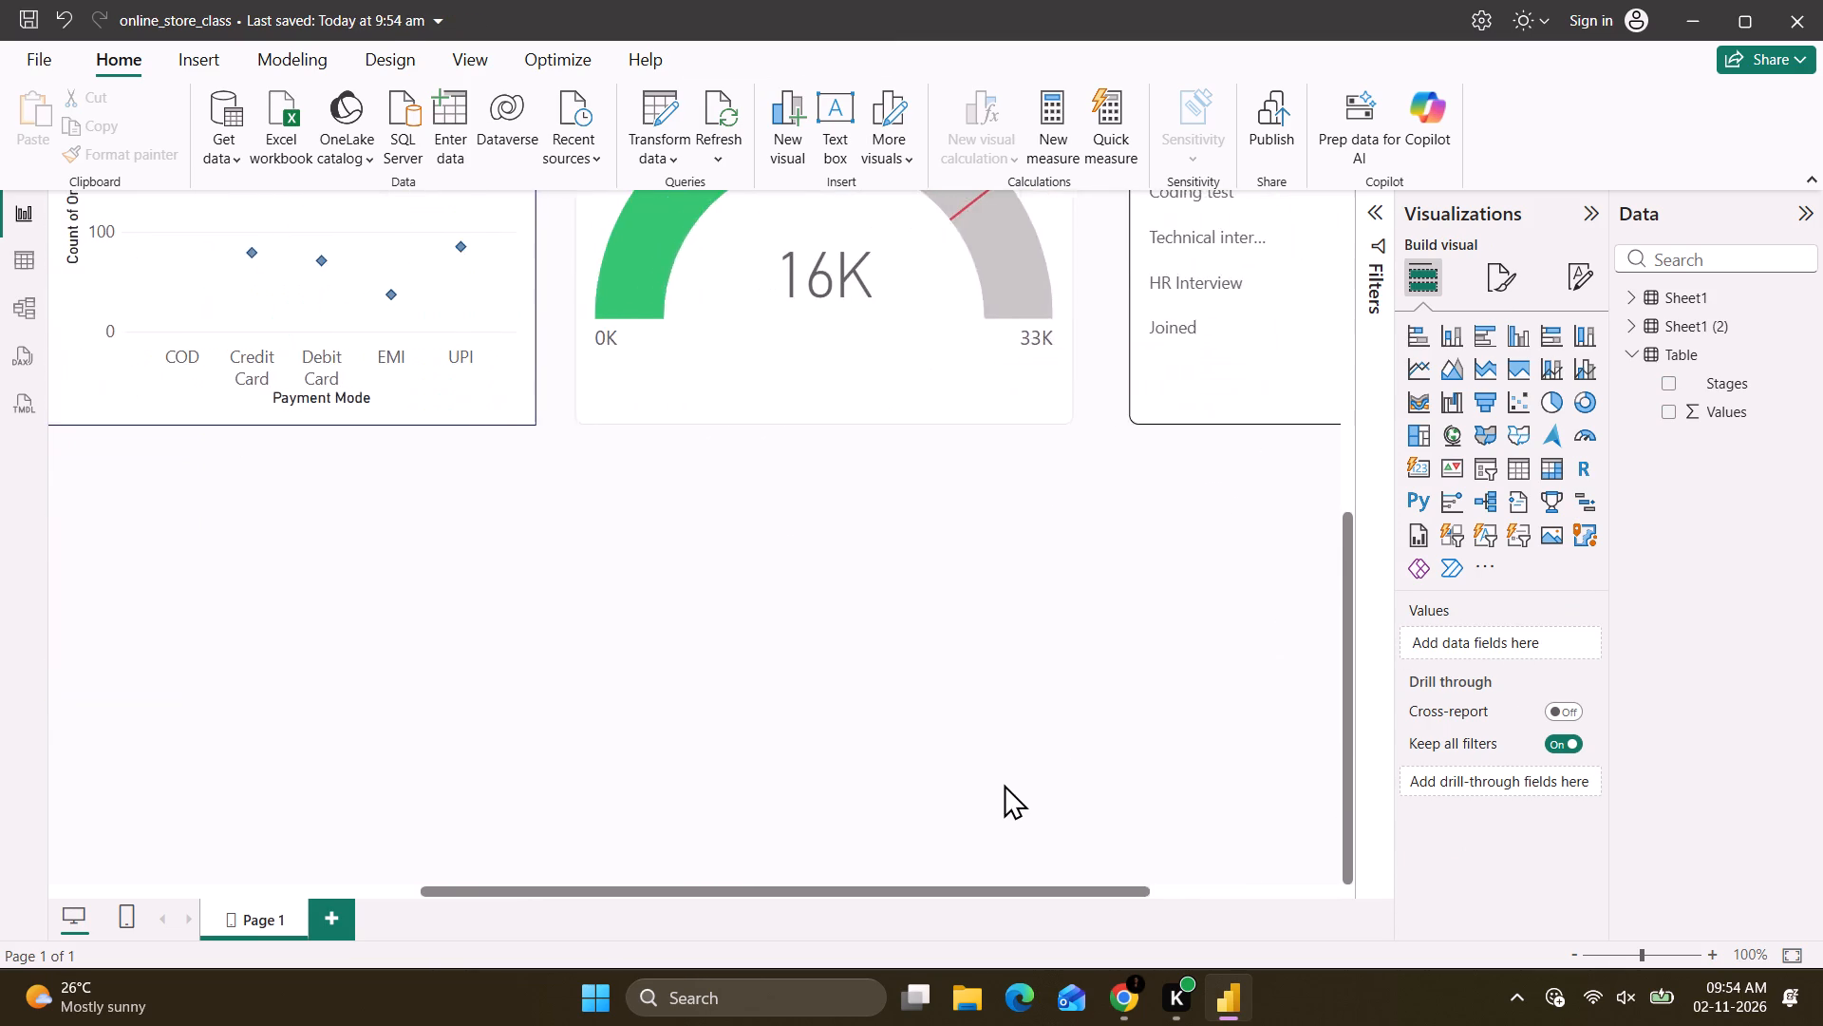
left_click(823, 585)
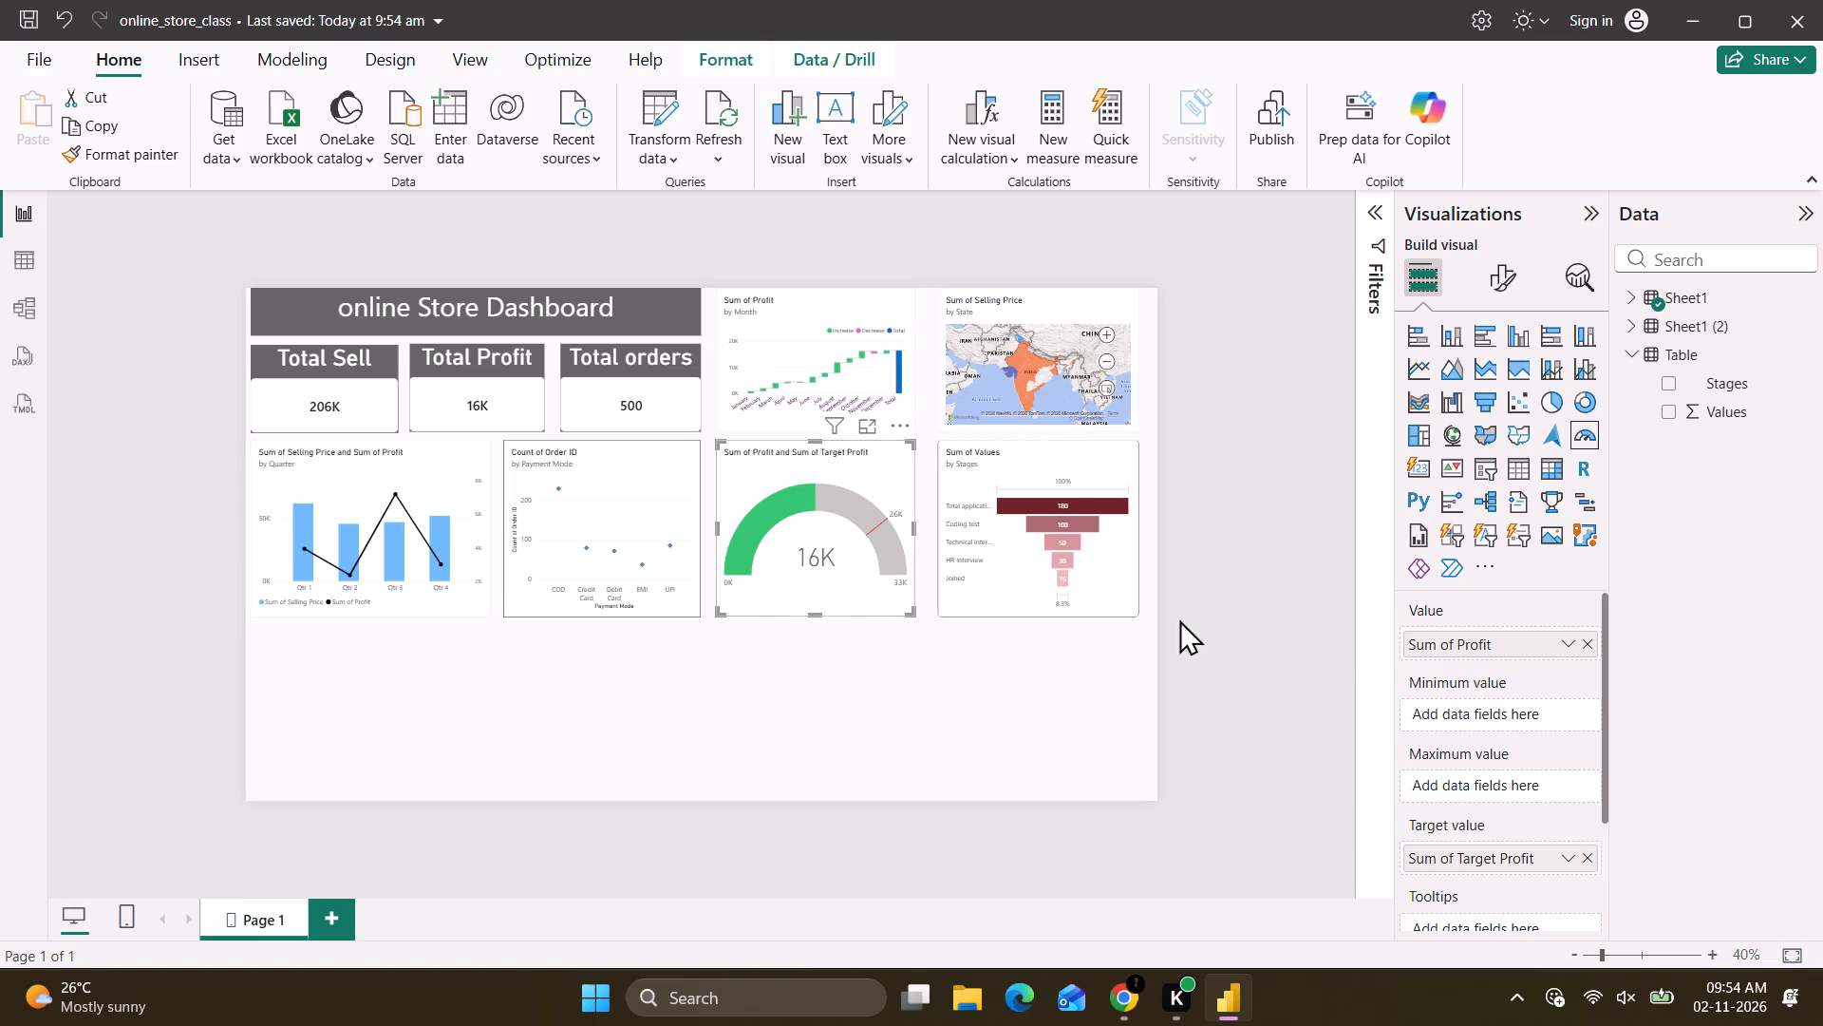
left_click(1494, 276)
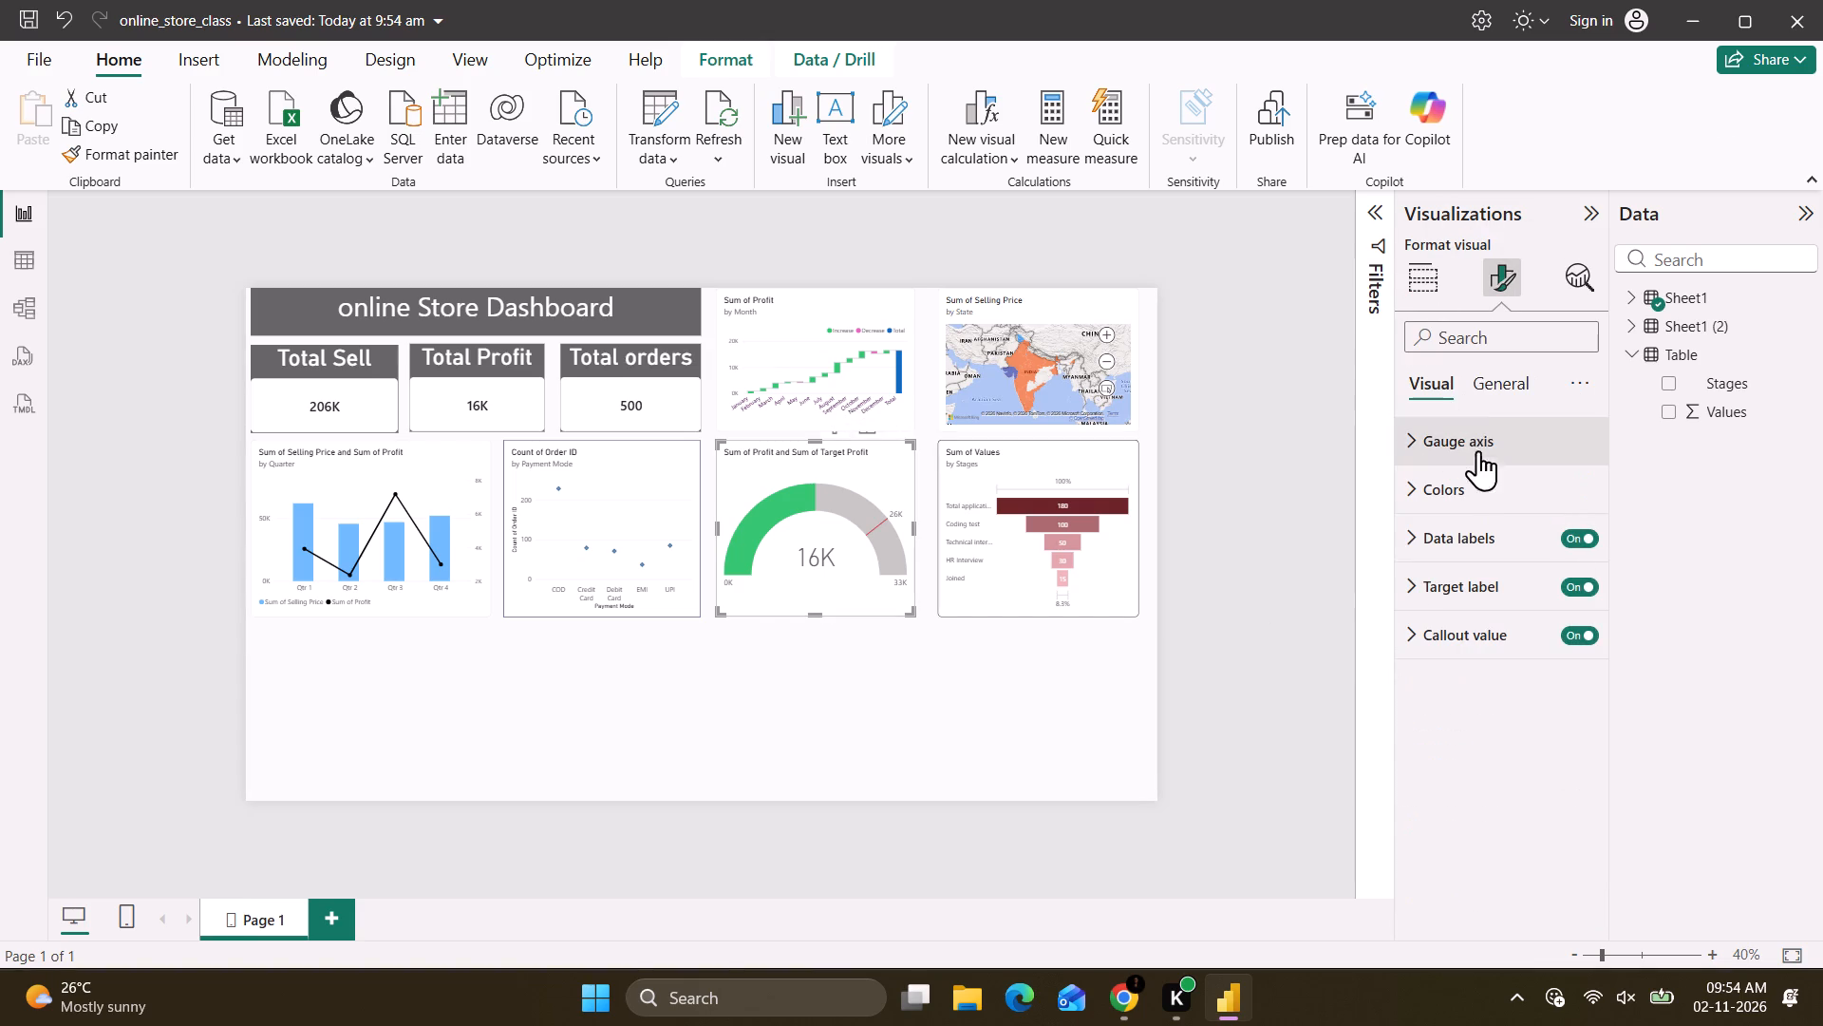
left_click(1511, 380)
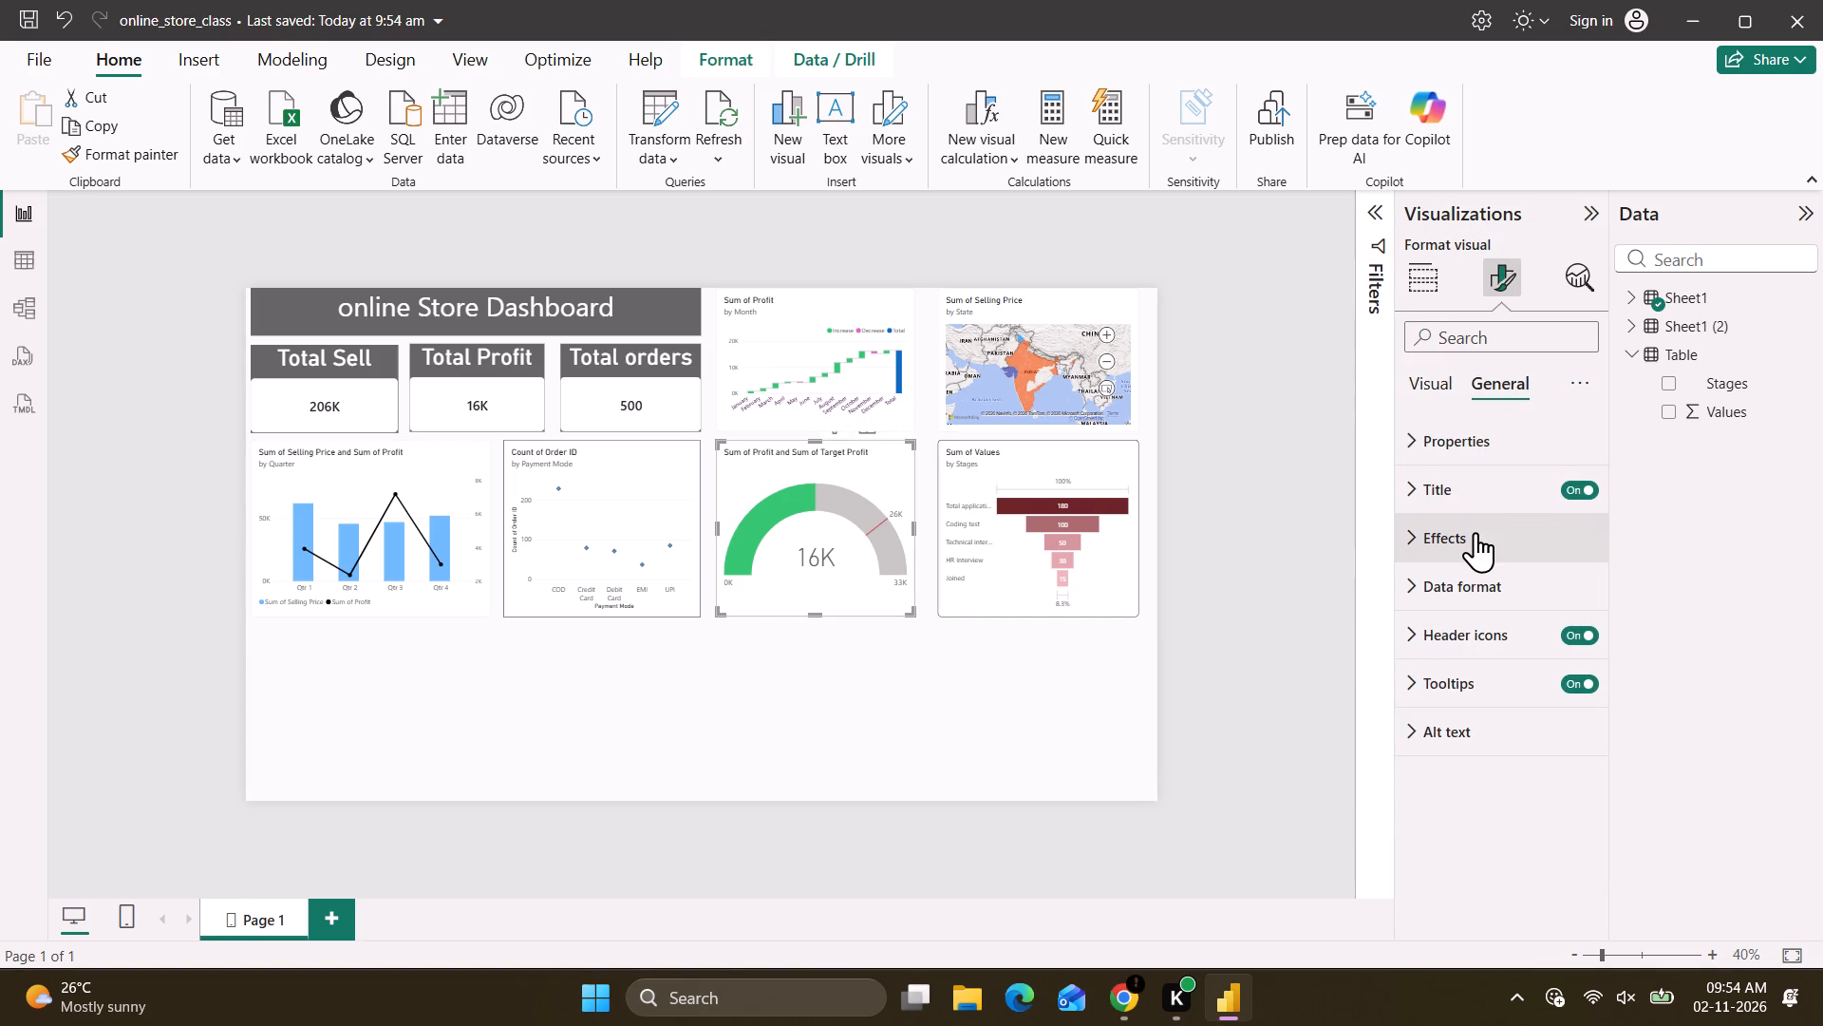
left_click(1475, 532)
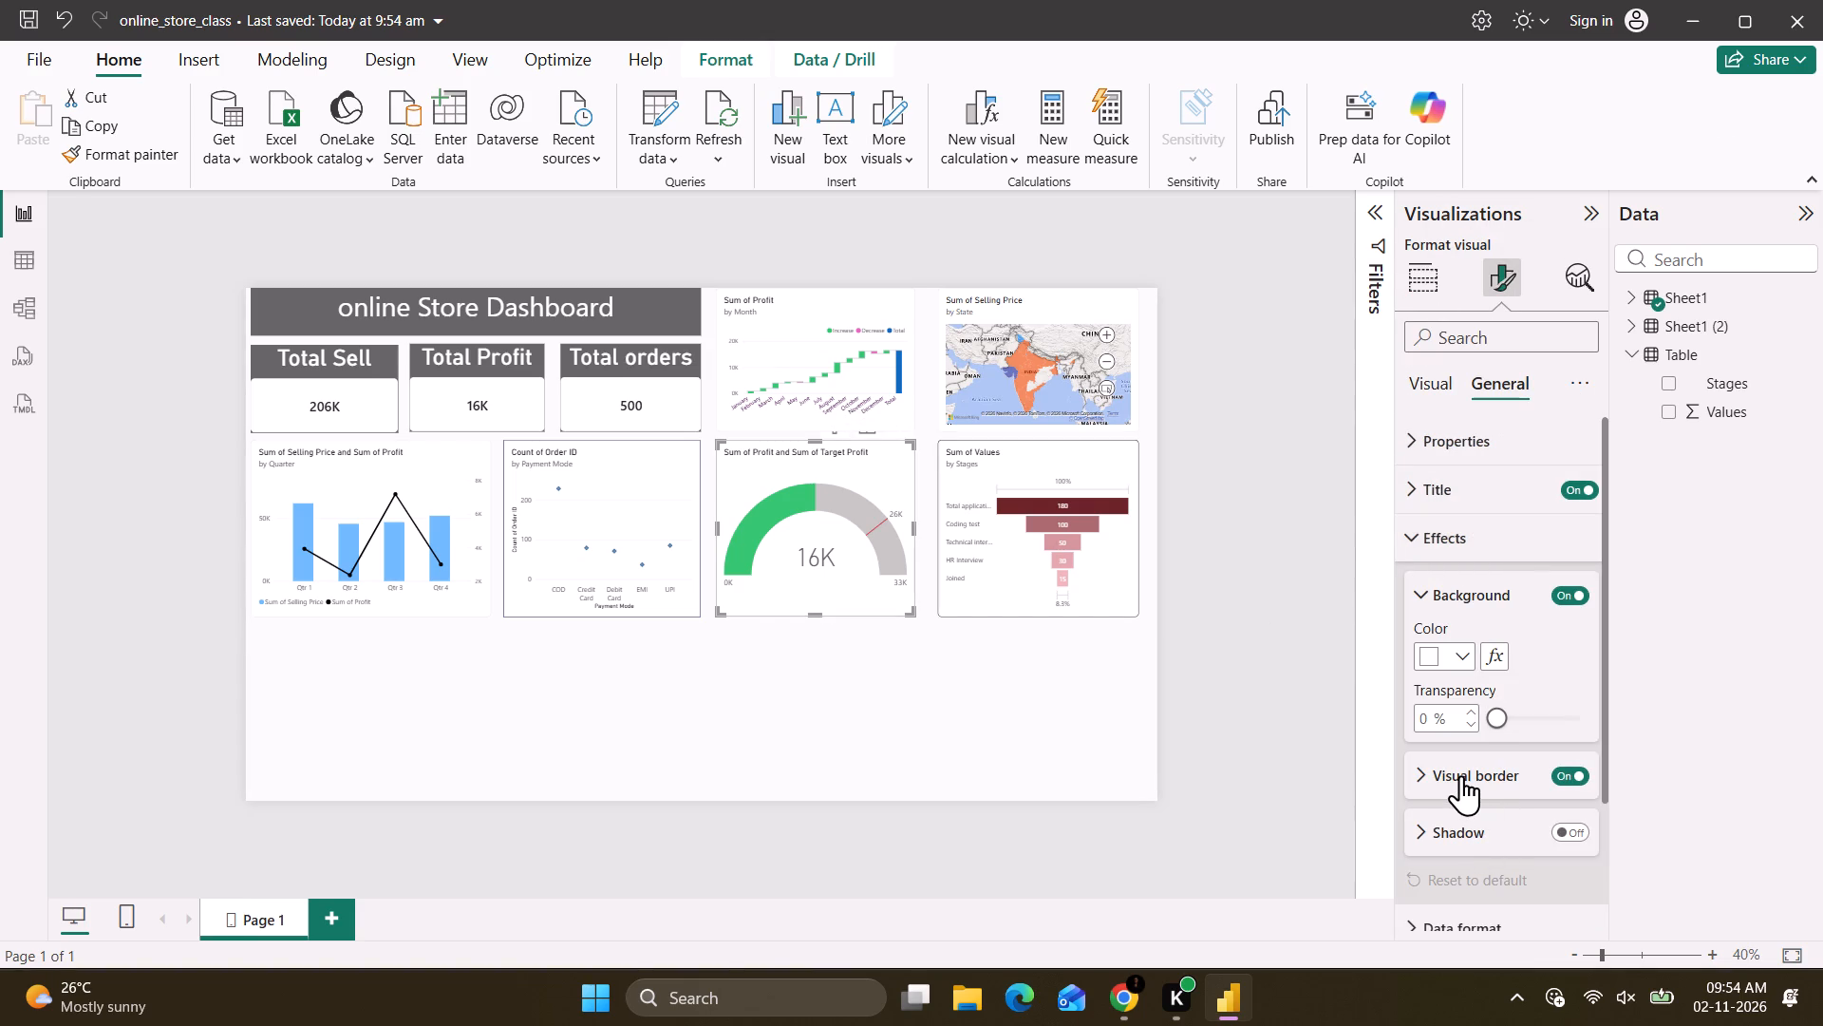
left_click(1461, 775)
left_click(1452, 825)
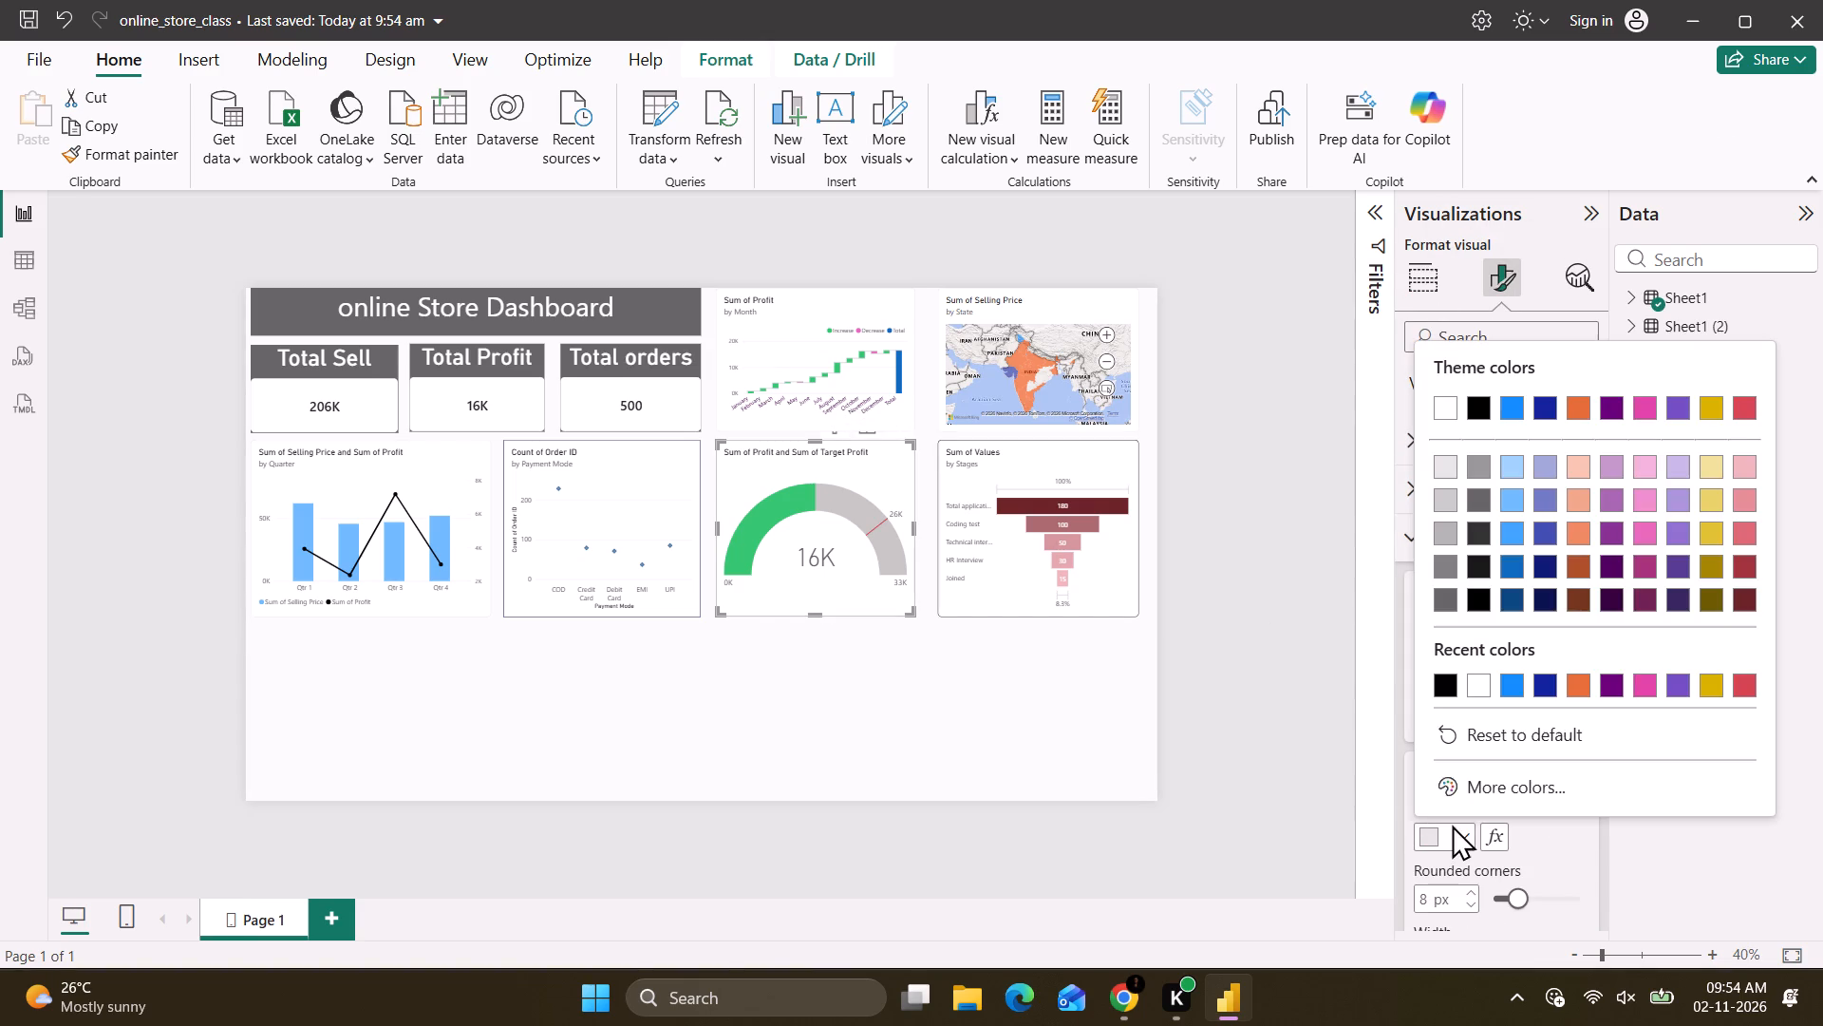
left_click(1440, 674)
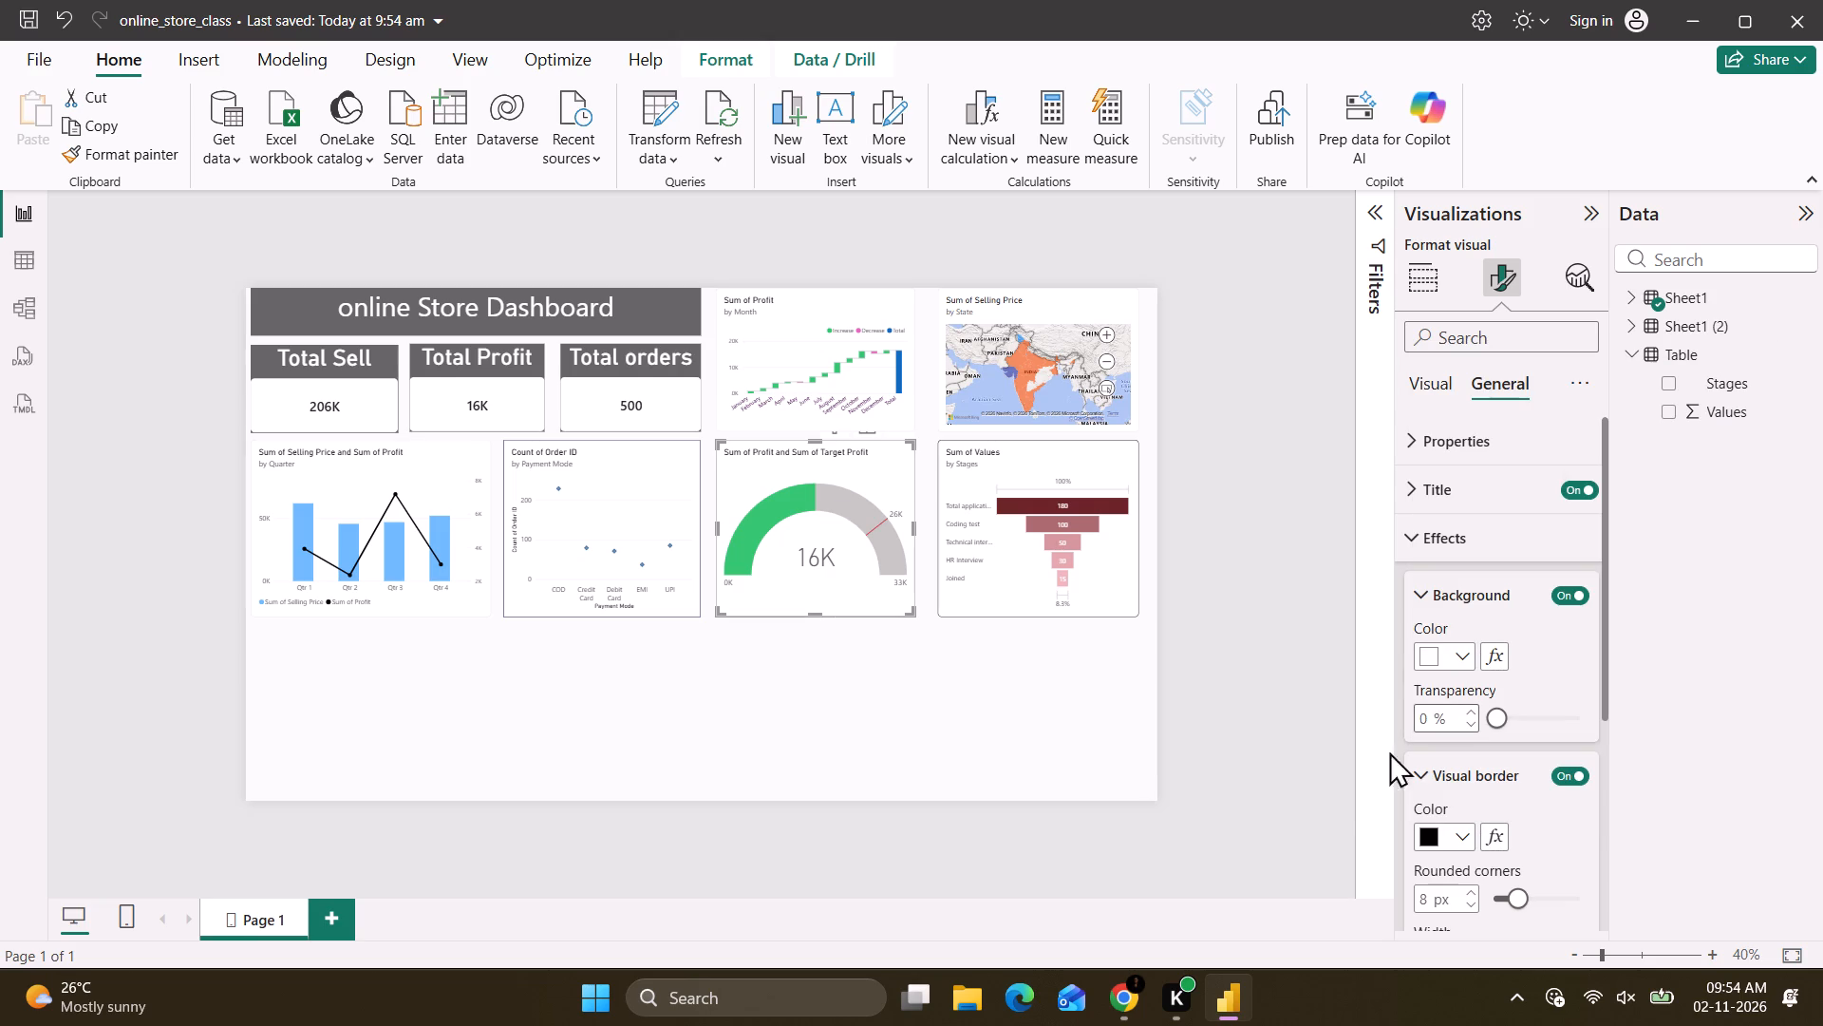
left_click(1311, 781)
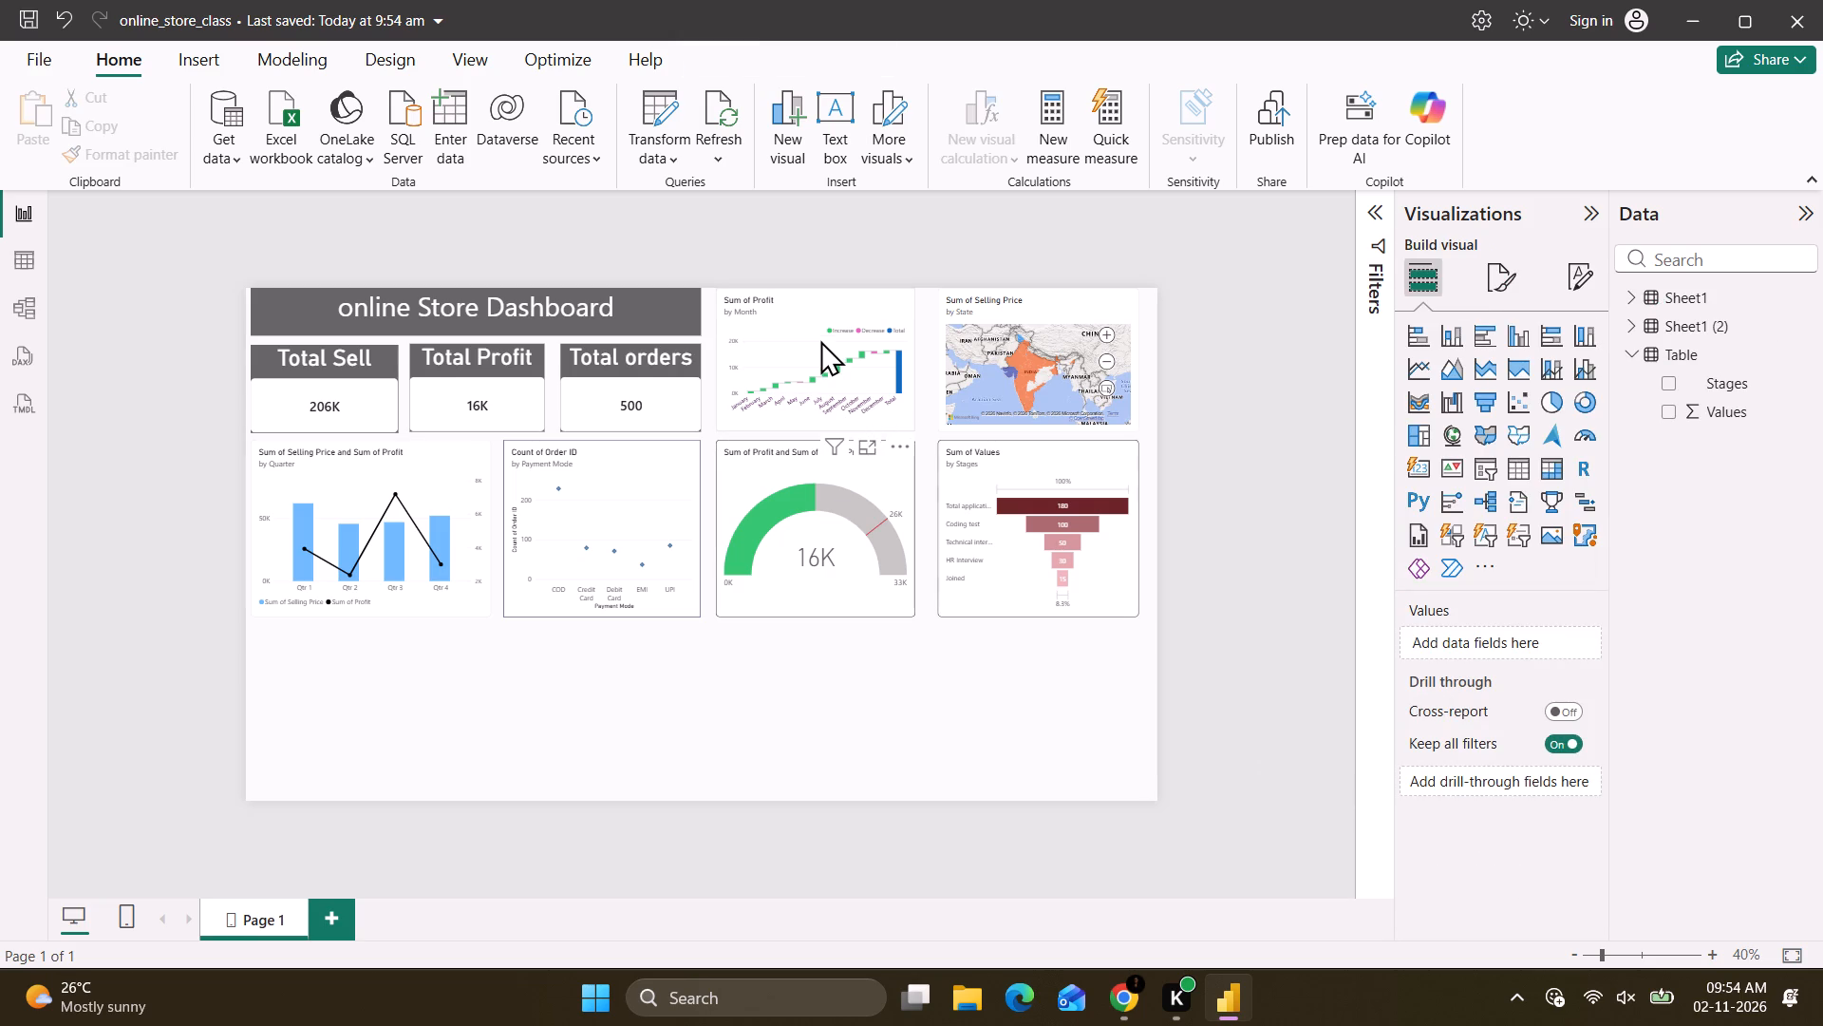
Open the effects formatting options of the Sum of Profit by Month waterfall chart.
left_click(820, 340)
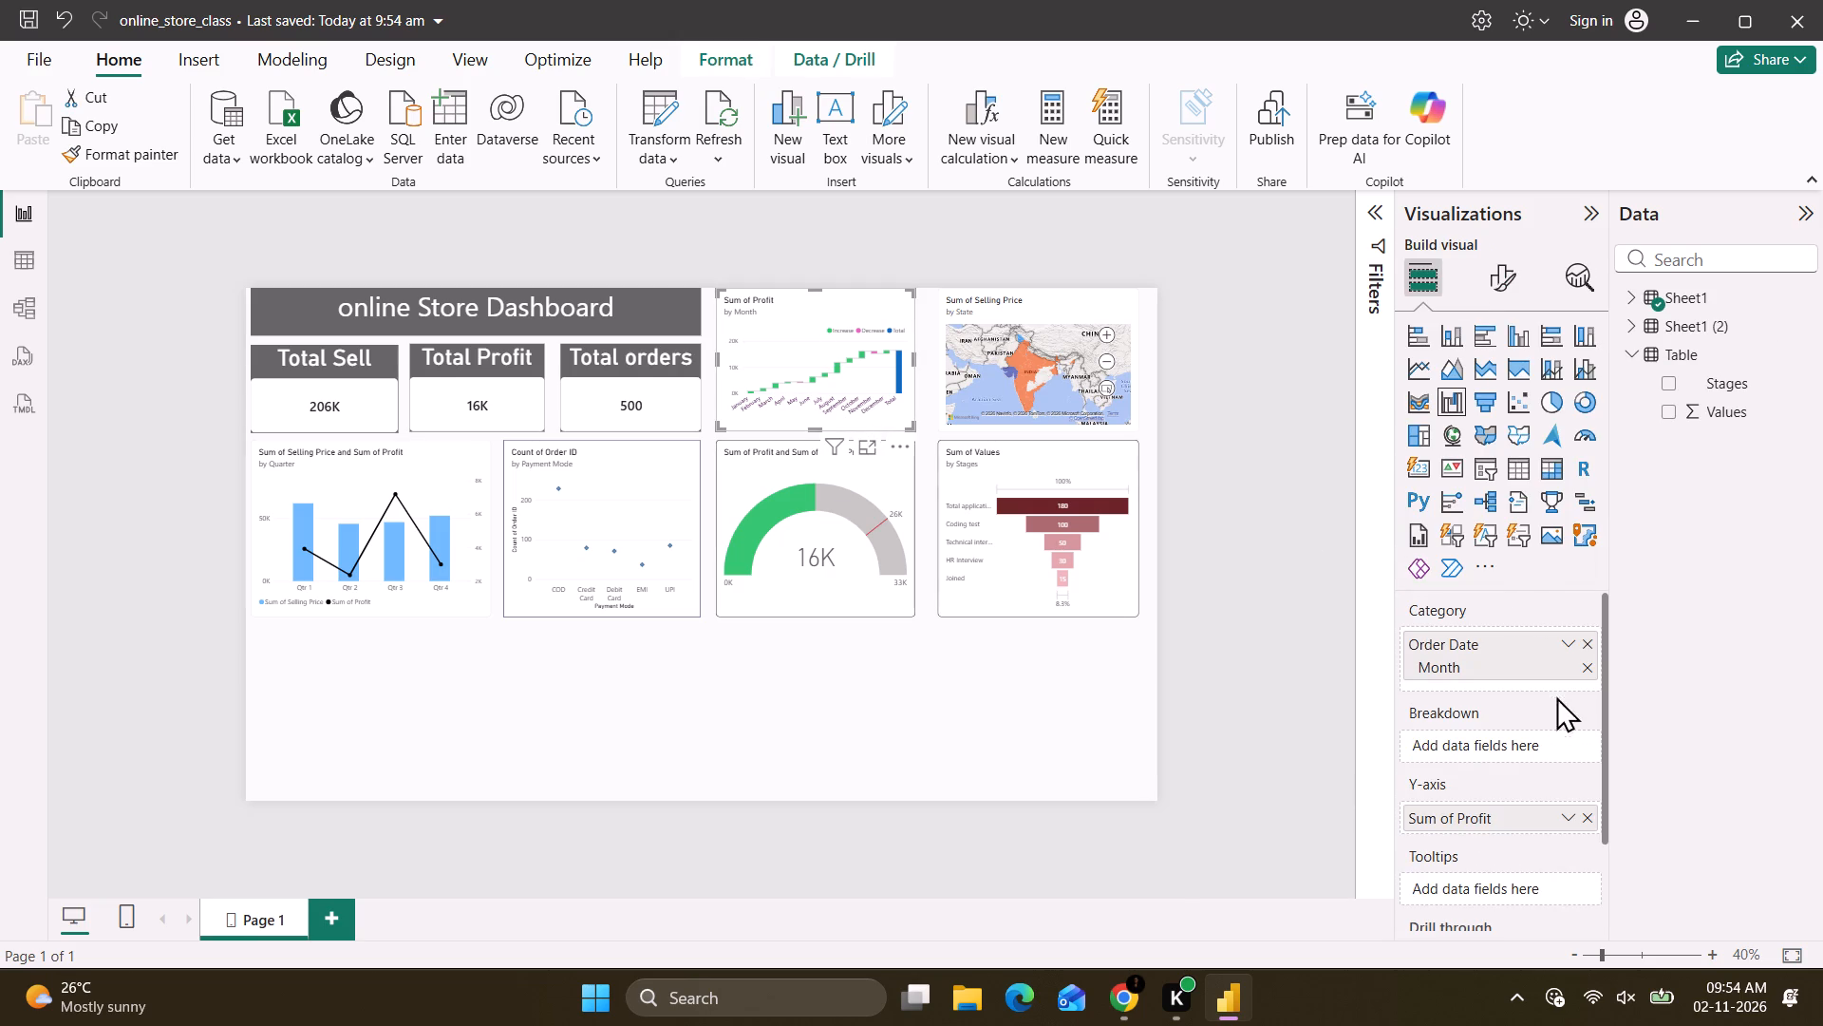
left_click(1509, 291)
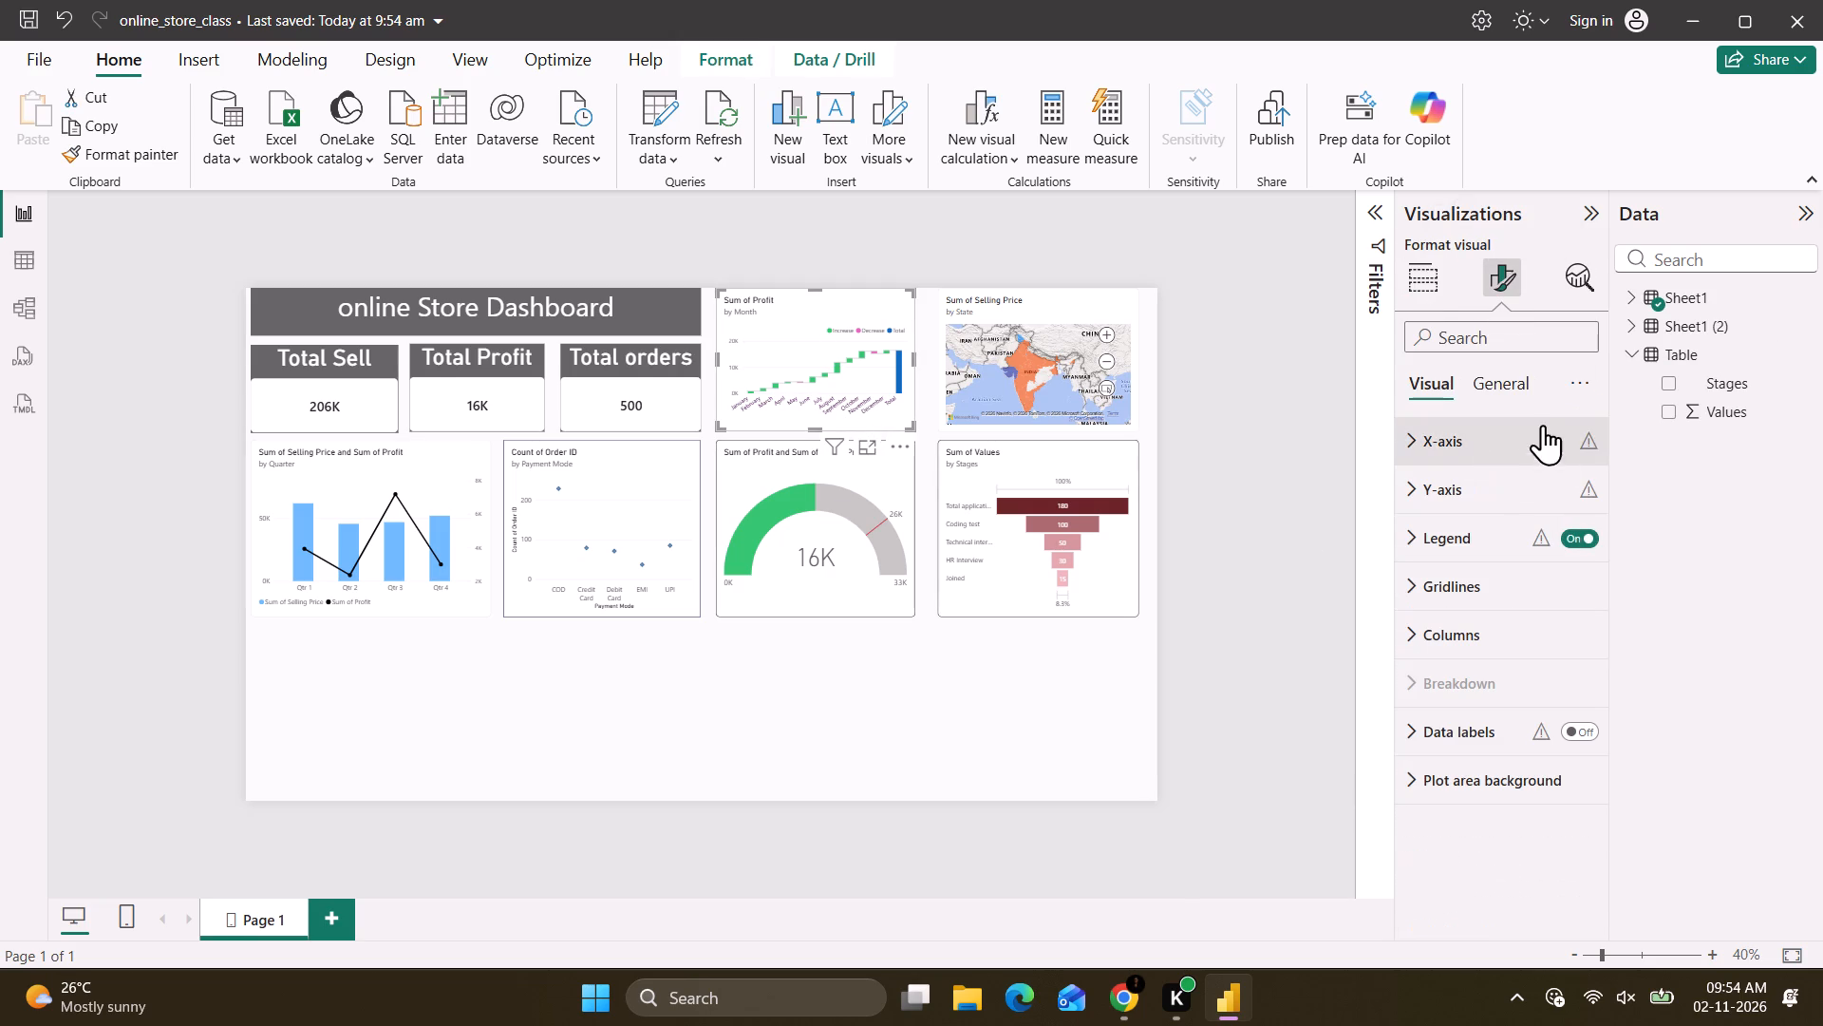
left_click(1525, 381)
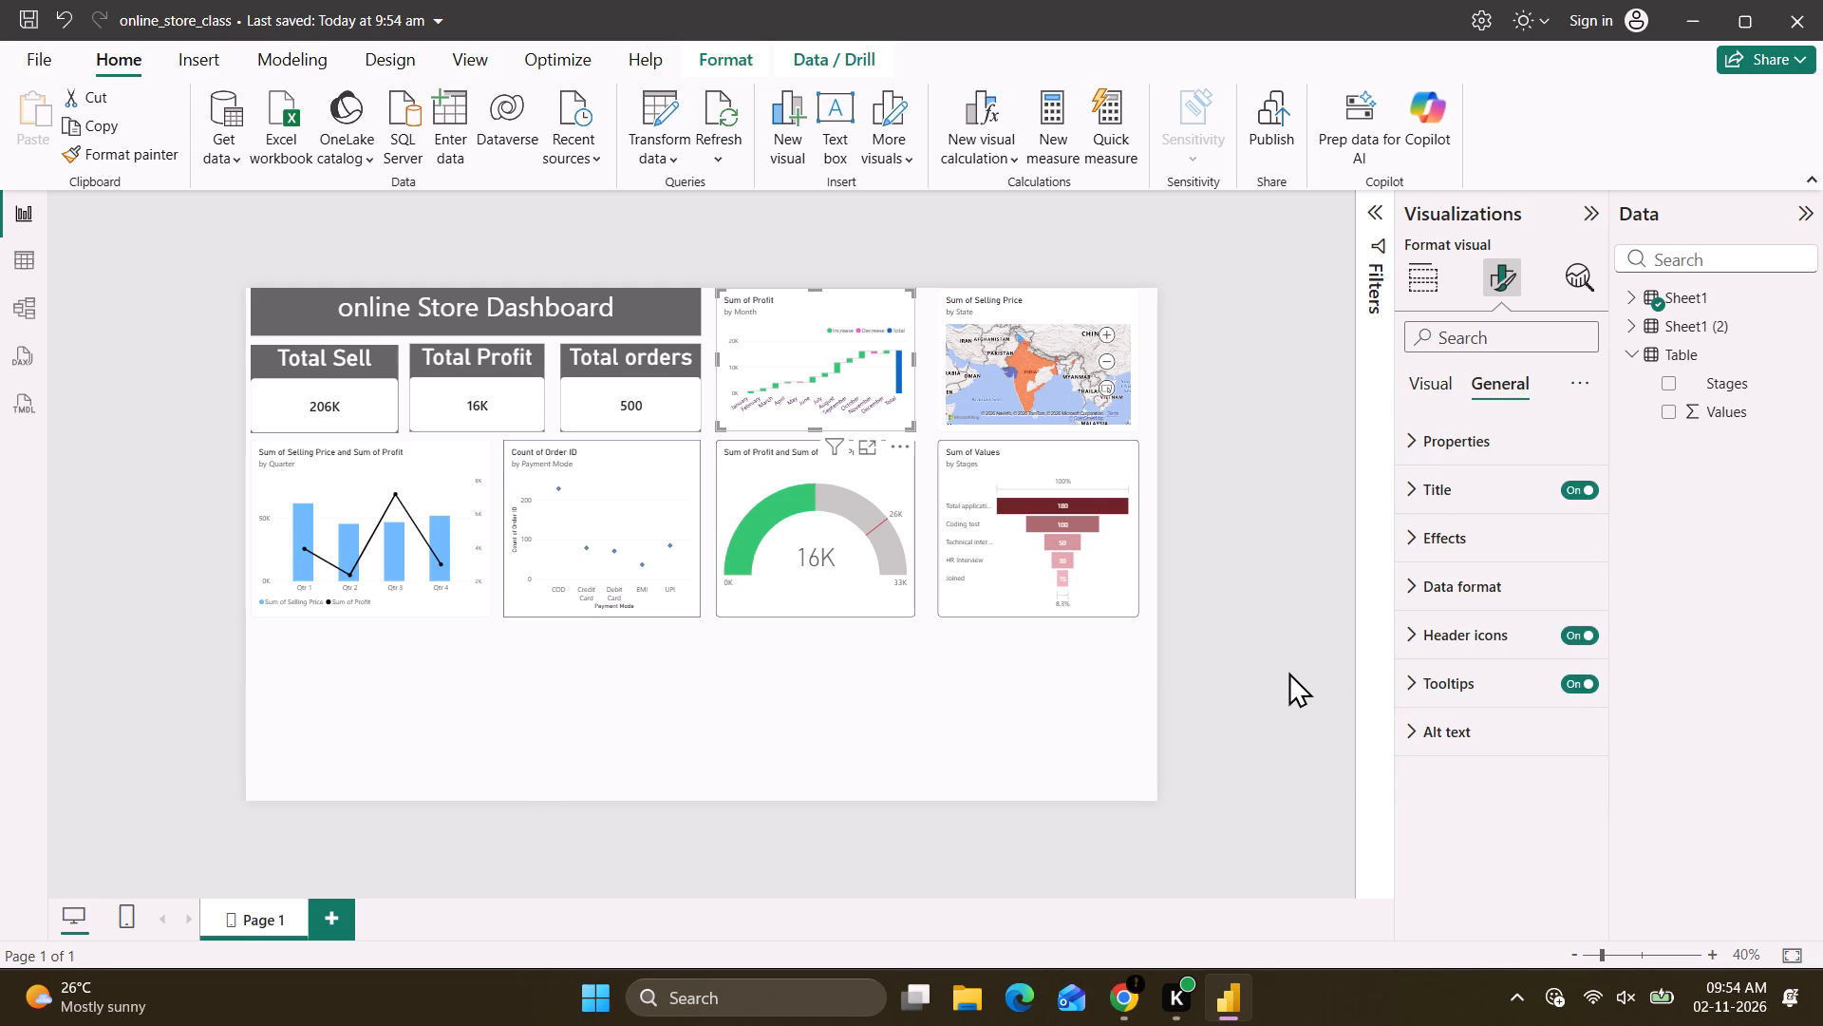
left_click(1475, 544)
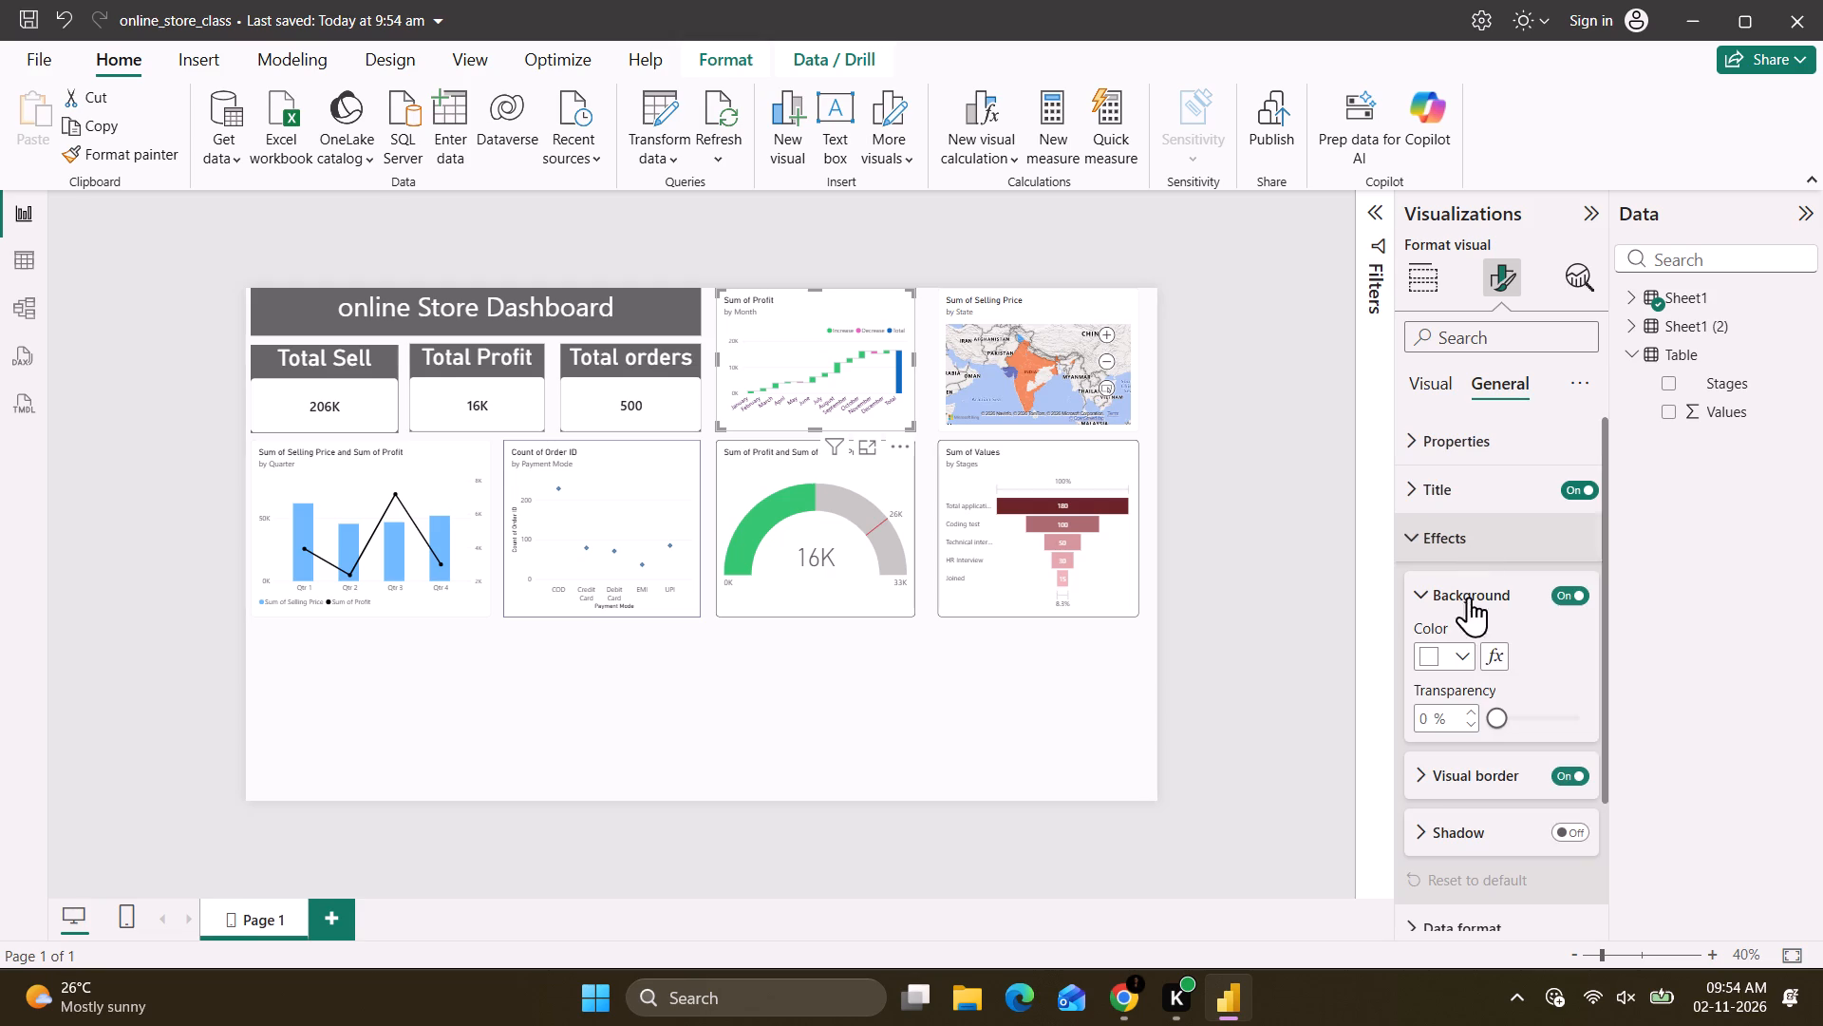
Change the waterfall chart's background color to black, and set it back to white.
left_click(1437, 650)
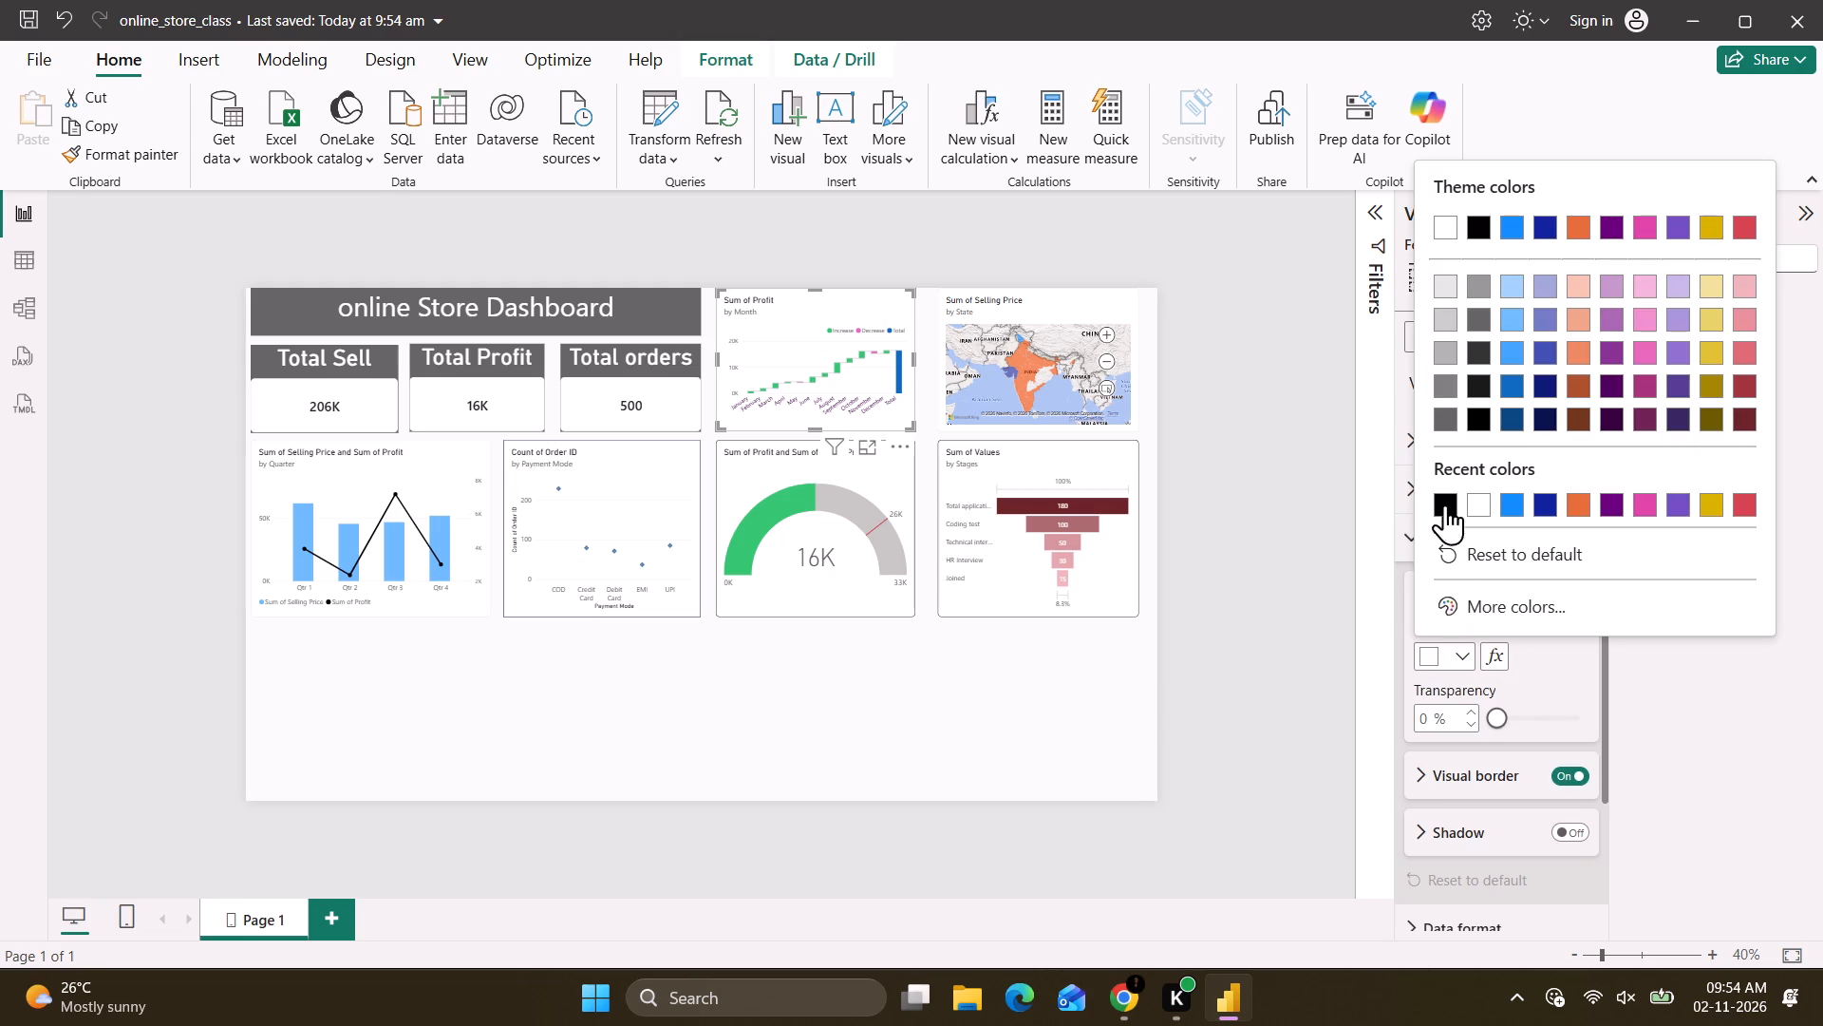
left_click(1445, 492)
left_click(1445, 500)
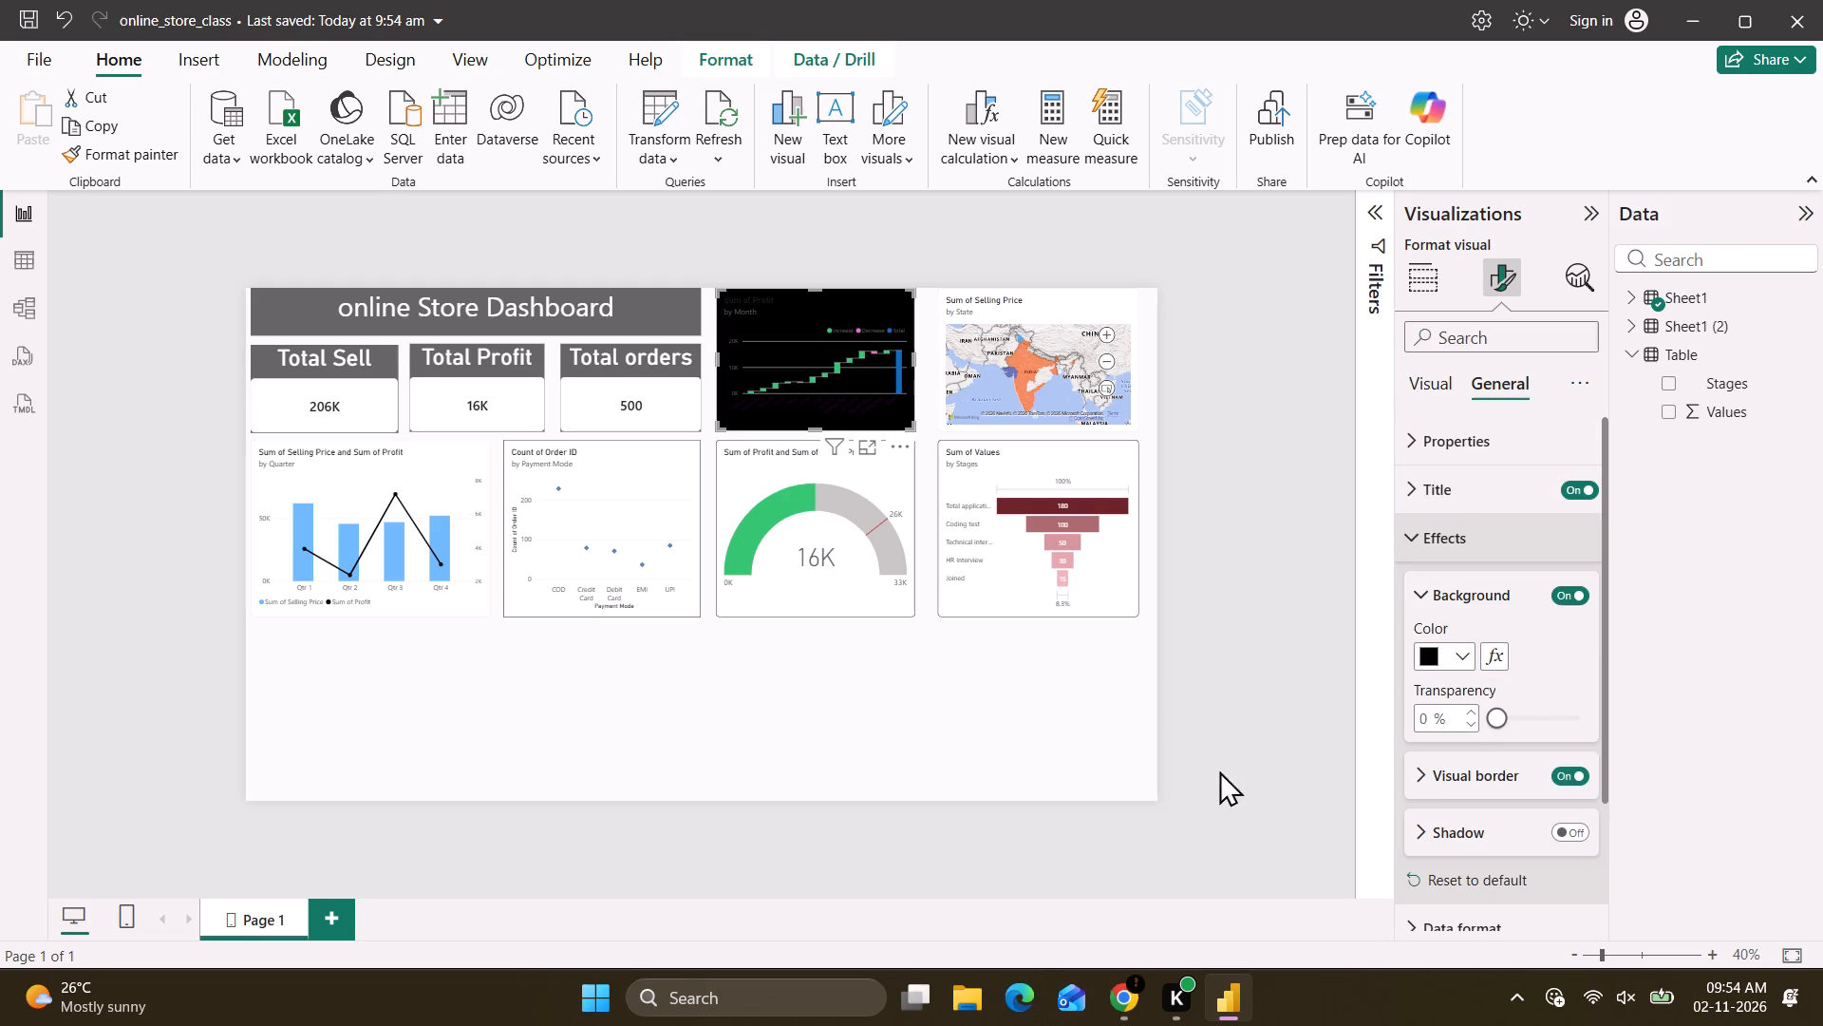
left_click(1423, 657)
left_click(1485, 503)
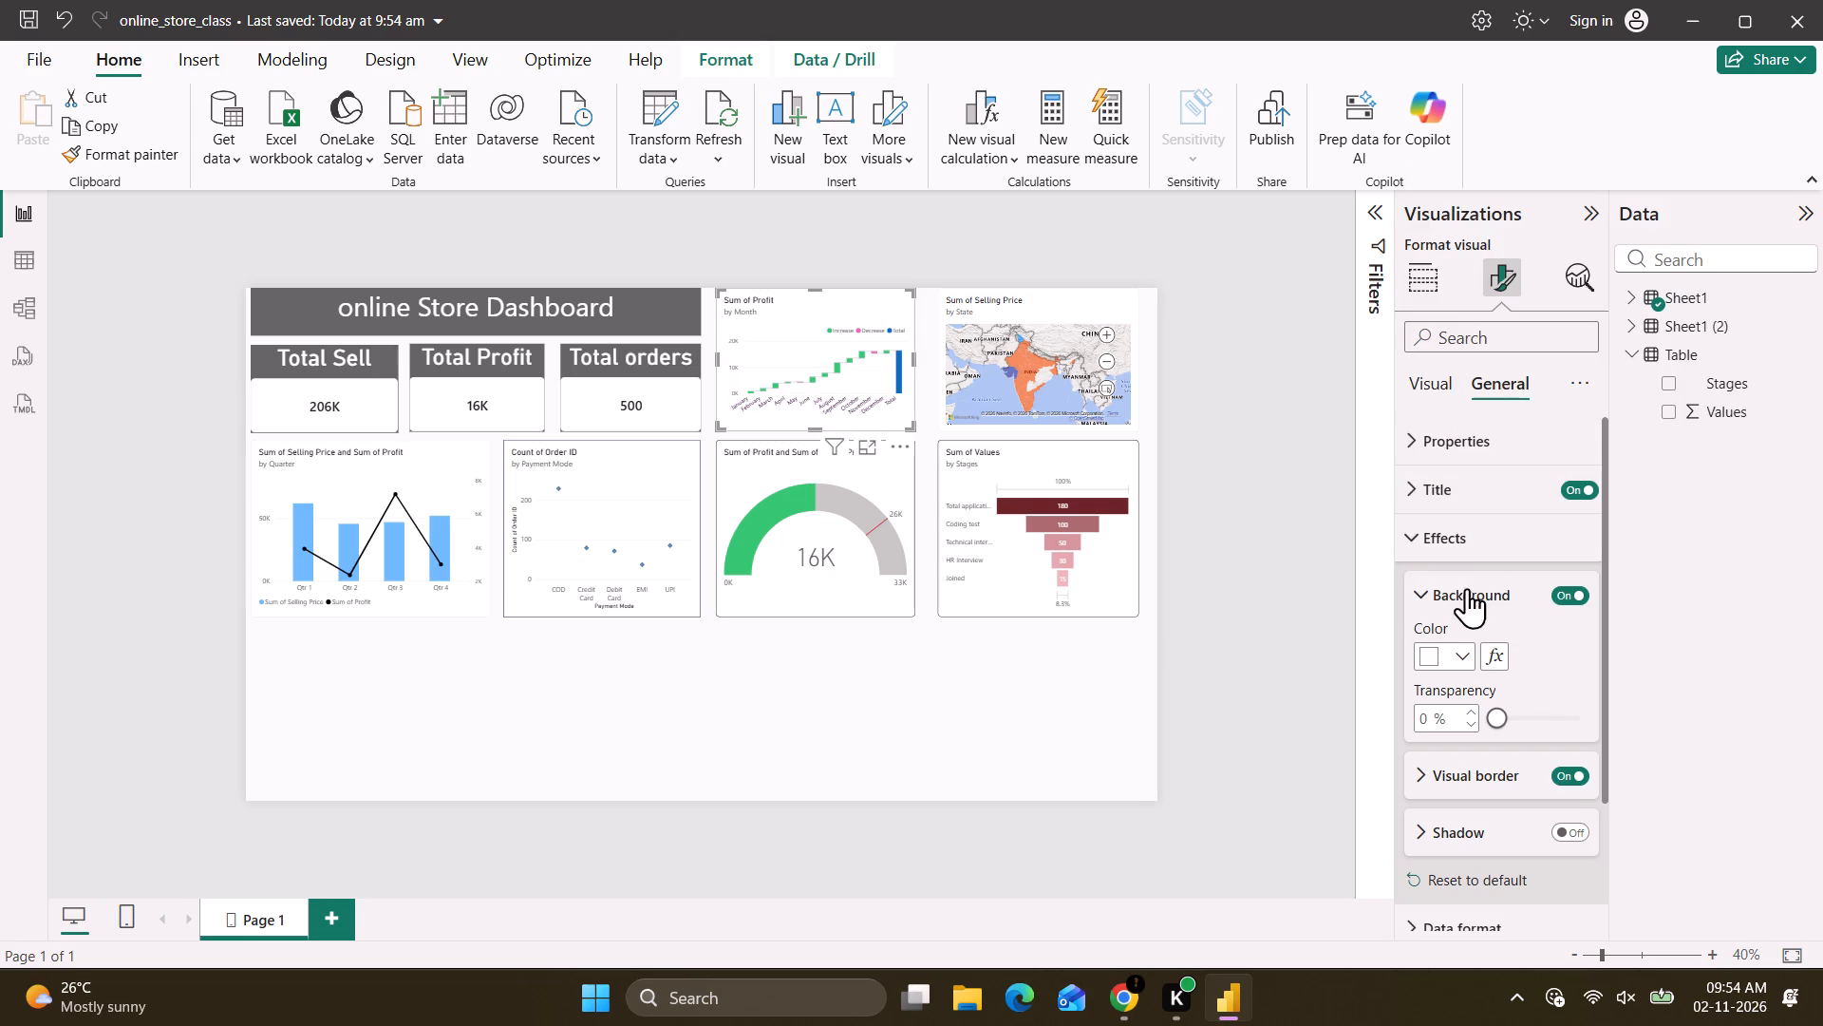
Set the visual border color of the Sum of Profit by Month waterfall chart to black.
left_click(1483, 773)
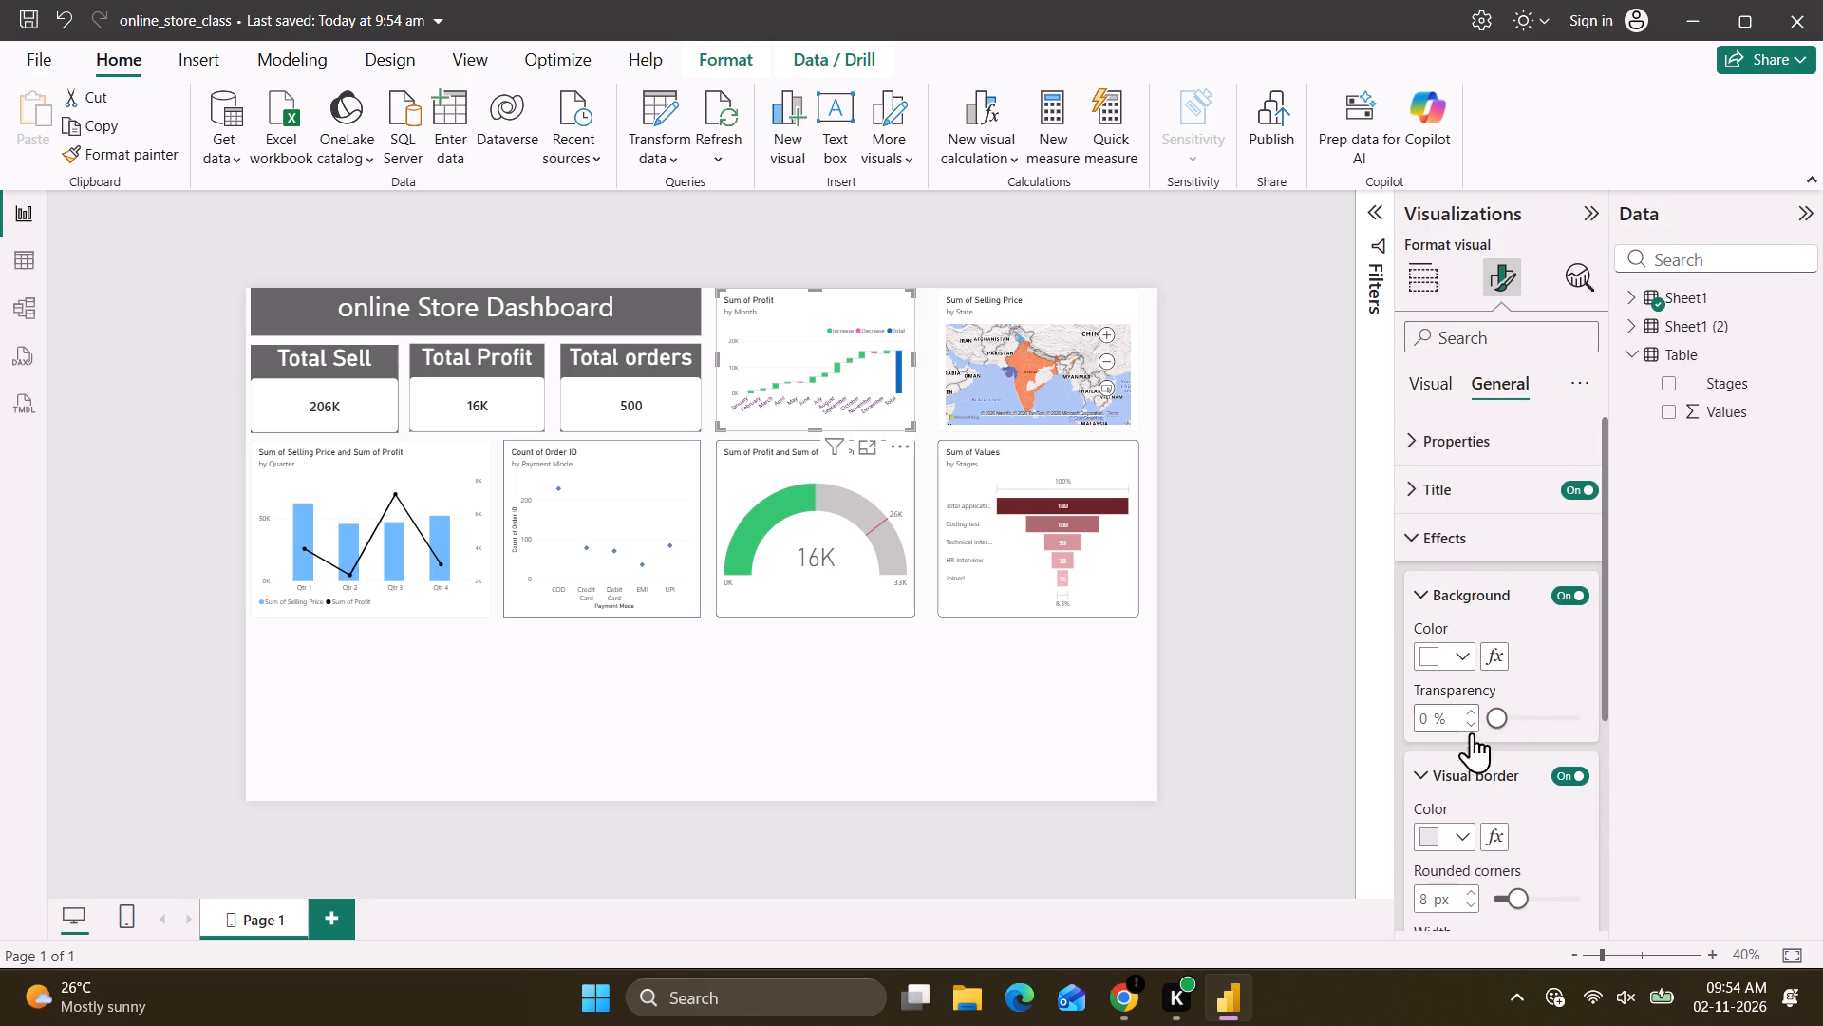
left_click(1446, 845)
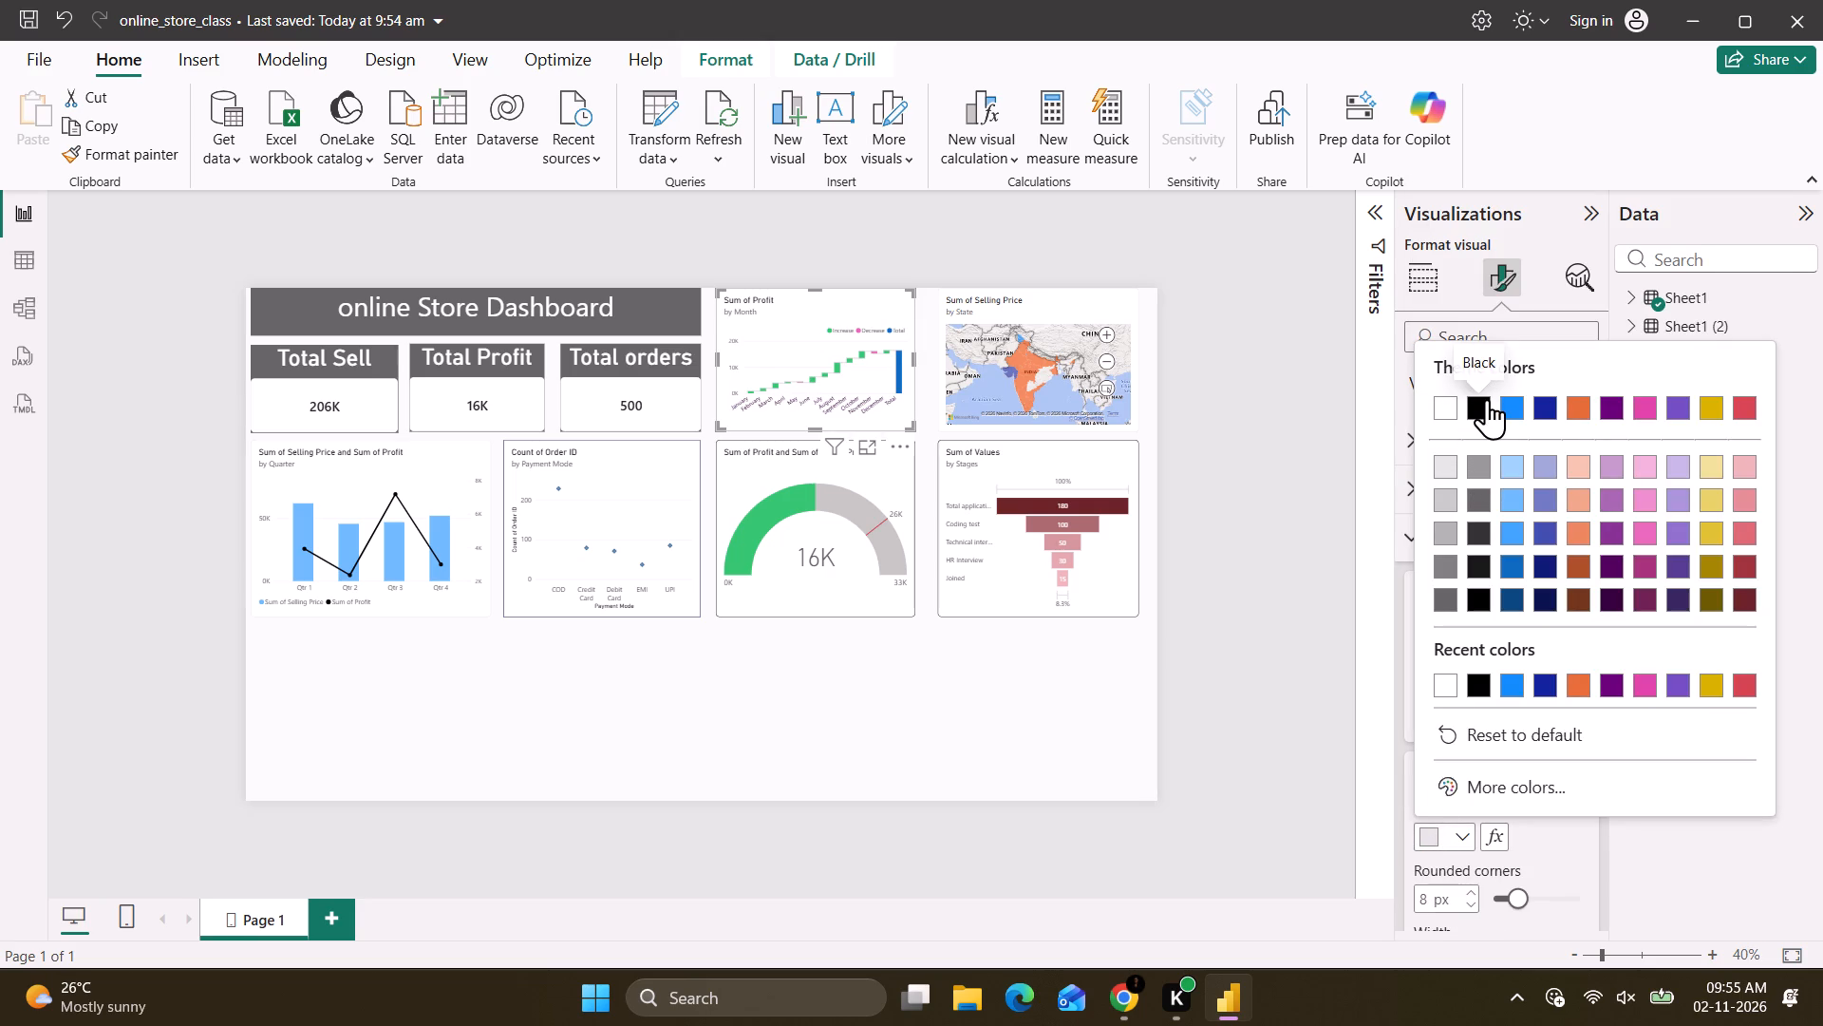
left_click(1473, 680)
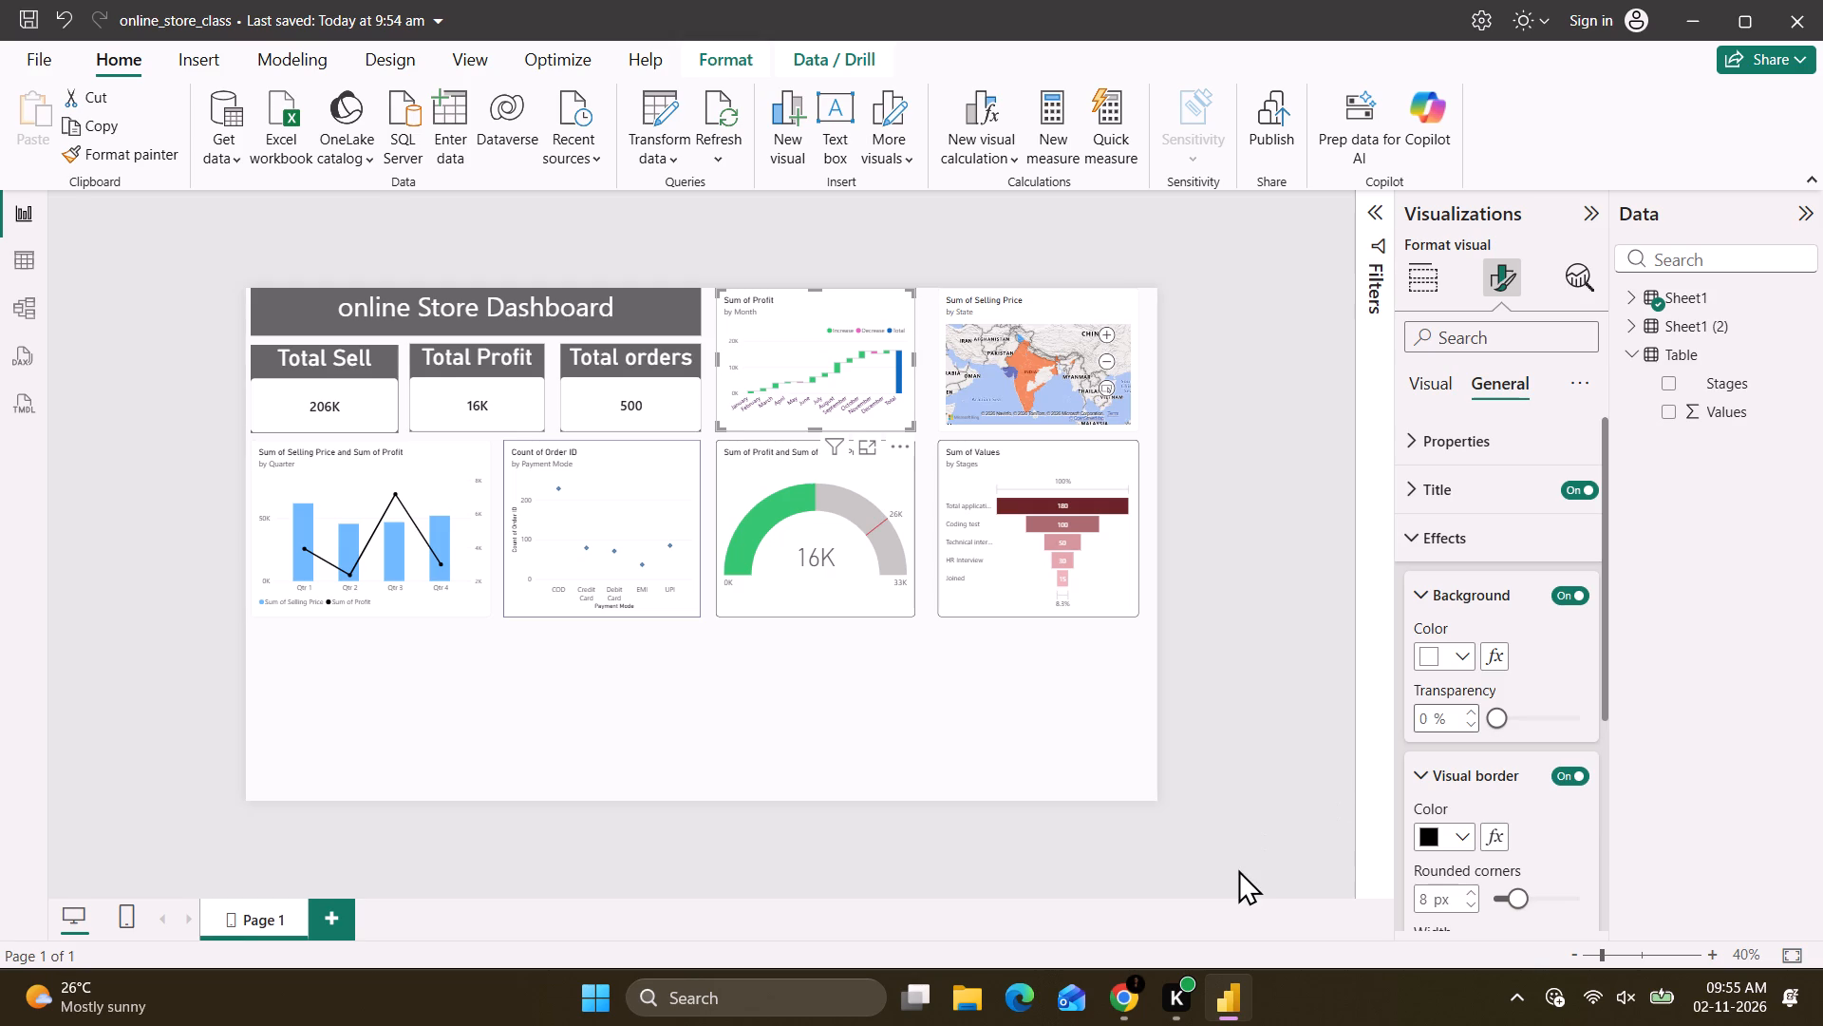
left_click(1238, 869)
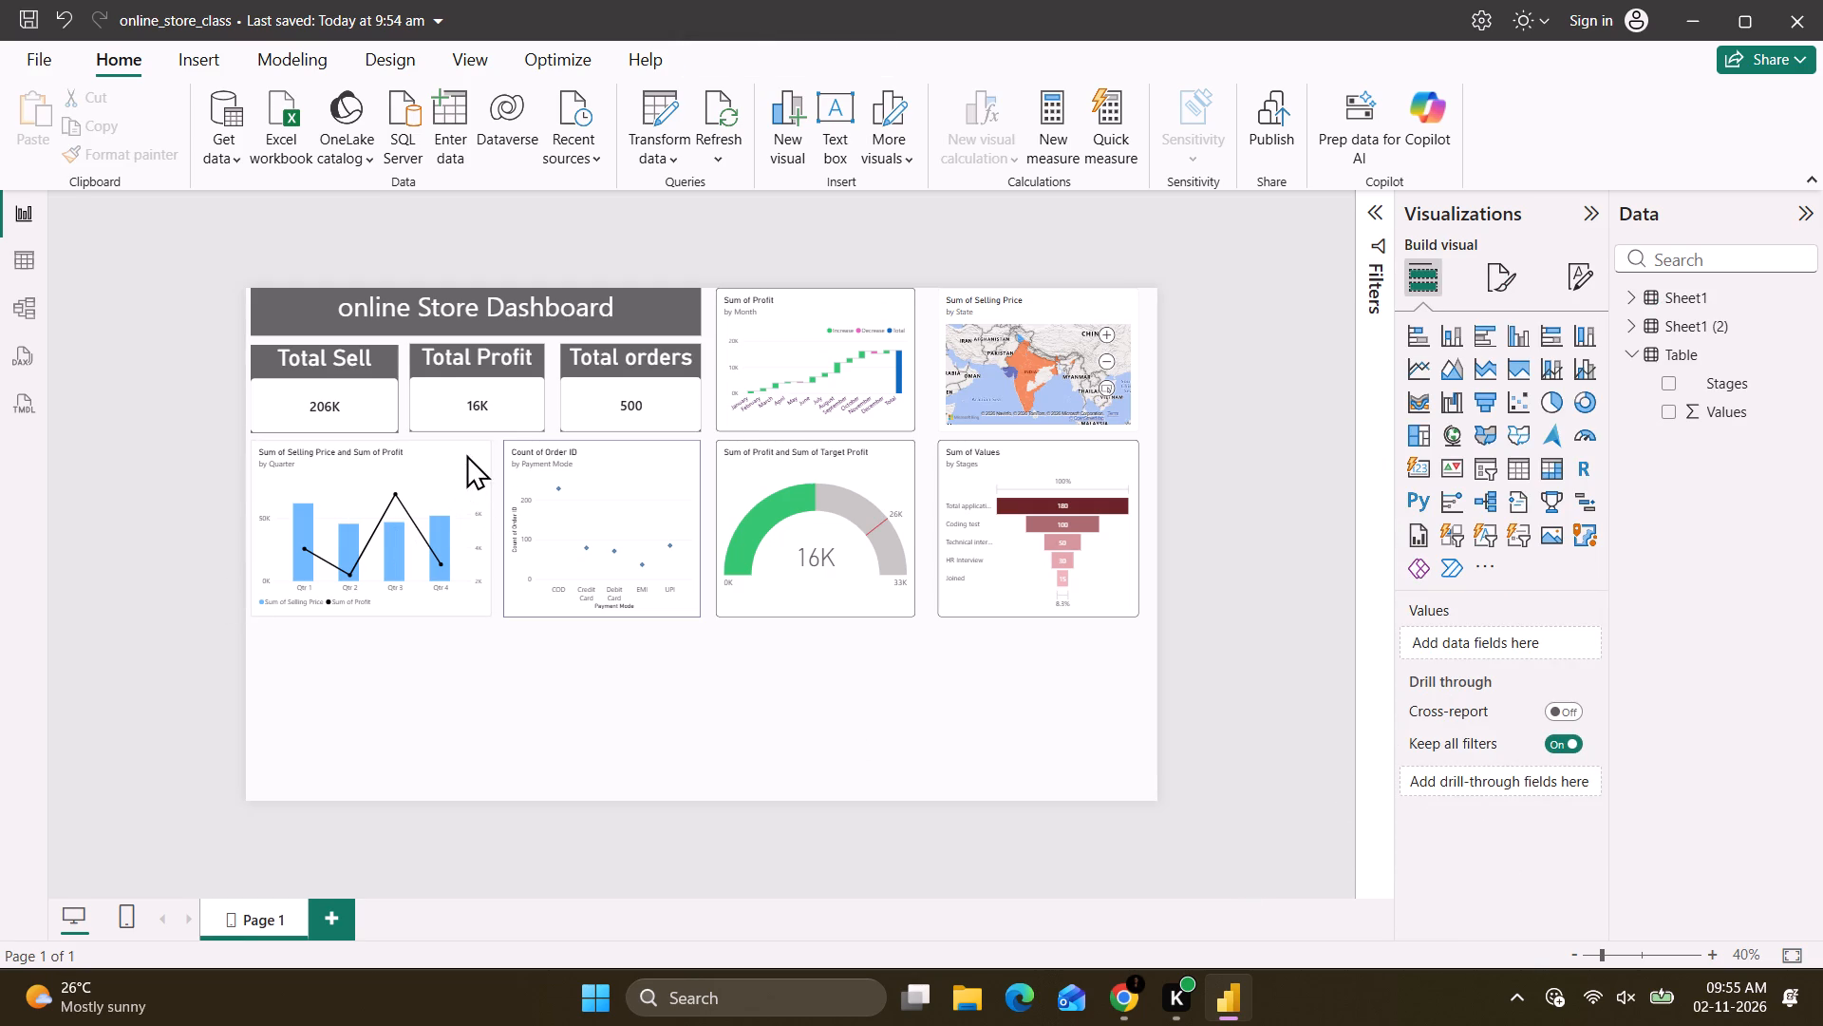
Set the visual border color of the Sum of Selling Price and Sum of Profit by Quarter chart to black.
left_click(448, 459)
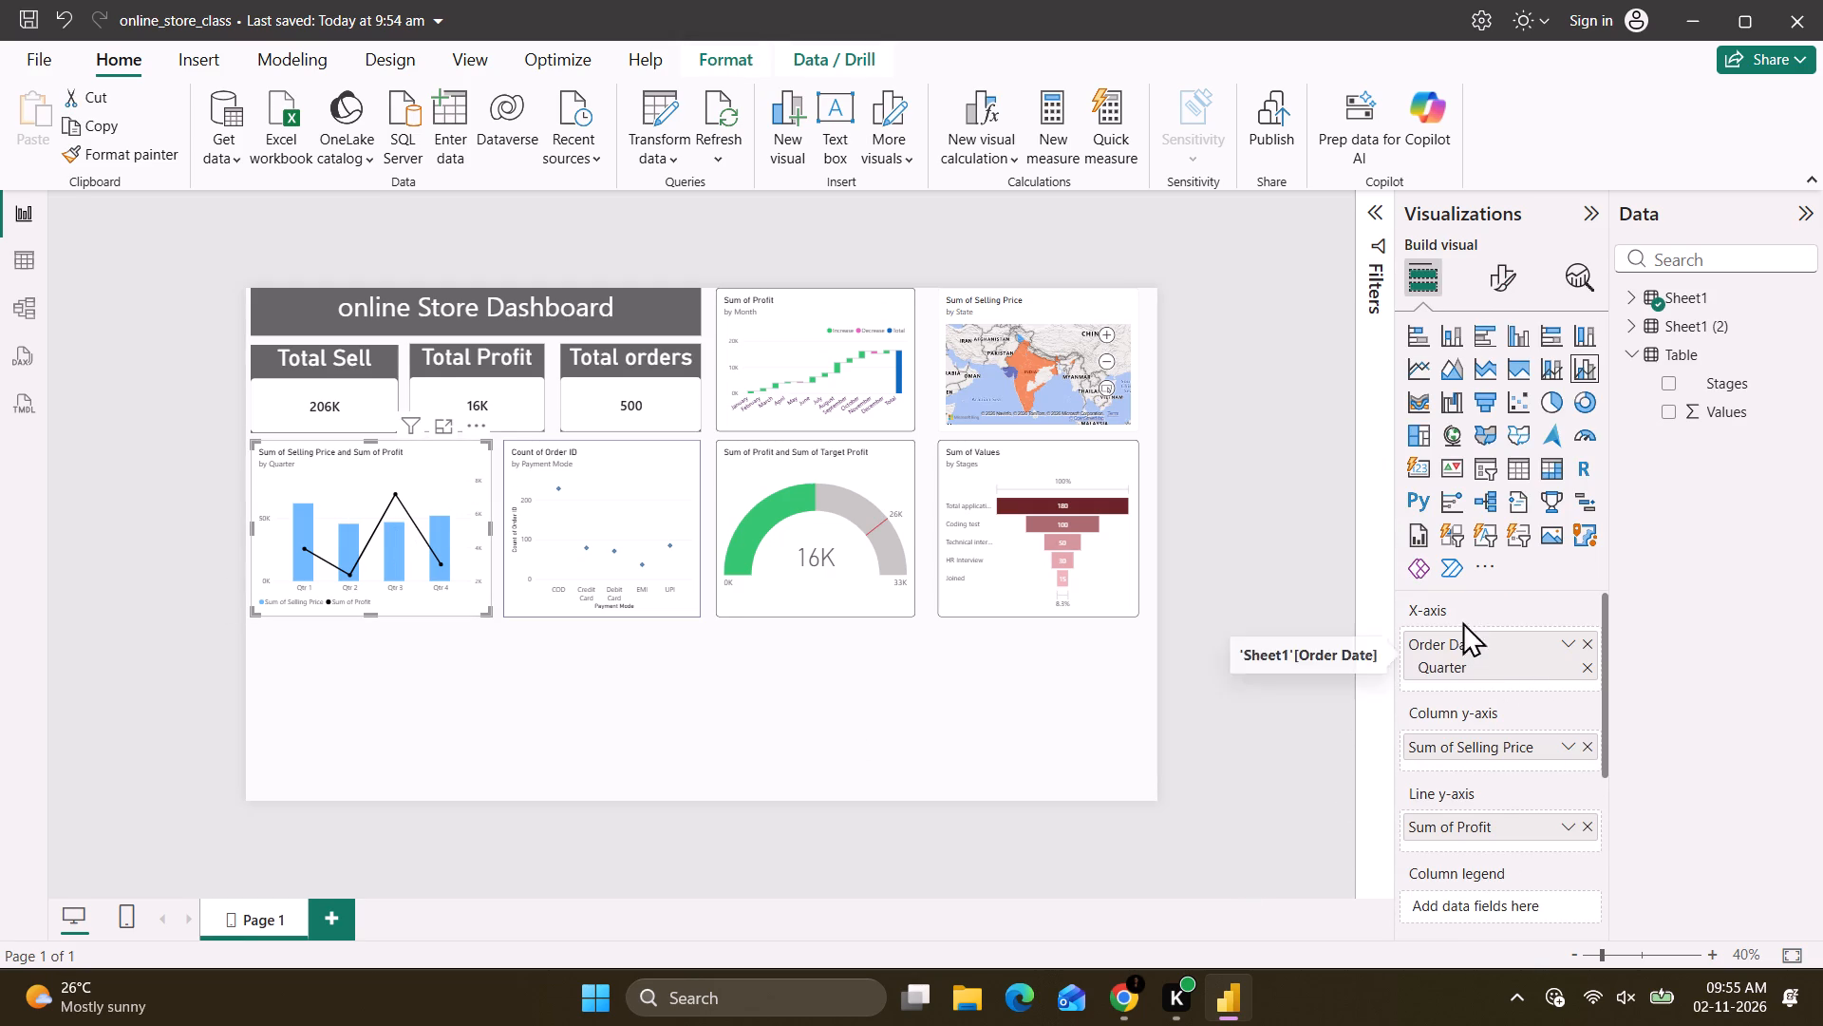
left_click(1512, 283)
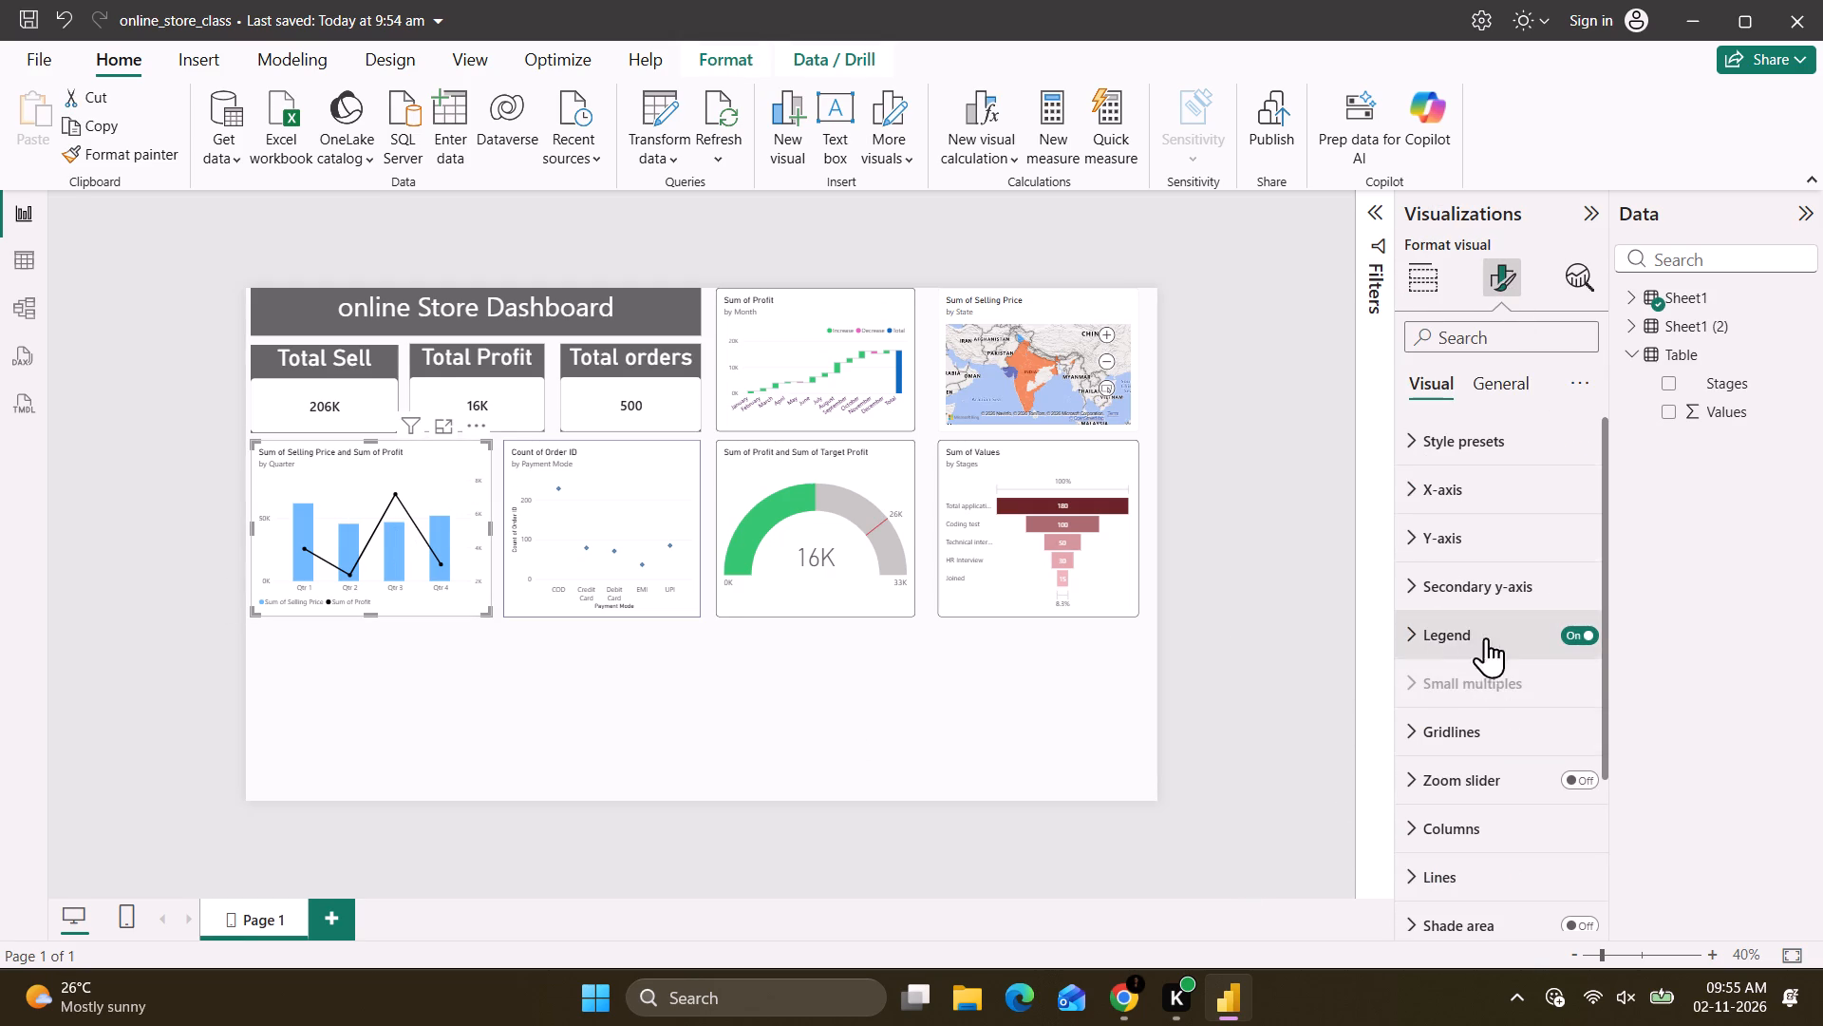
left_click(1489, 389)
left_click(1468, 534)
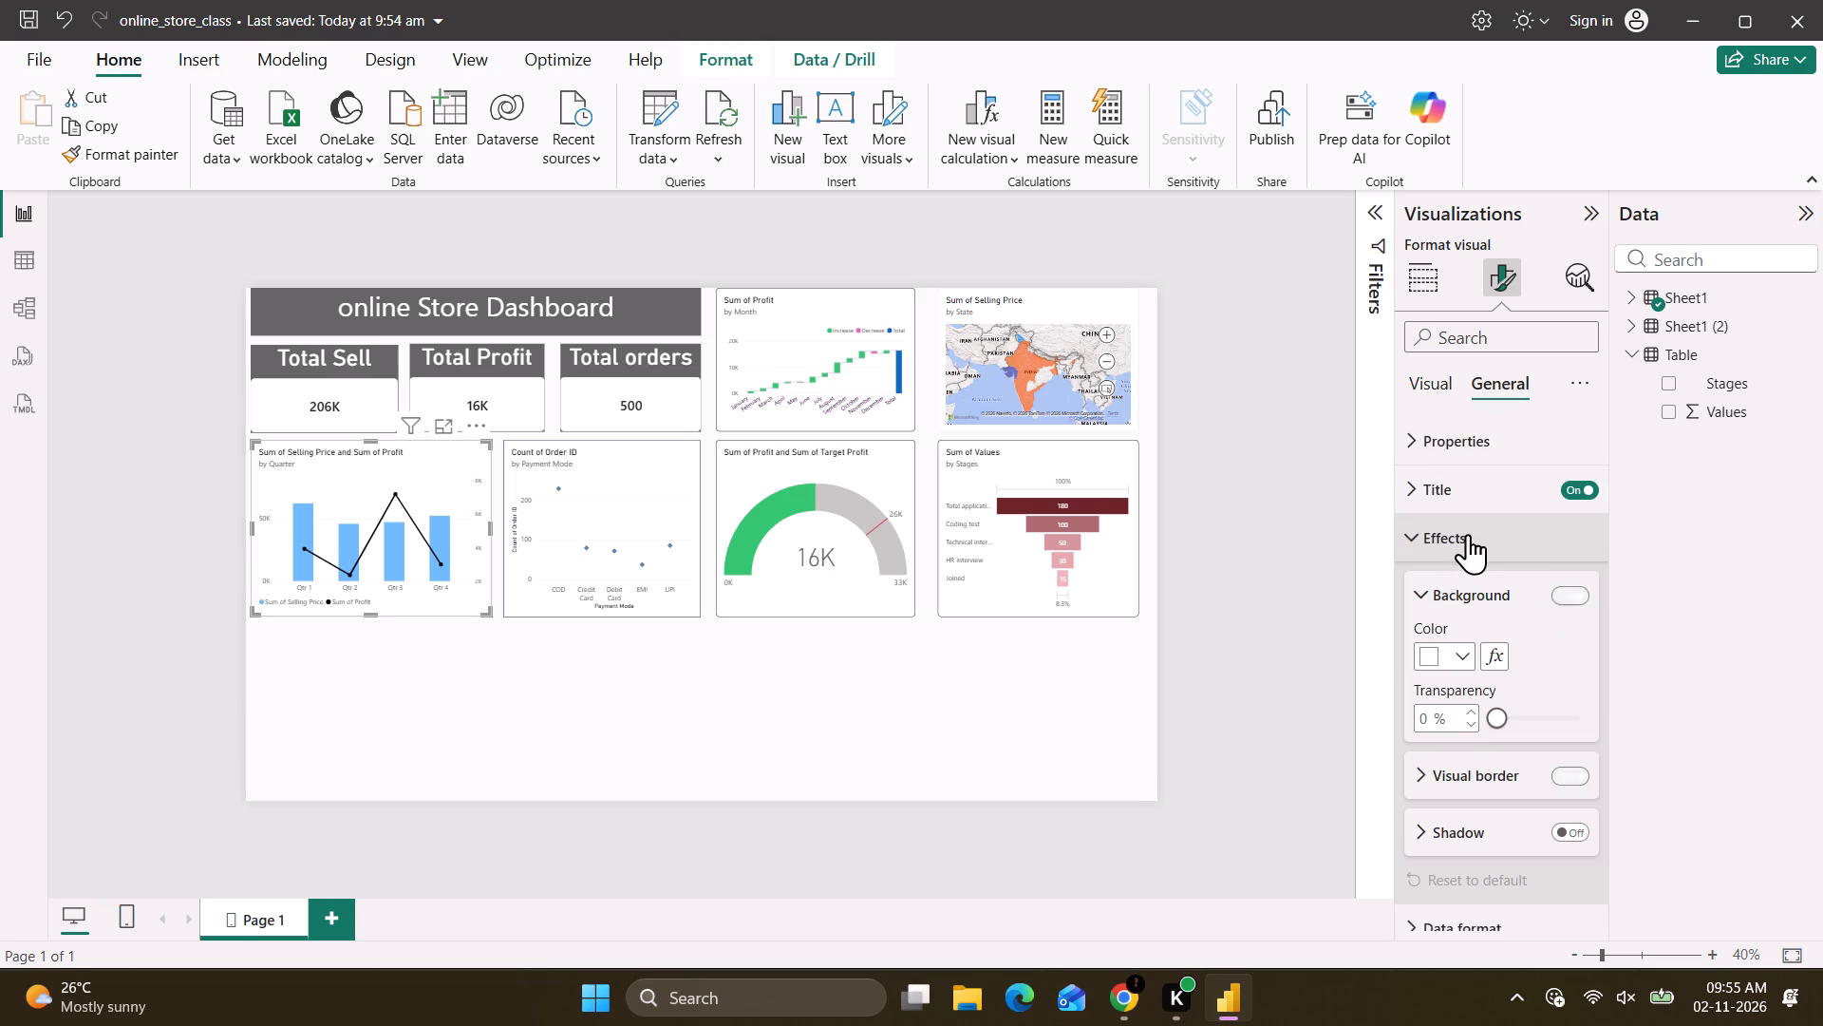
left_click(1460, 785)
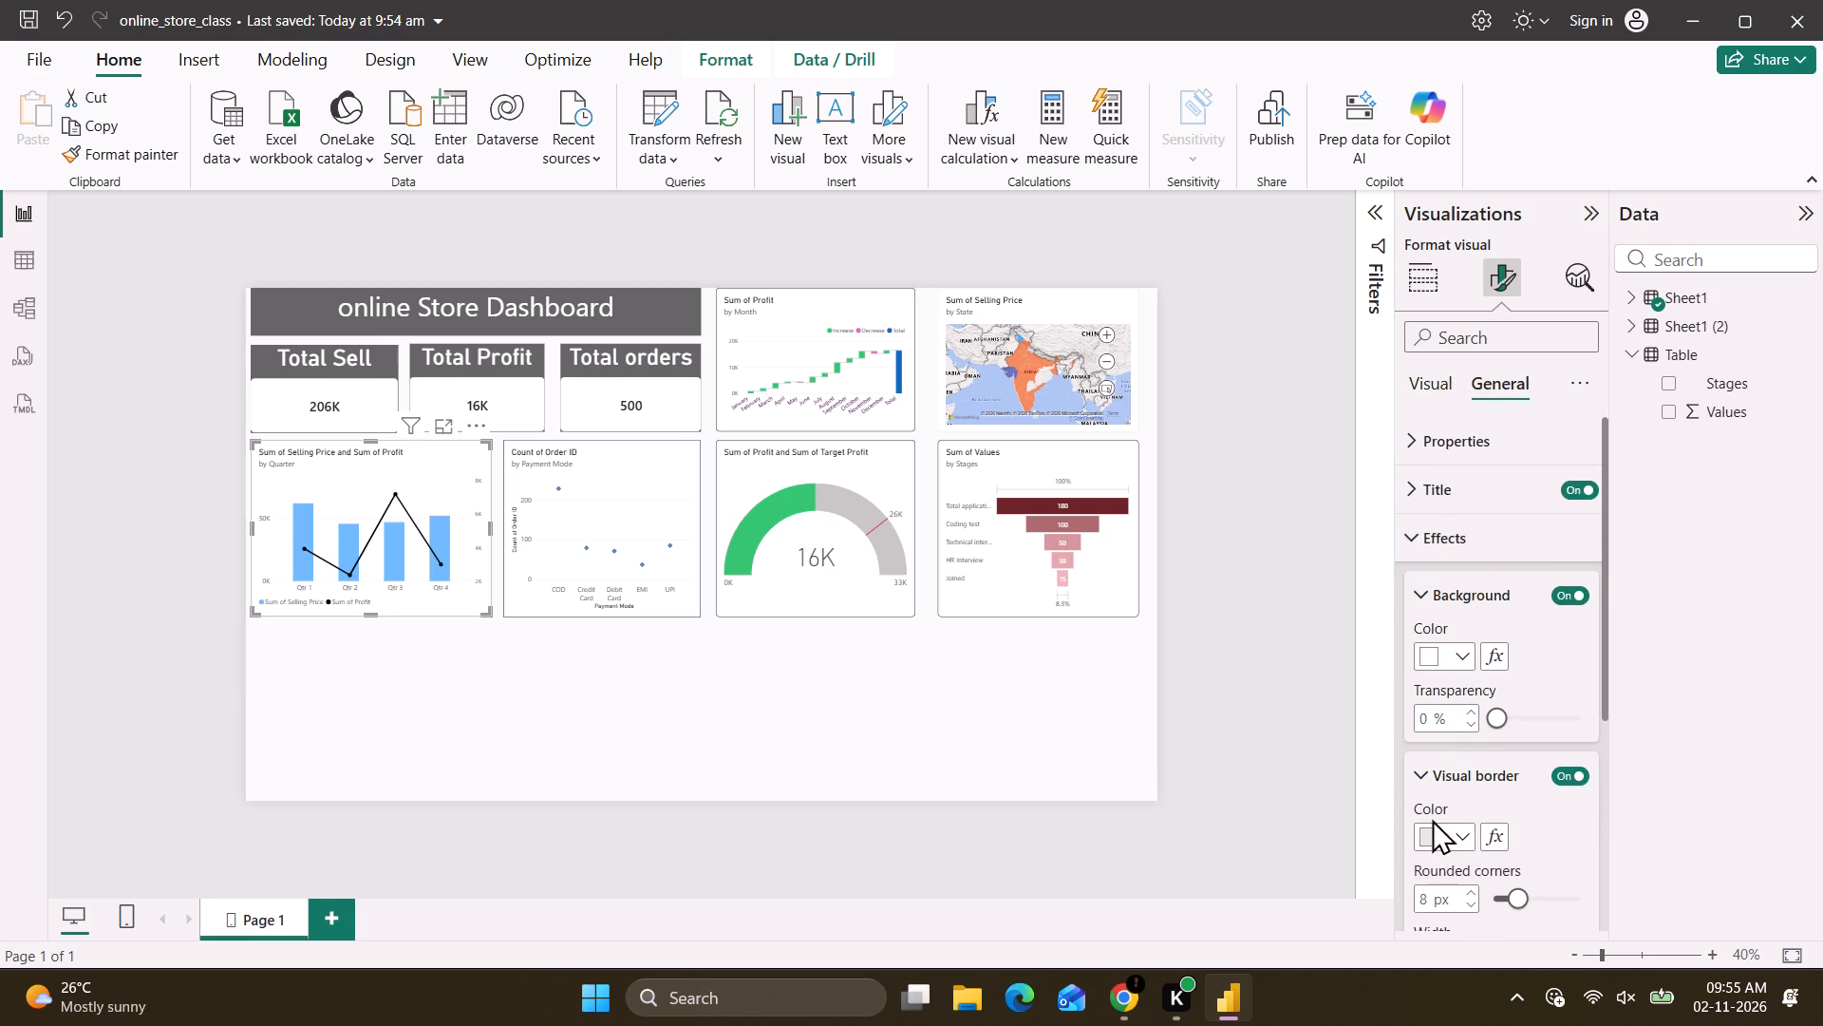
left_click(1439, 837)
left_click(1434, 685)
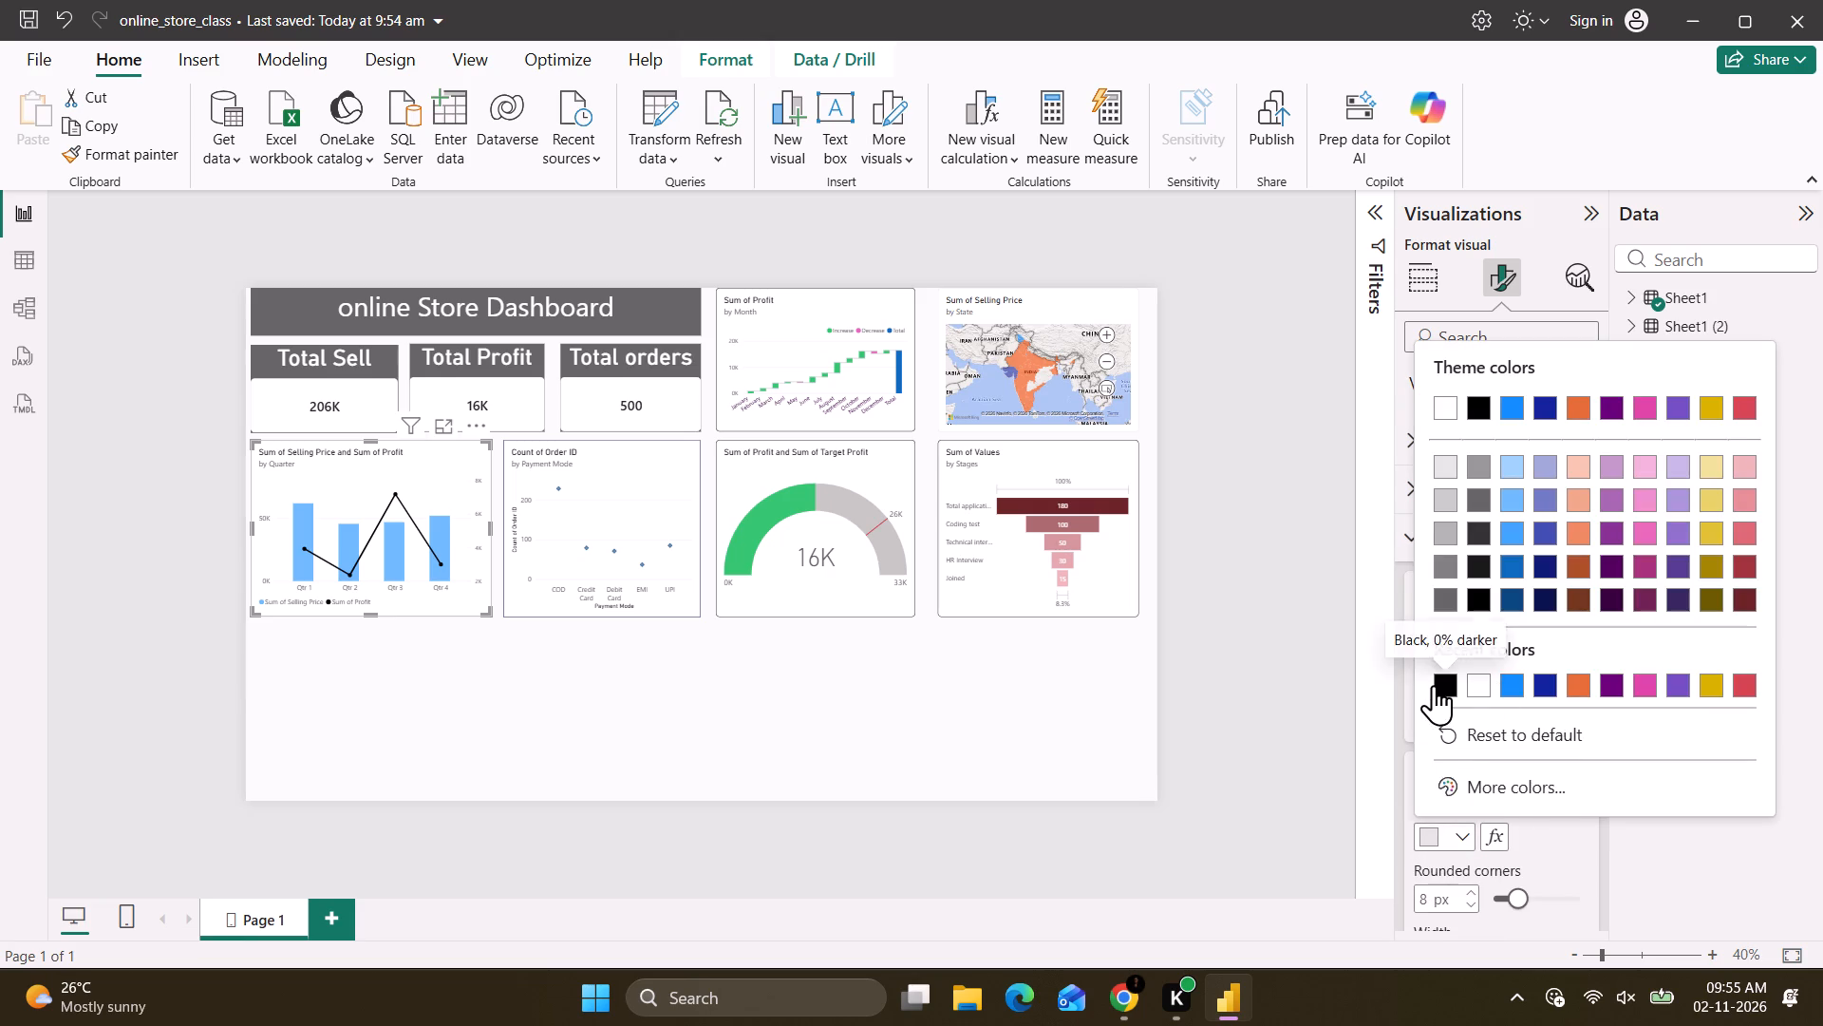
left_click(1059, 841)
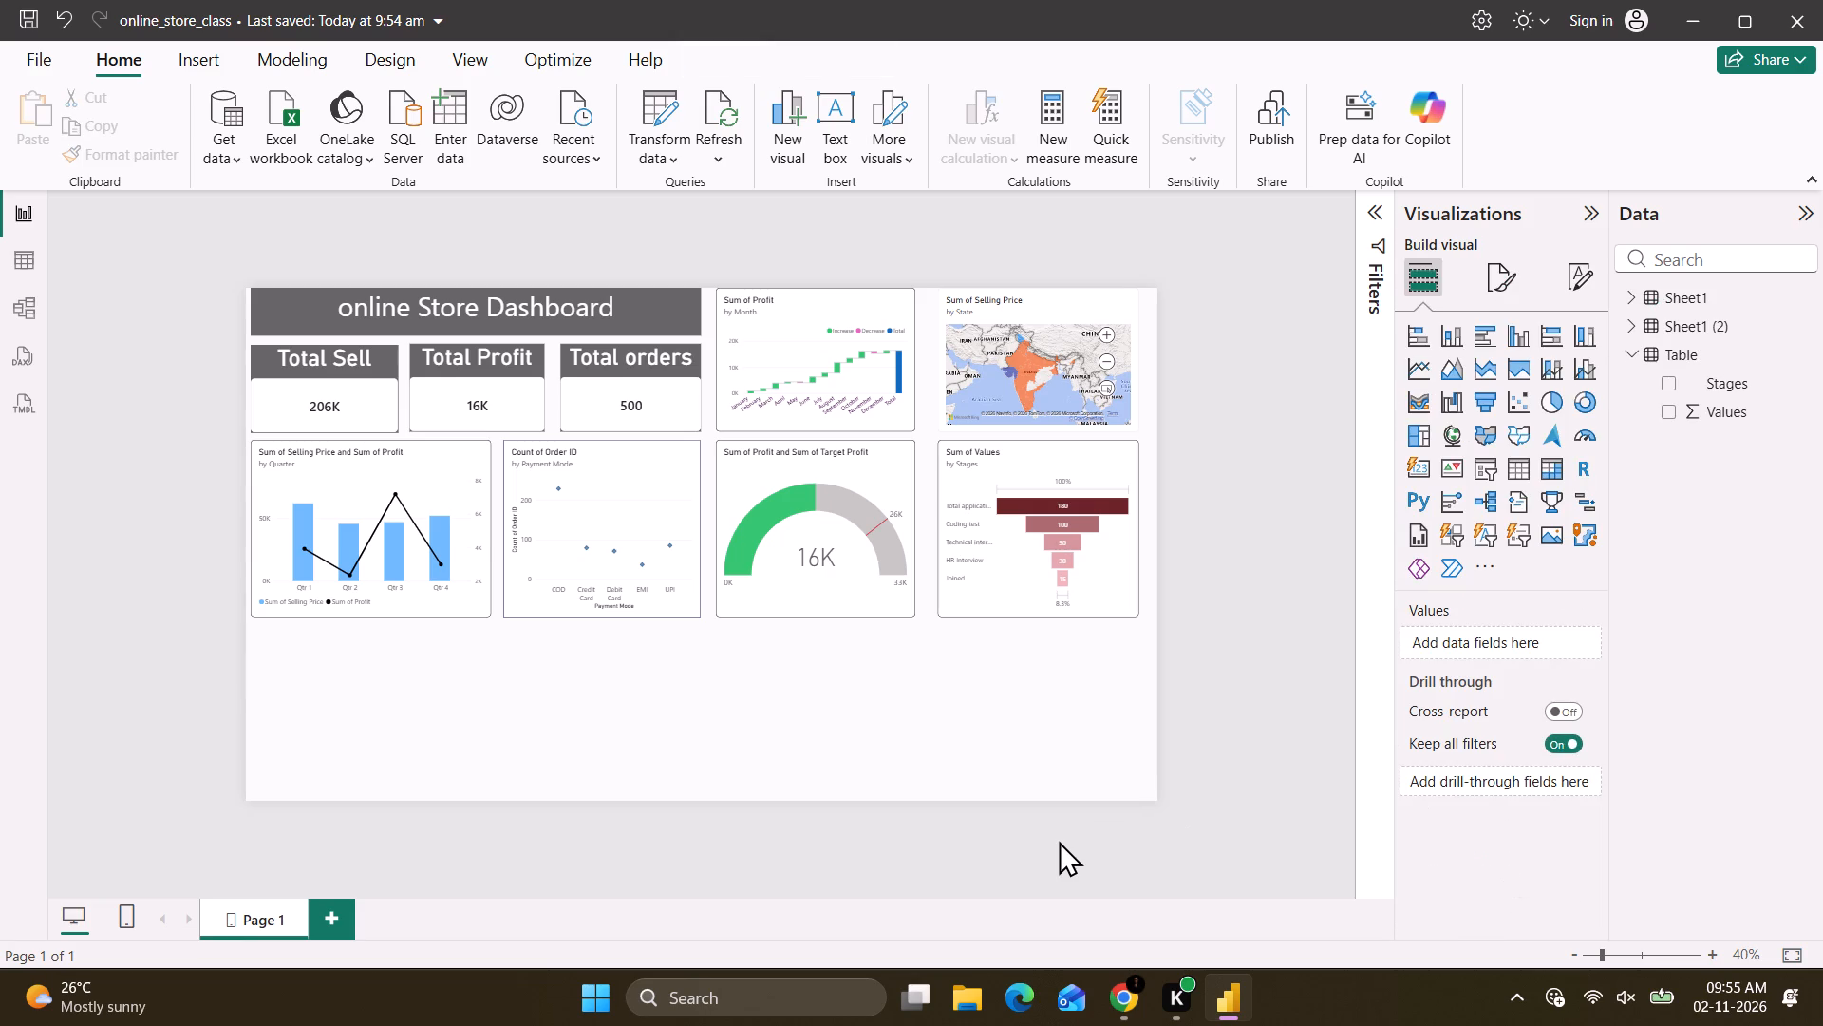
Set the visual border color of the Sum of Selling Price by State map to black.
left_click(1043, 314)
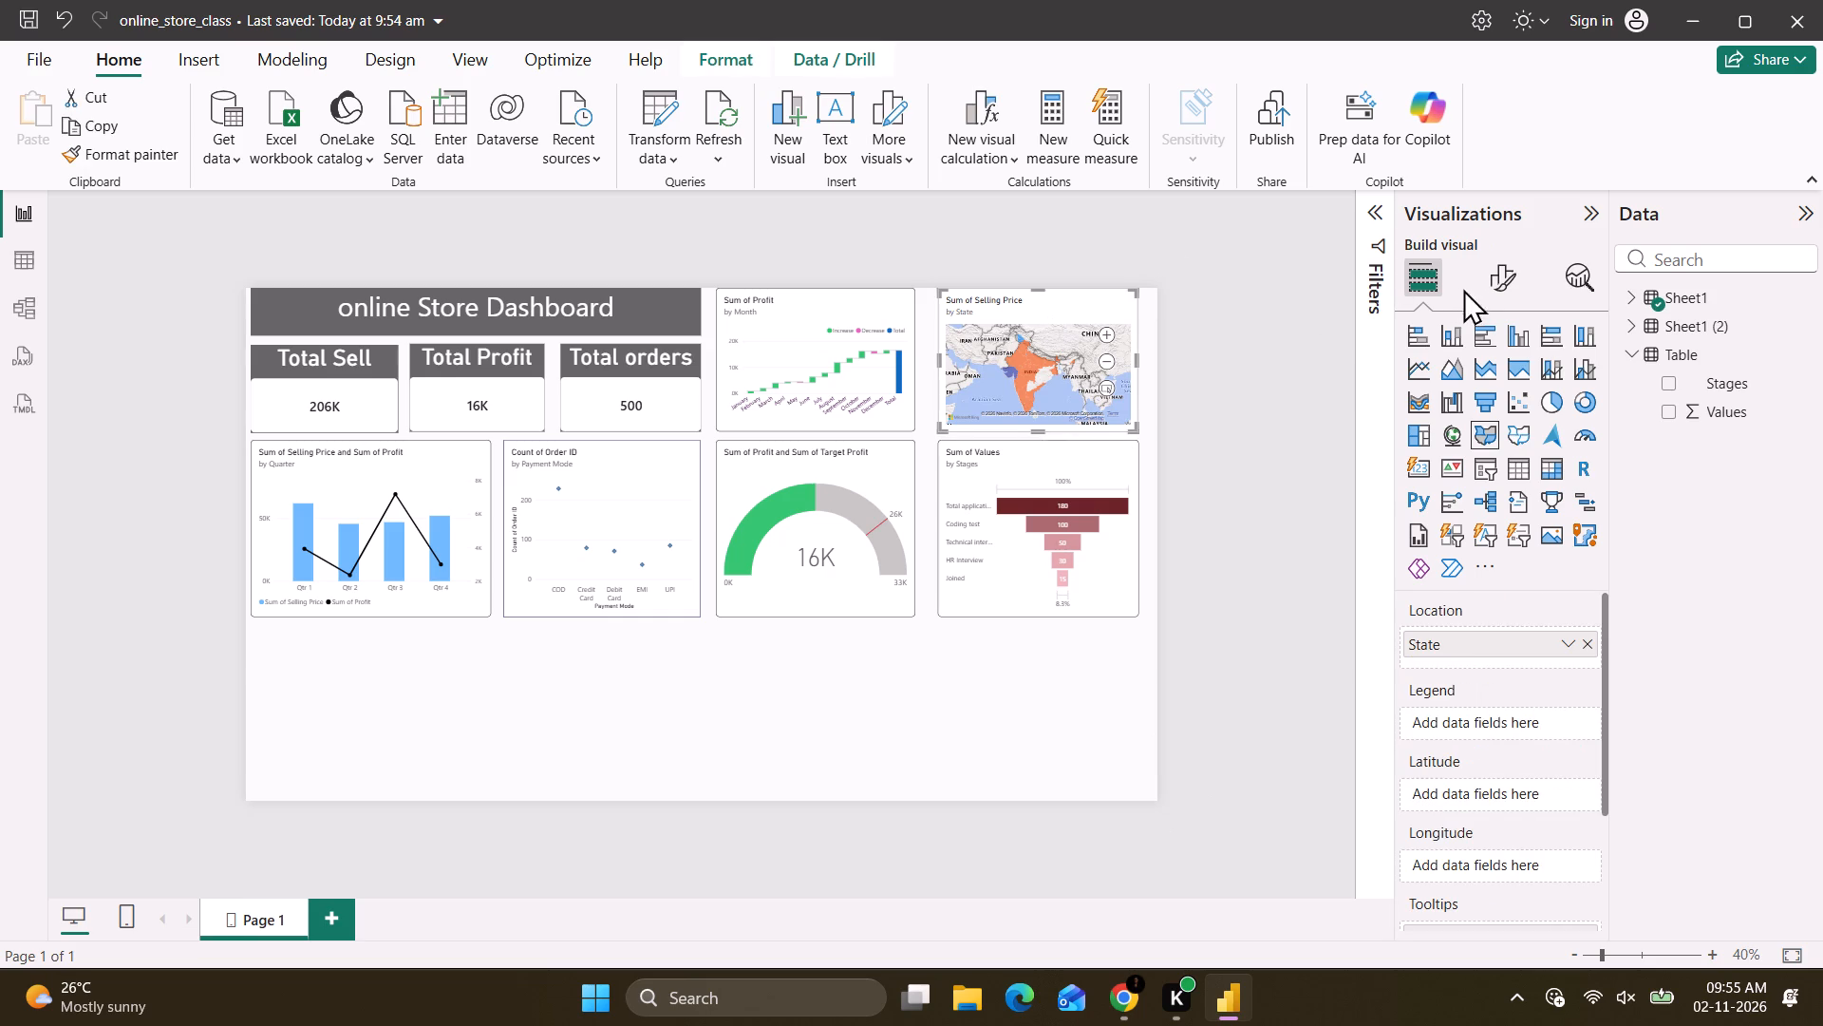
left_click(1513, 282)
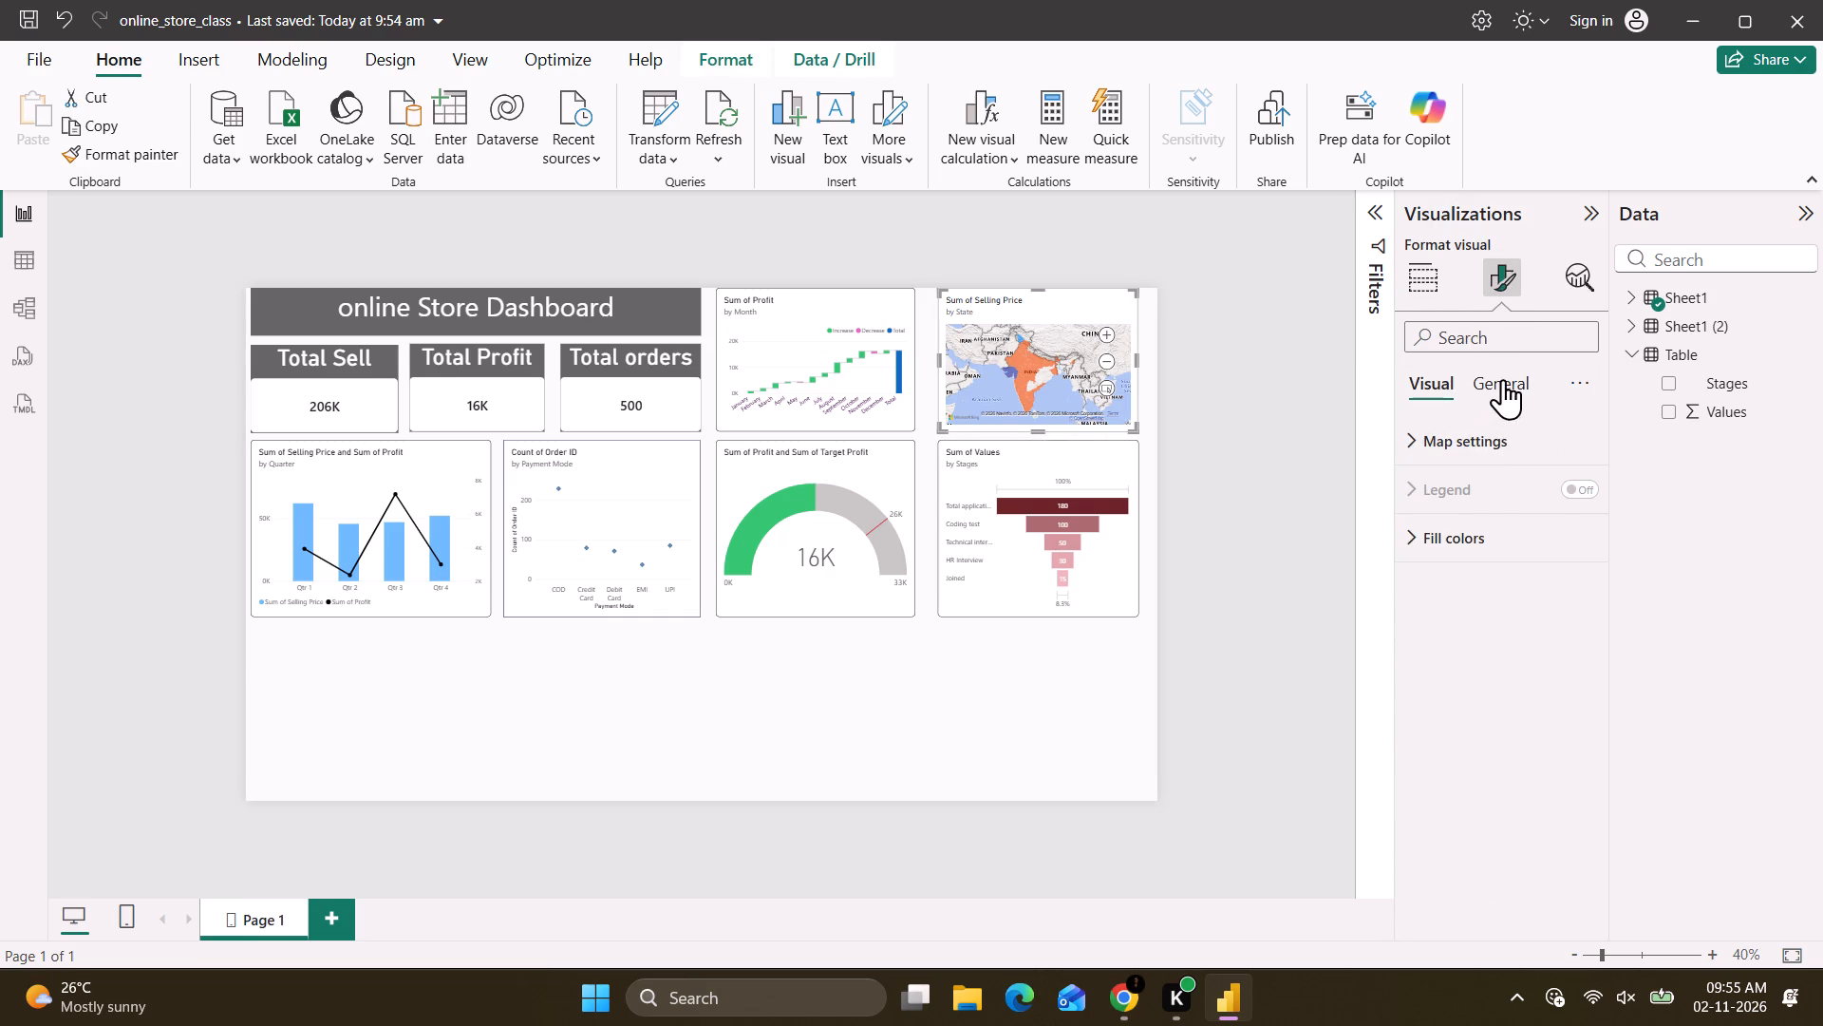
left_click(1503, 379)
left_click(1482, 551)
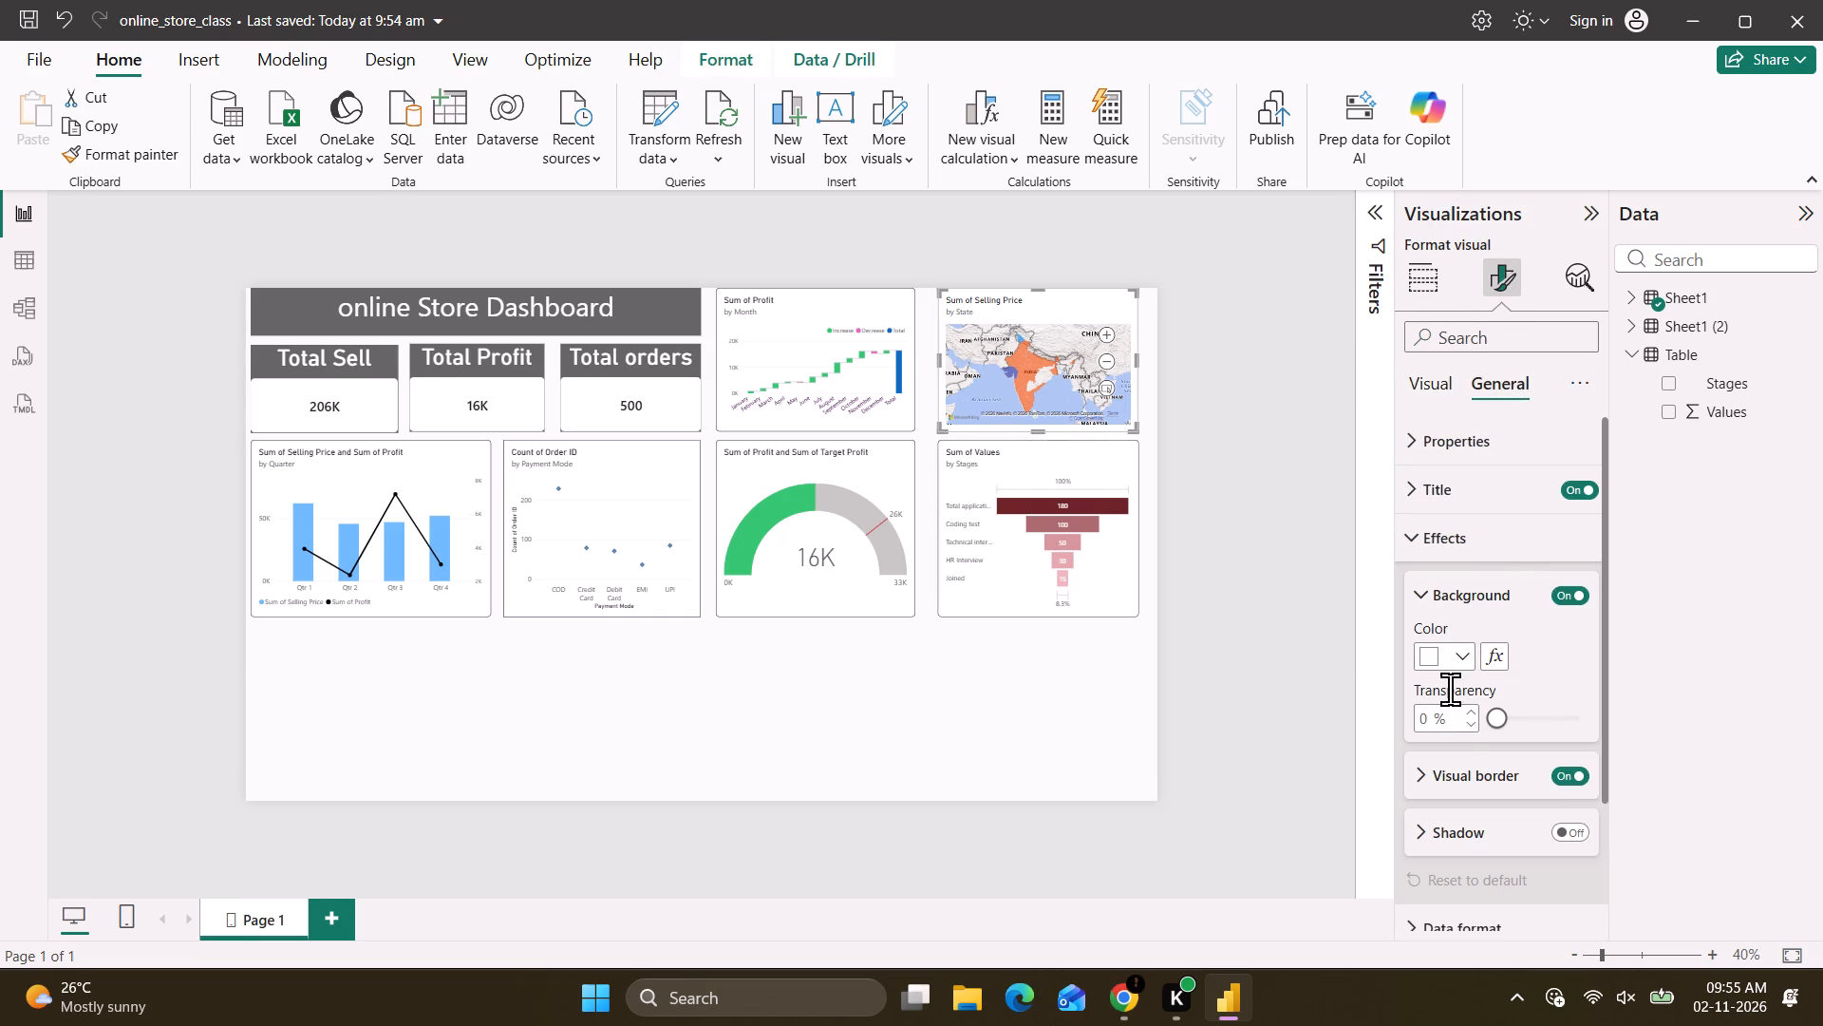
left_click(1443, 758)
left_click(1439, 766)
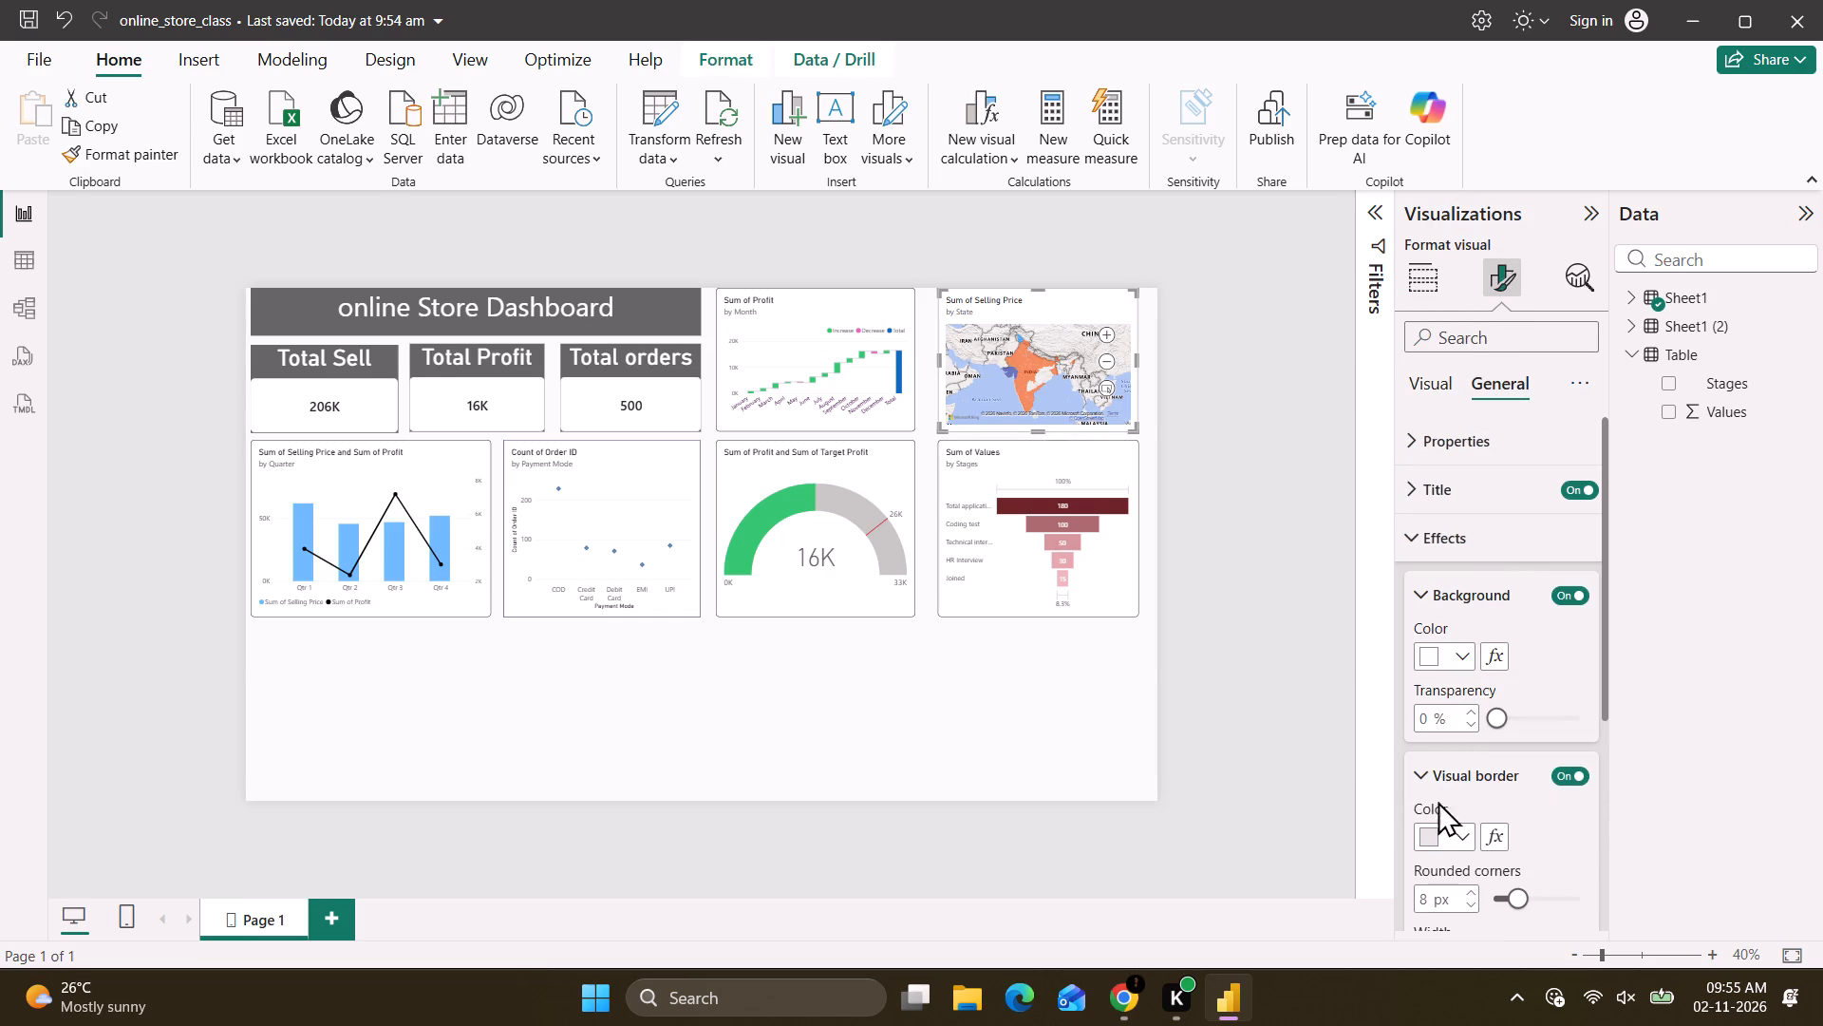
left_click(1457, 834)
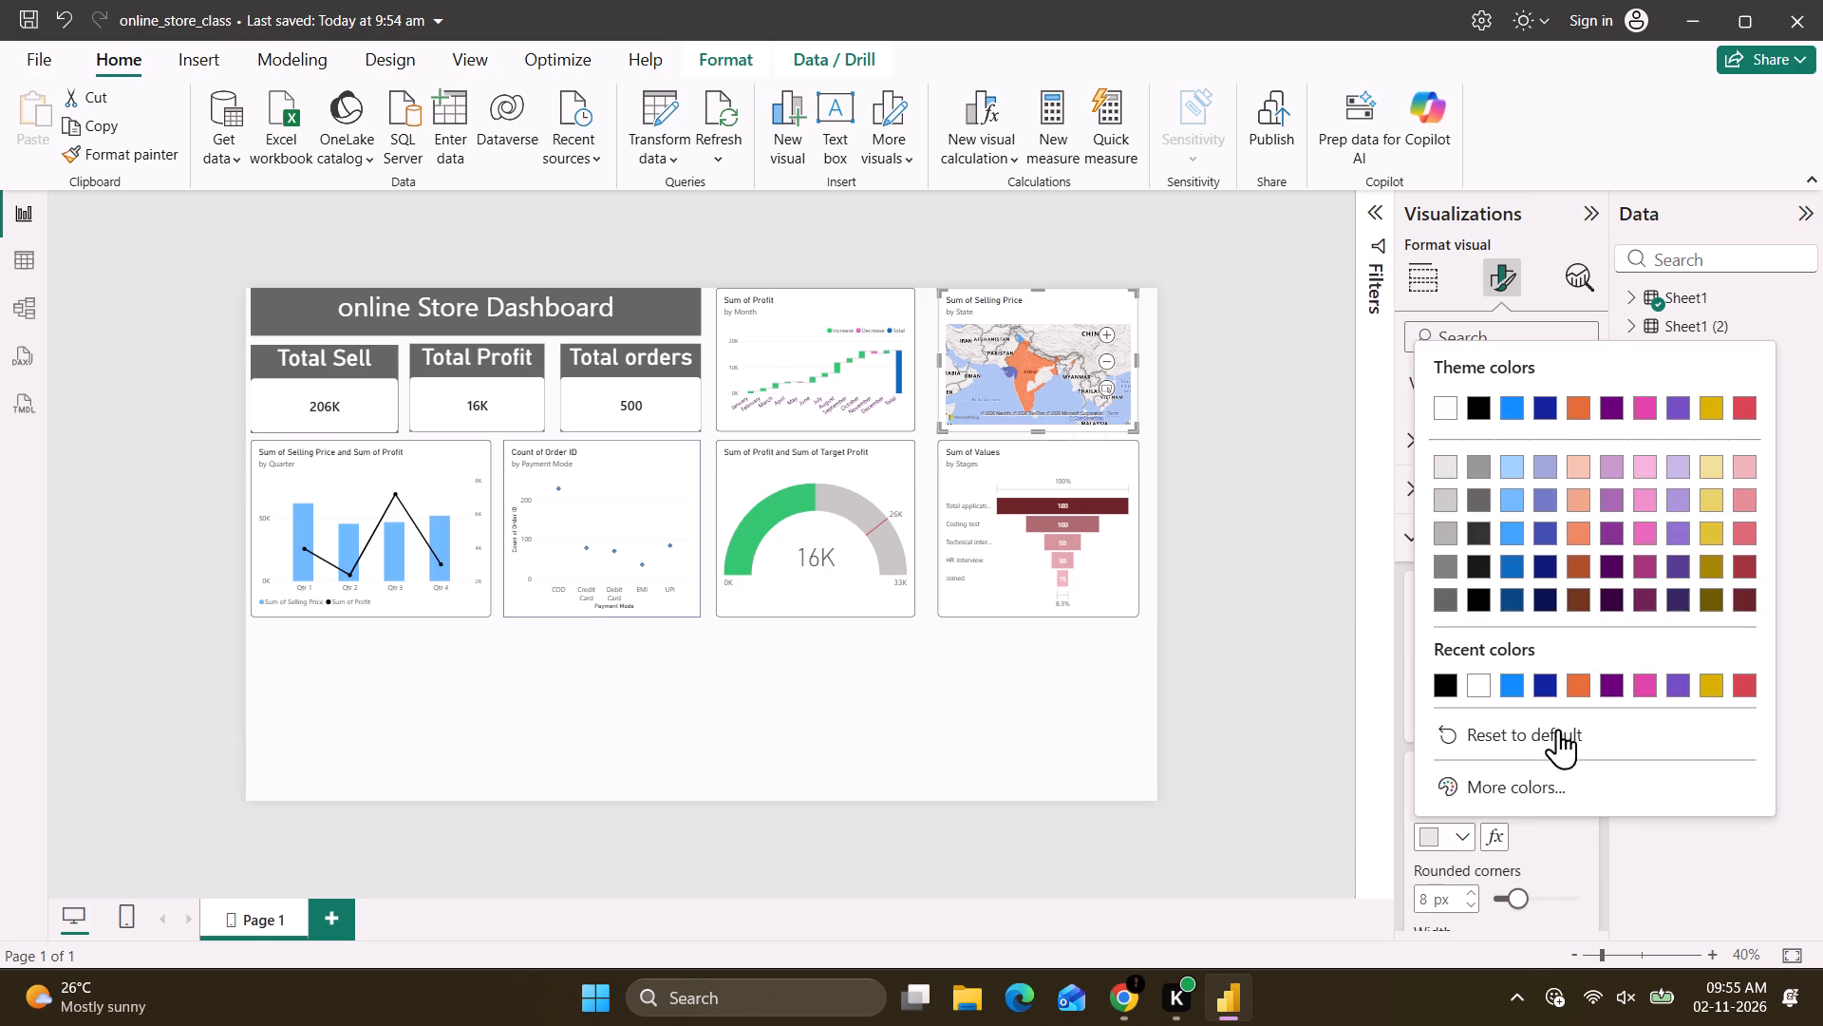
left_click(1448, 674)
left_click(1335, 721)
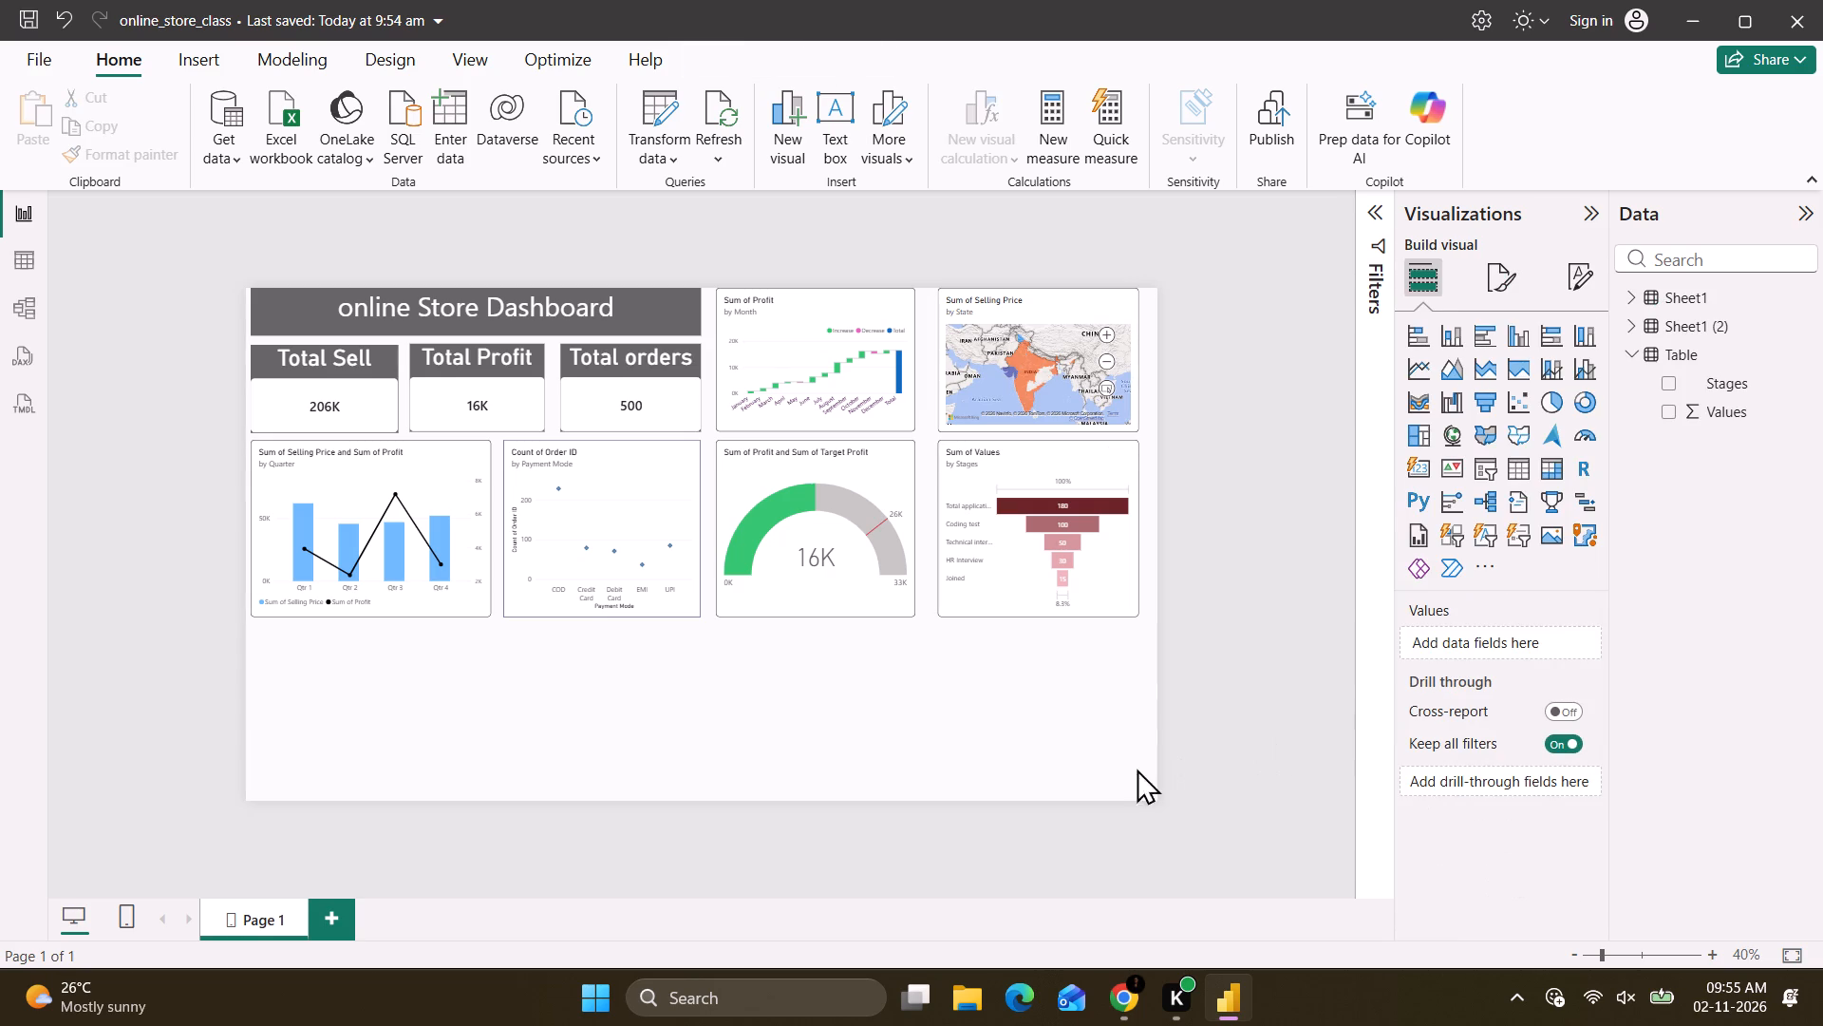
Save the report with the new visual borders.
left_click(1331, 781)
key("ctrl+s")
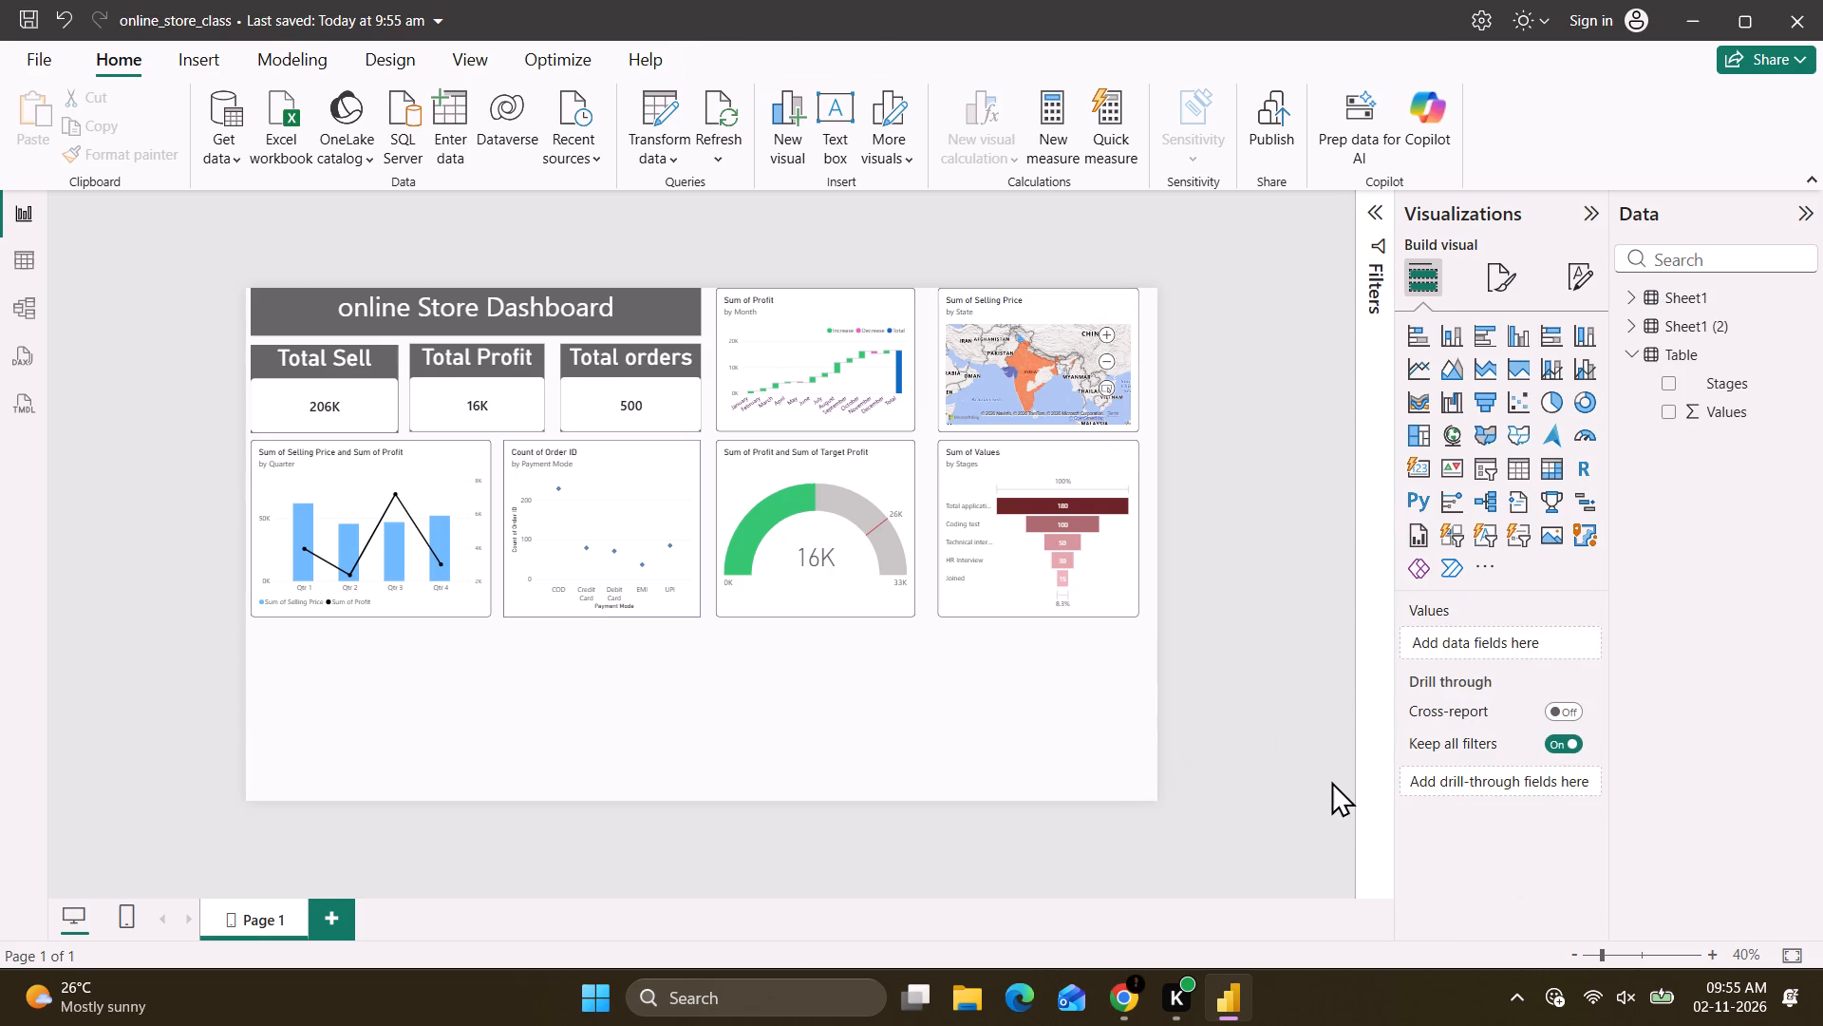
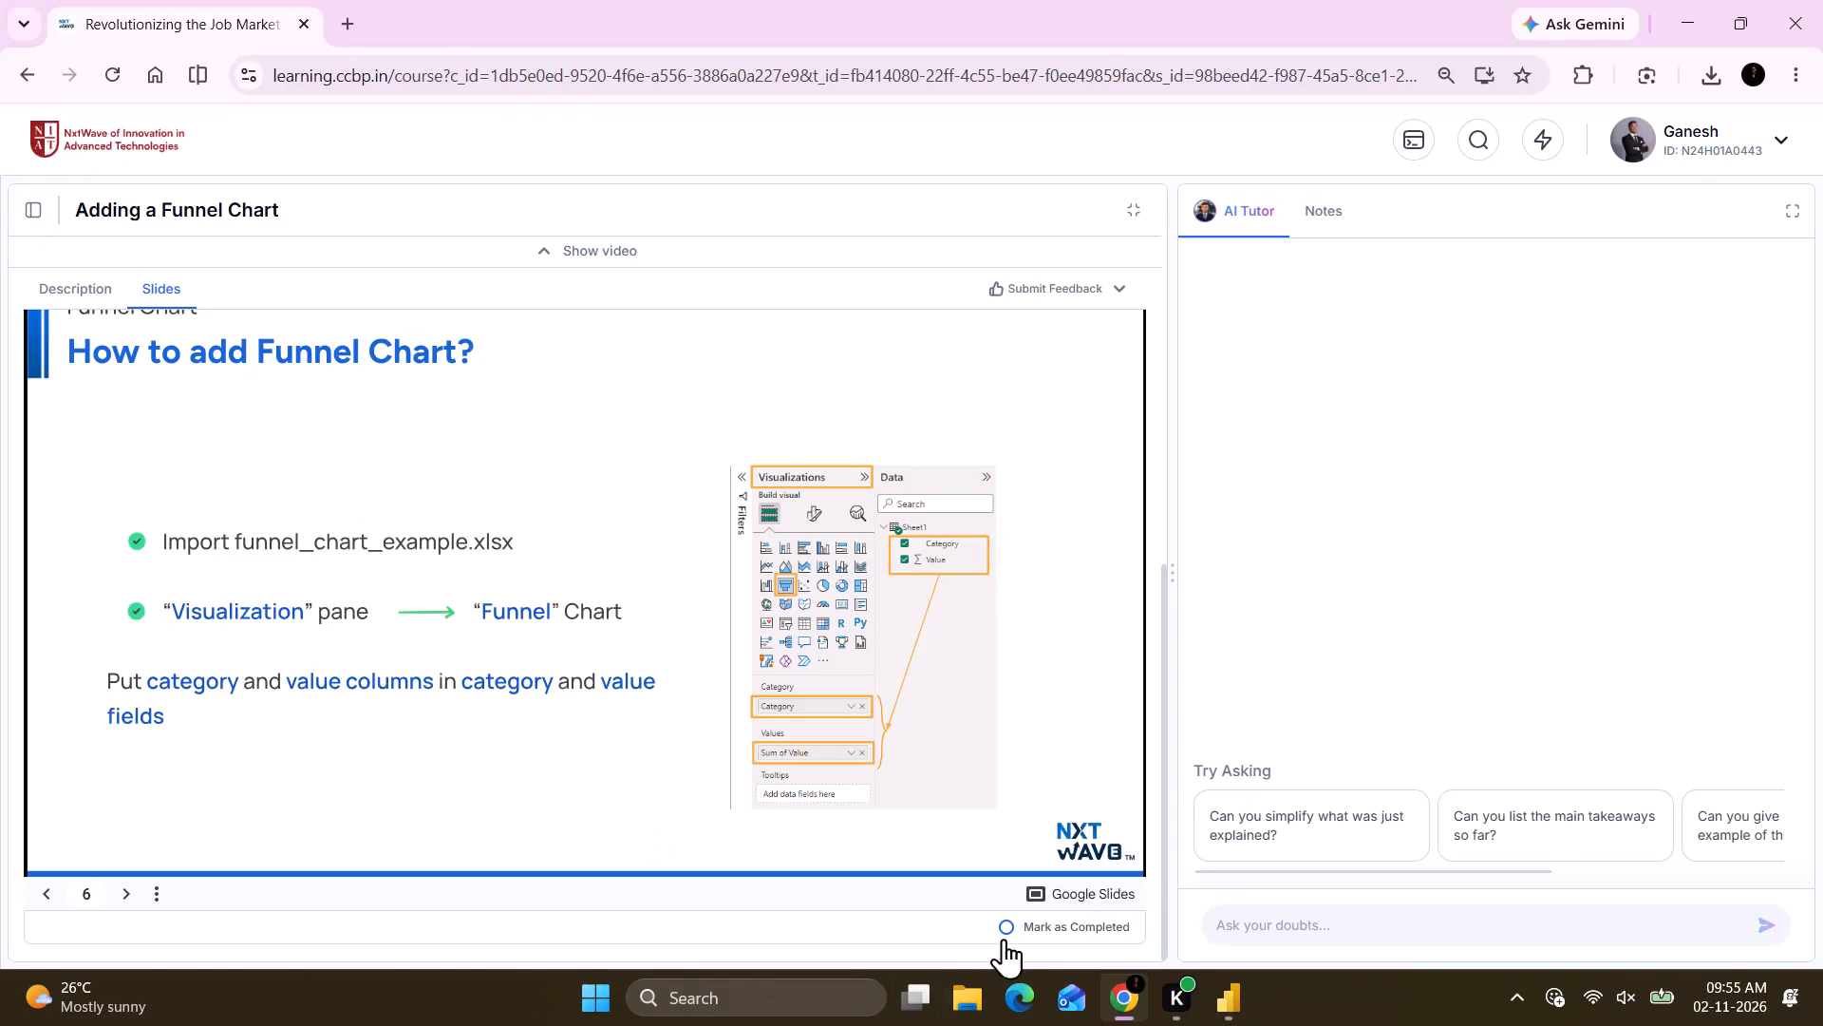
Mark the Adding a Funnel Chart lesson as completed.
left_click(1054, 929)
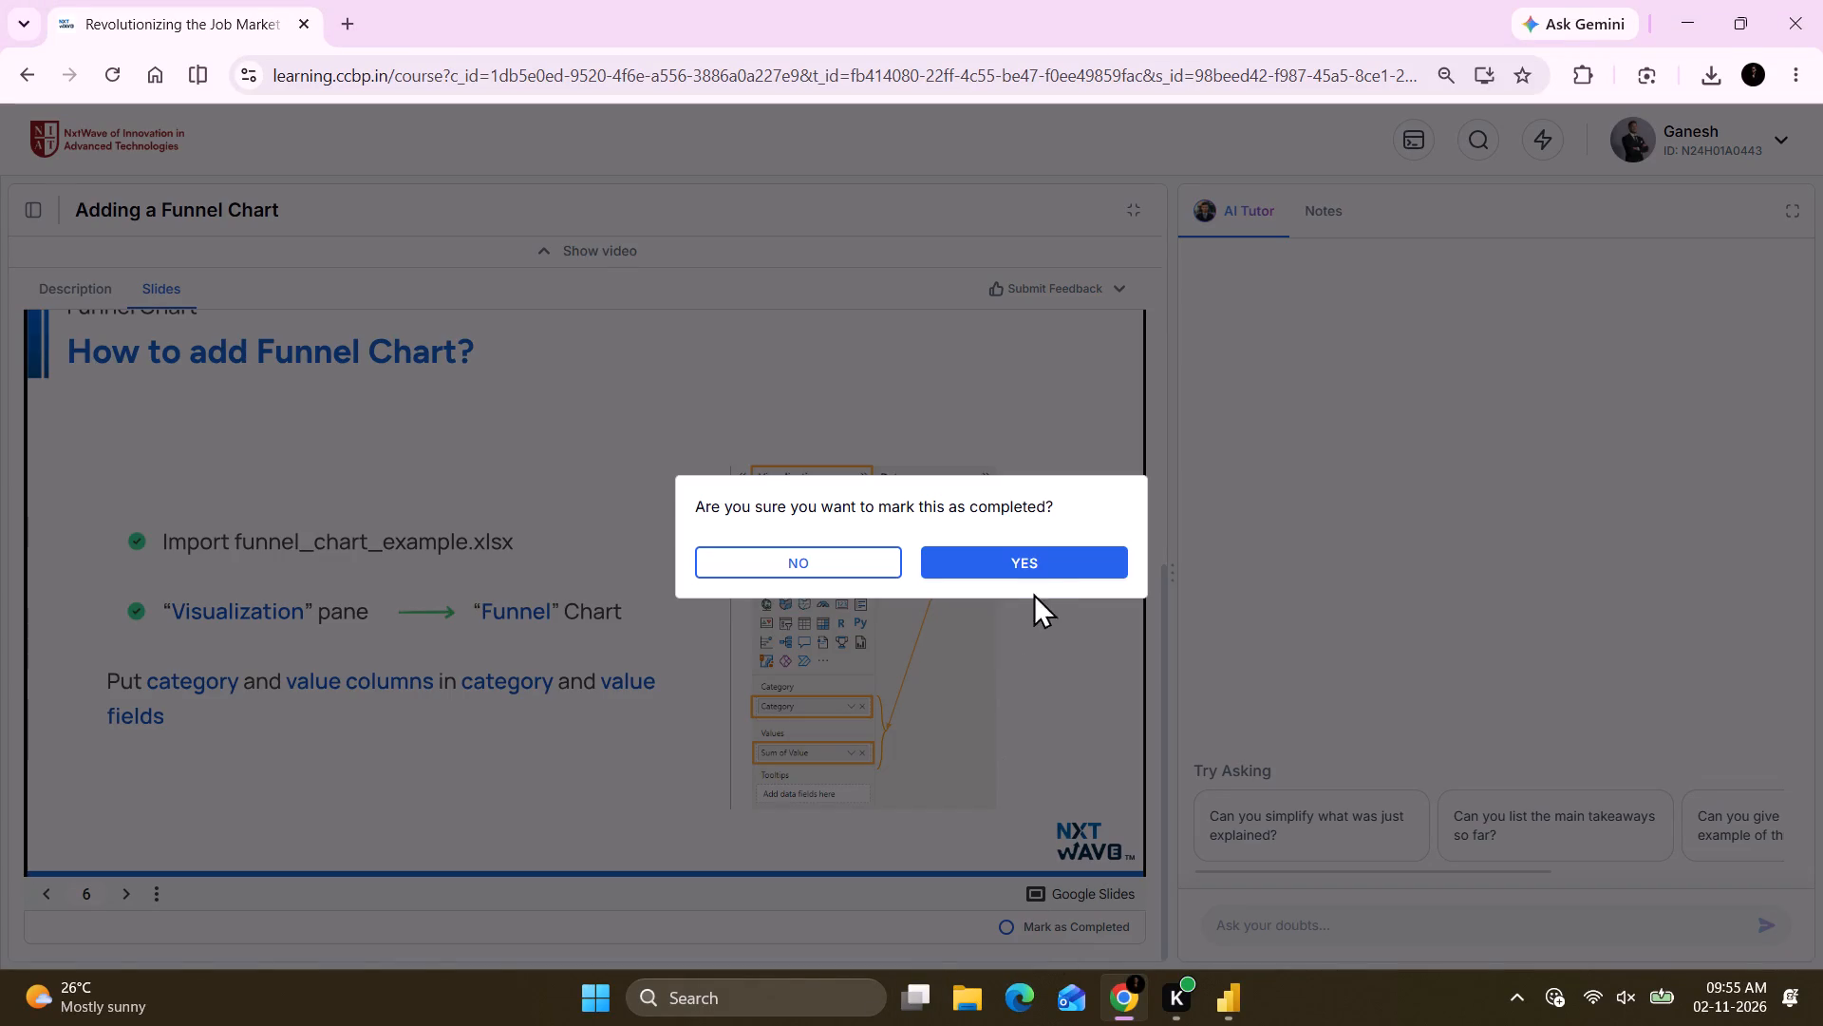
left_click(994, 549)
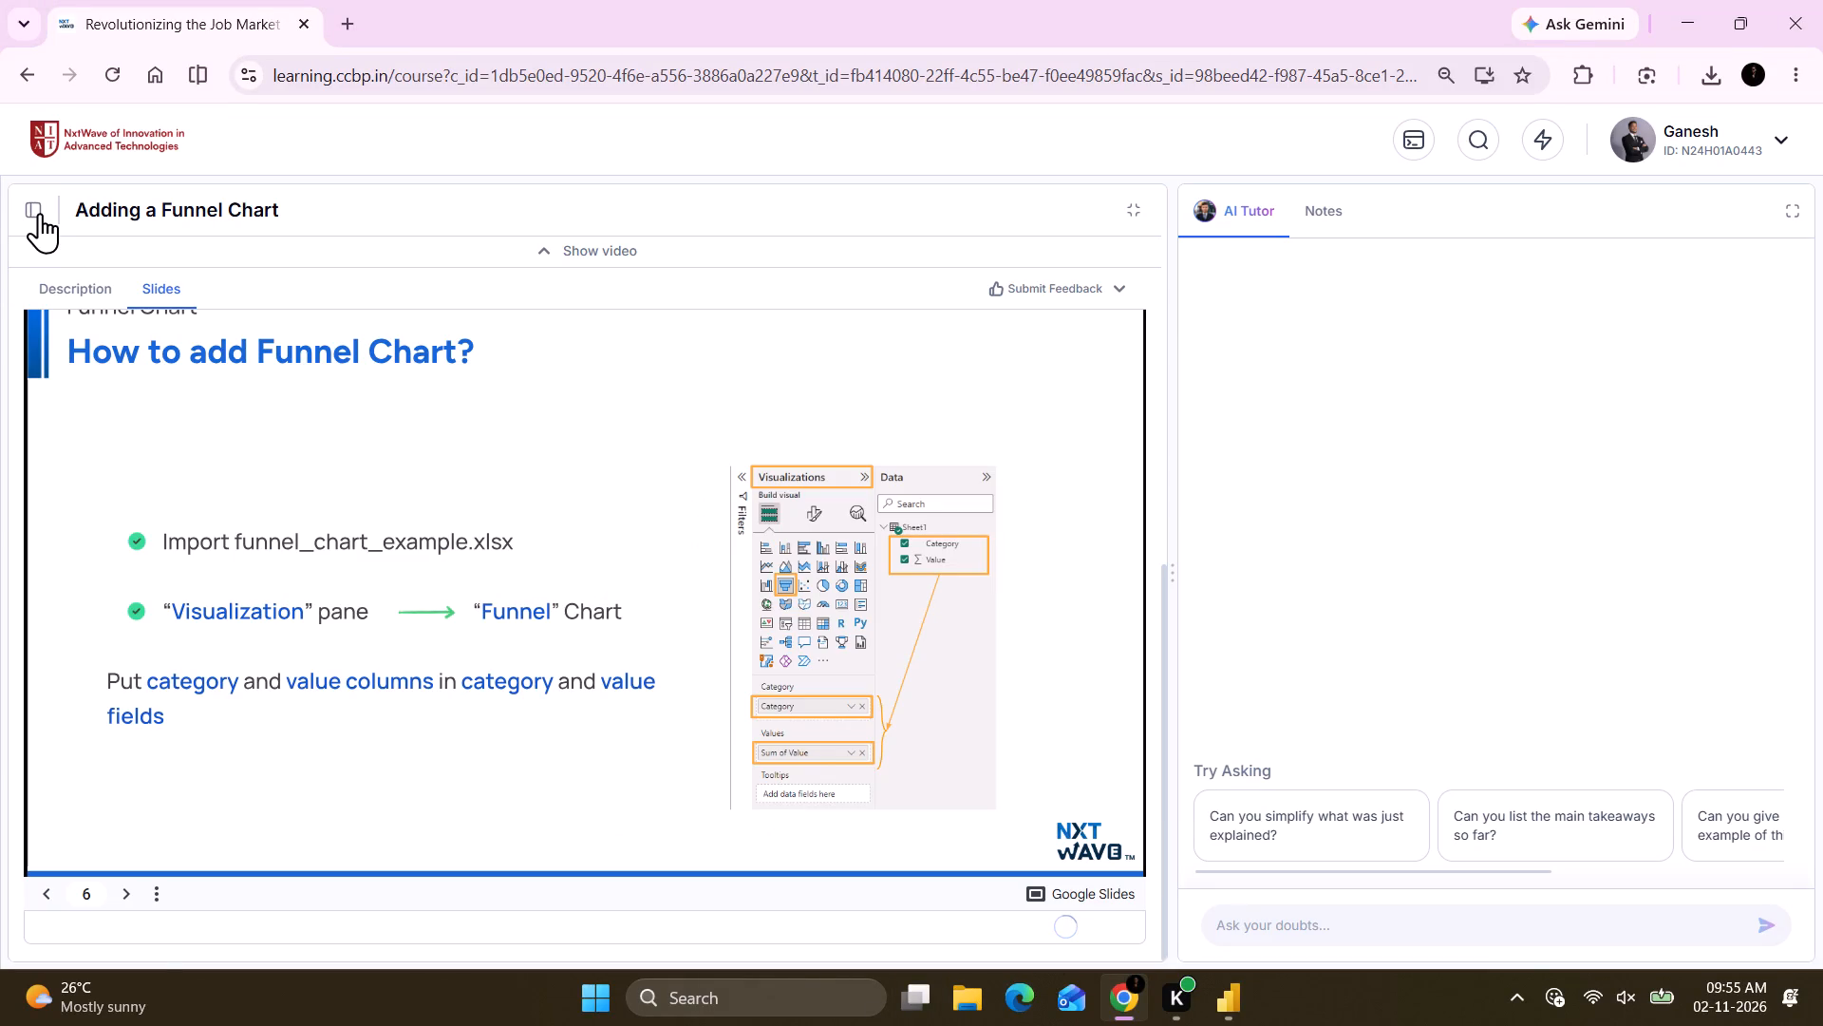
Dismiss the learning streak message and open the Adding a Tree Map lesson from the course outline.
left_click(41, 211)
scroll(120, 855, "down", 1)
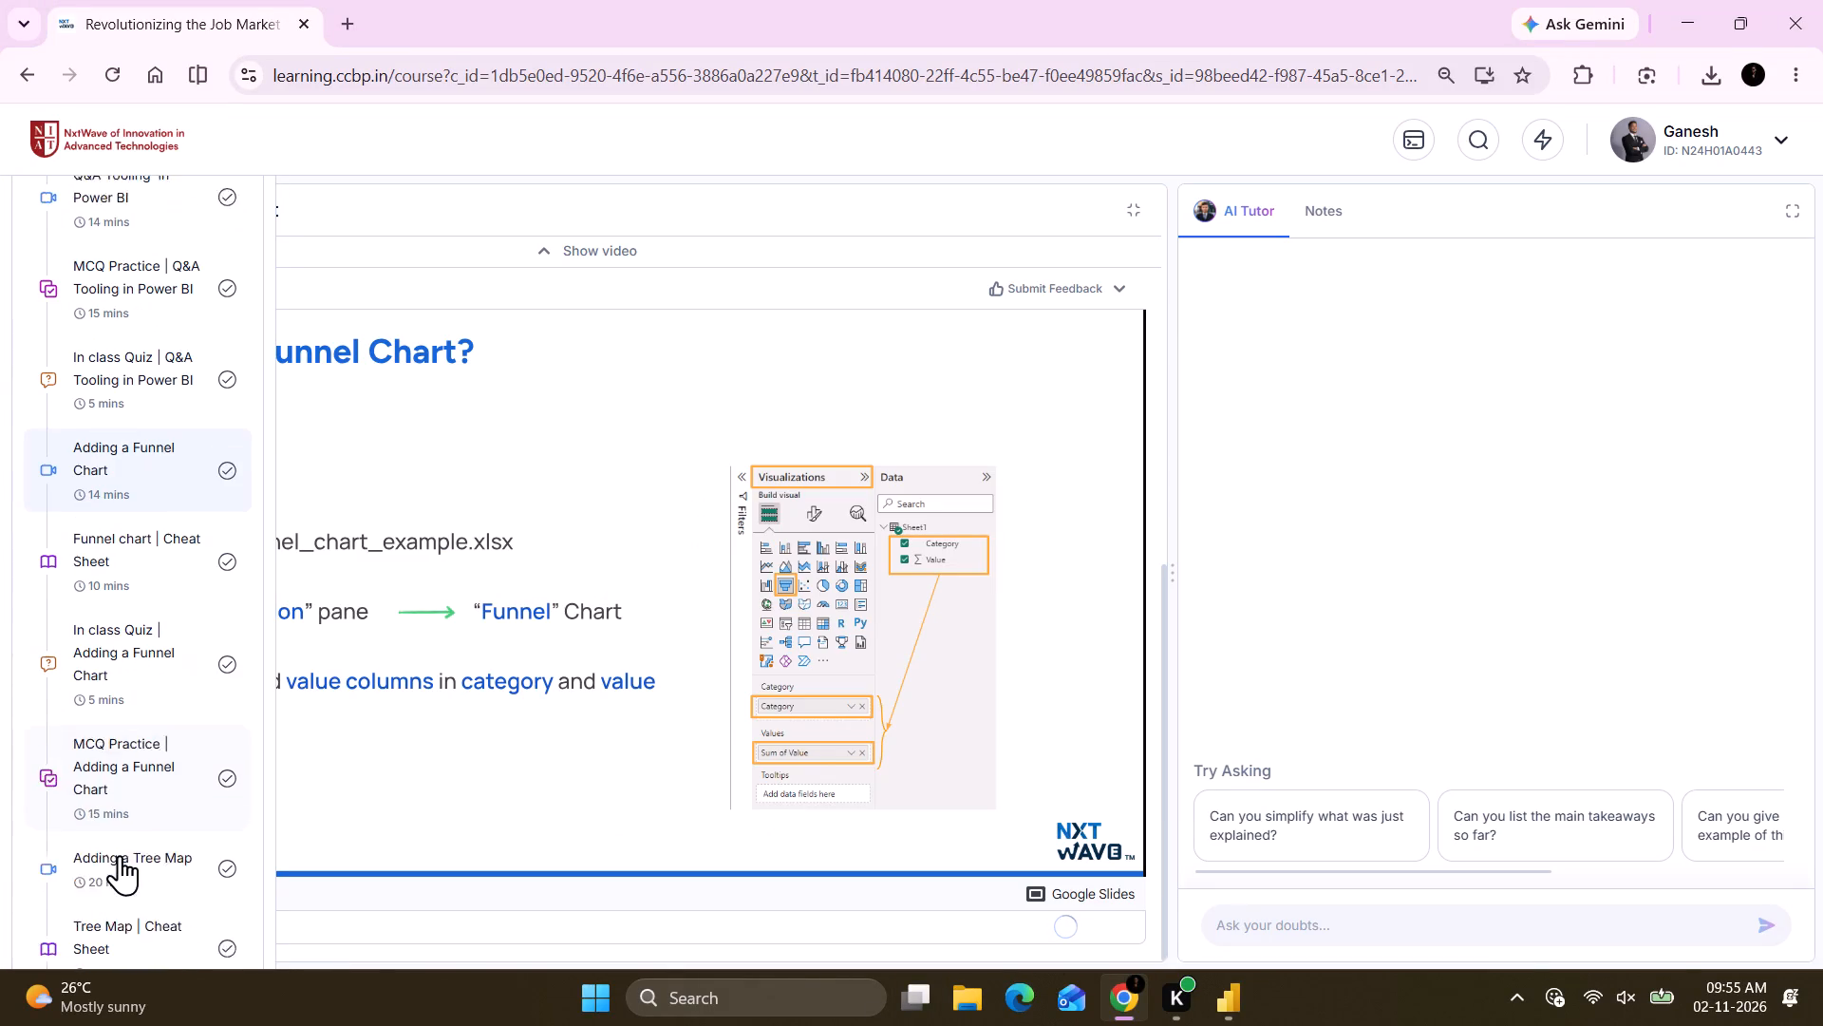
scroll(120, 855, "down", 2)
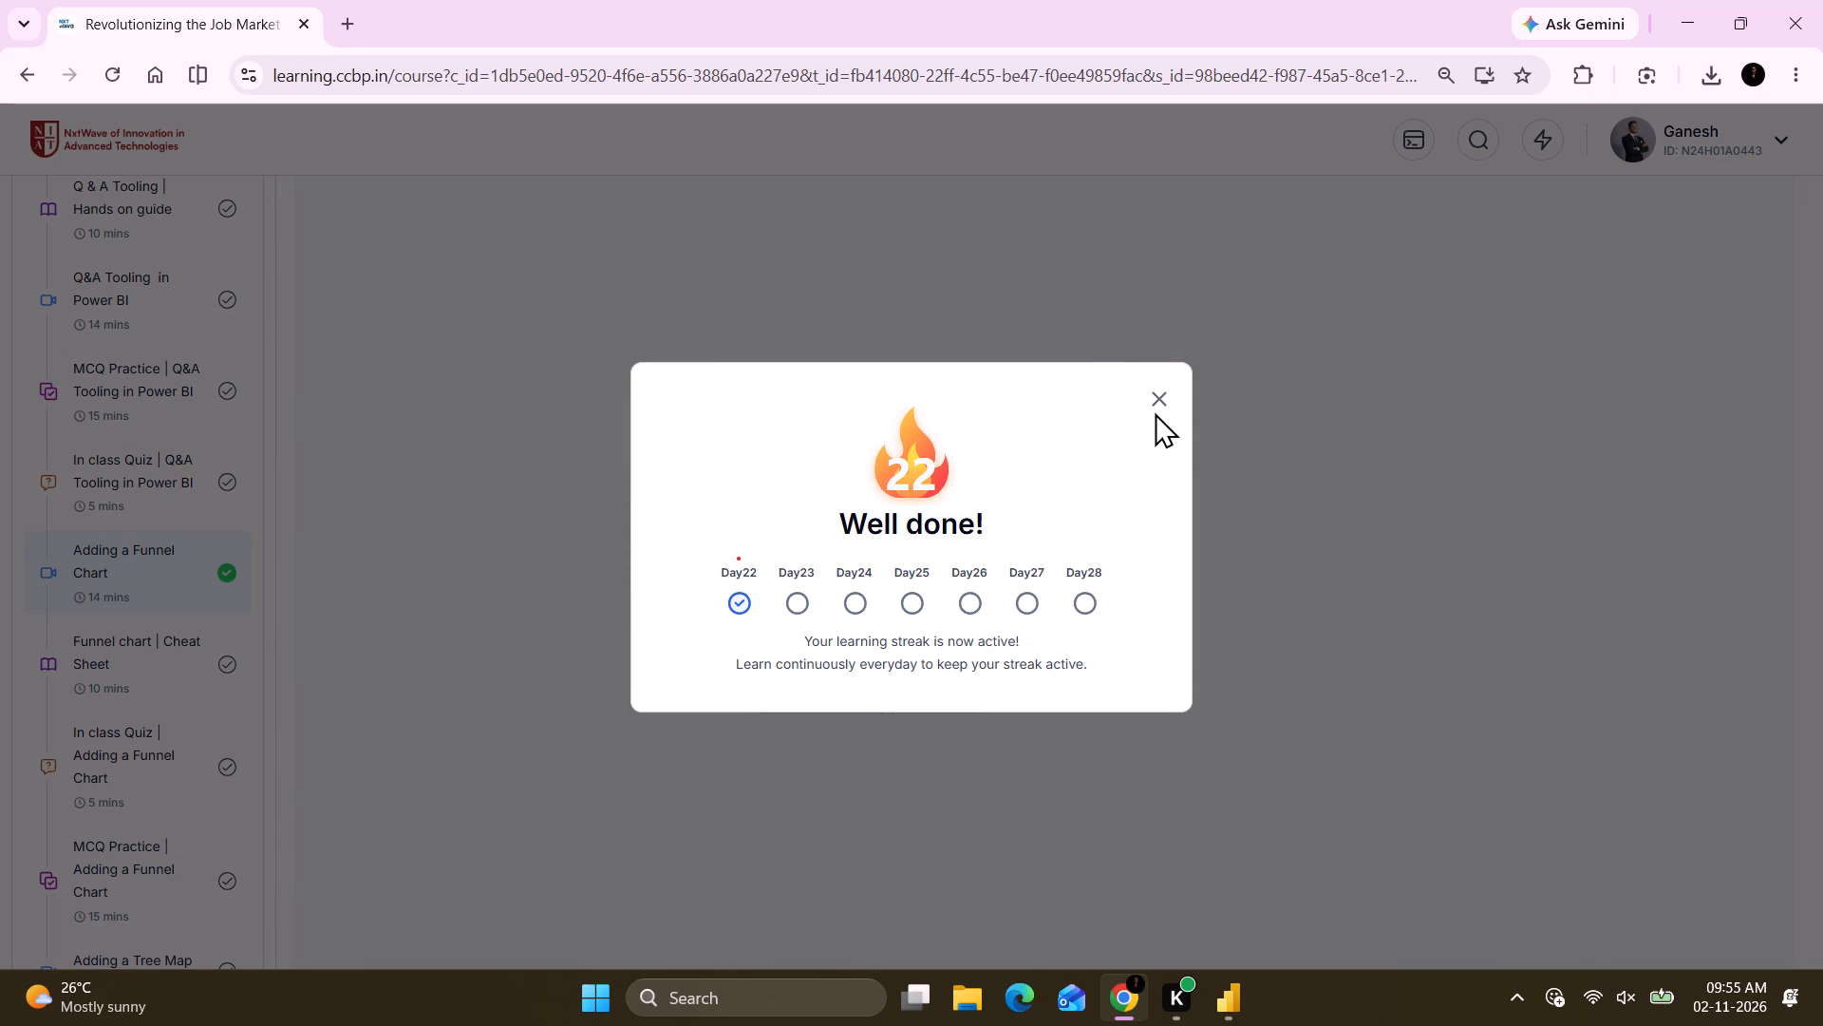
left_click(1161, 388)
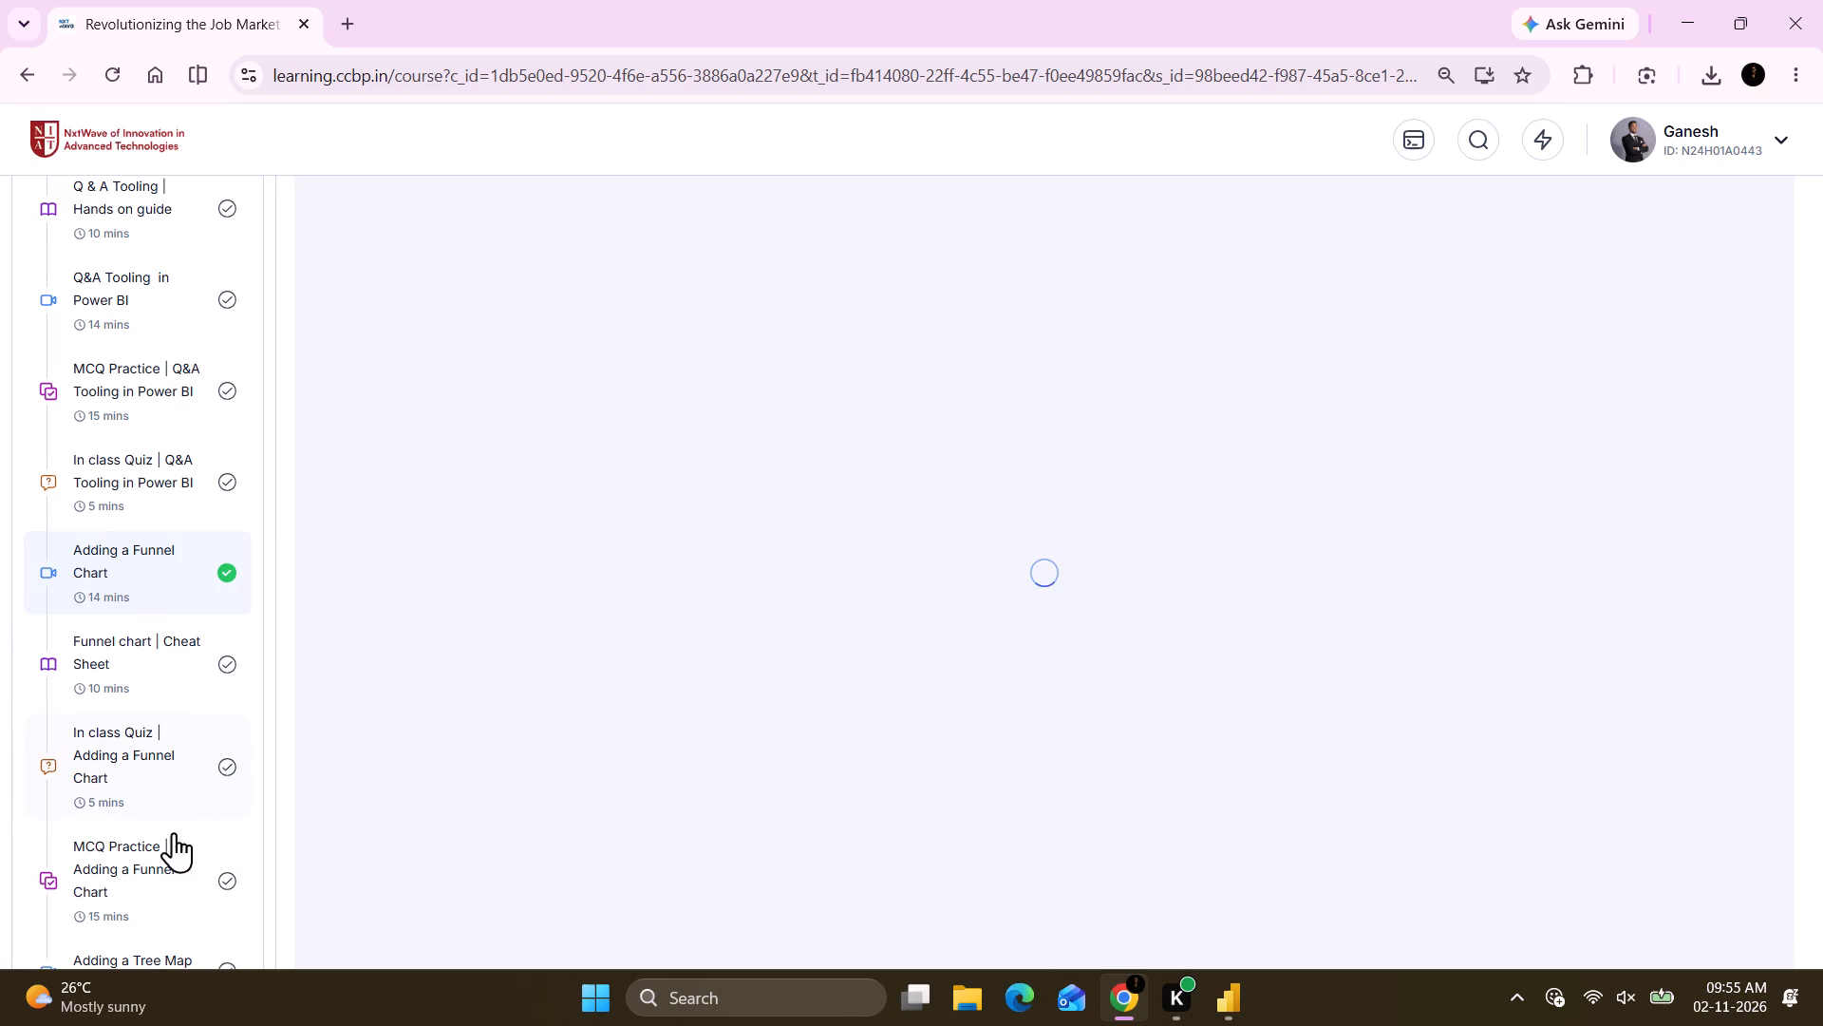
scroll(175, 902, "down", 1)
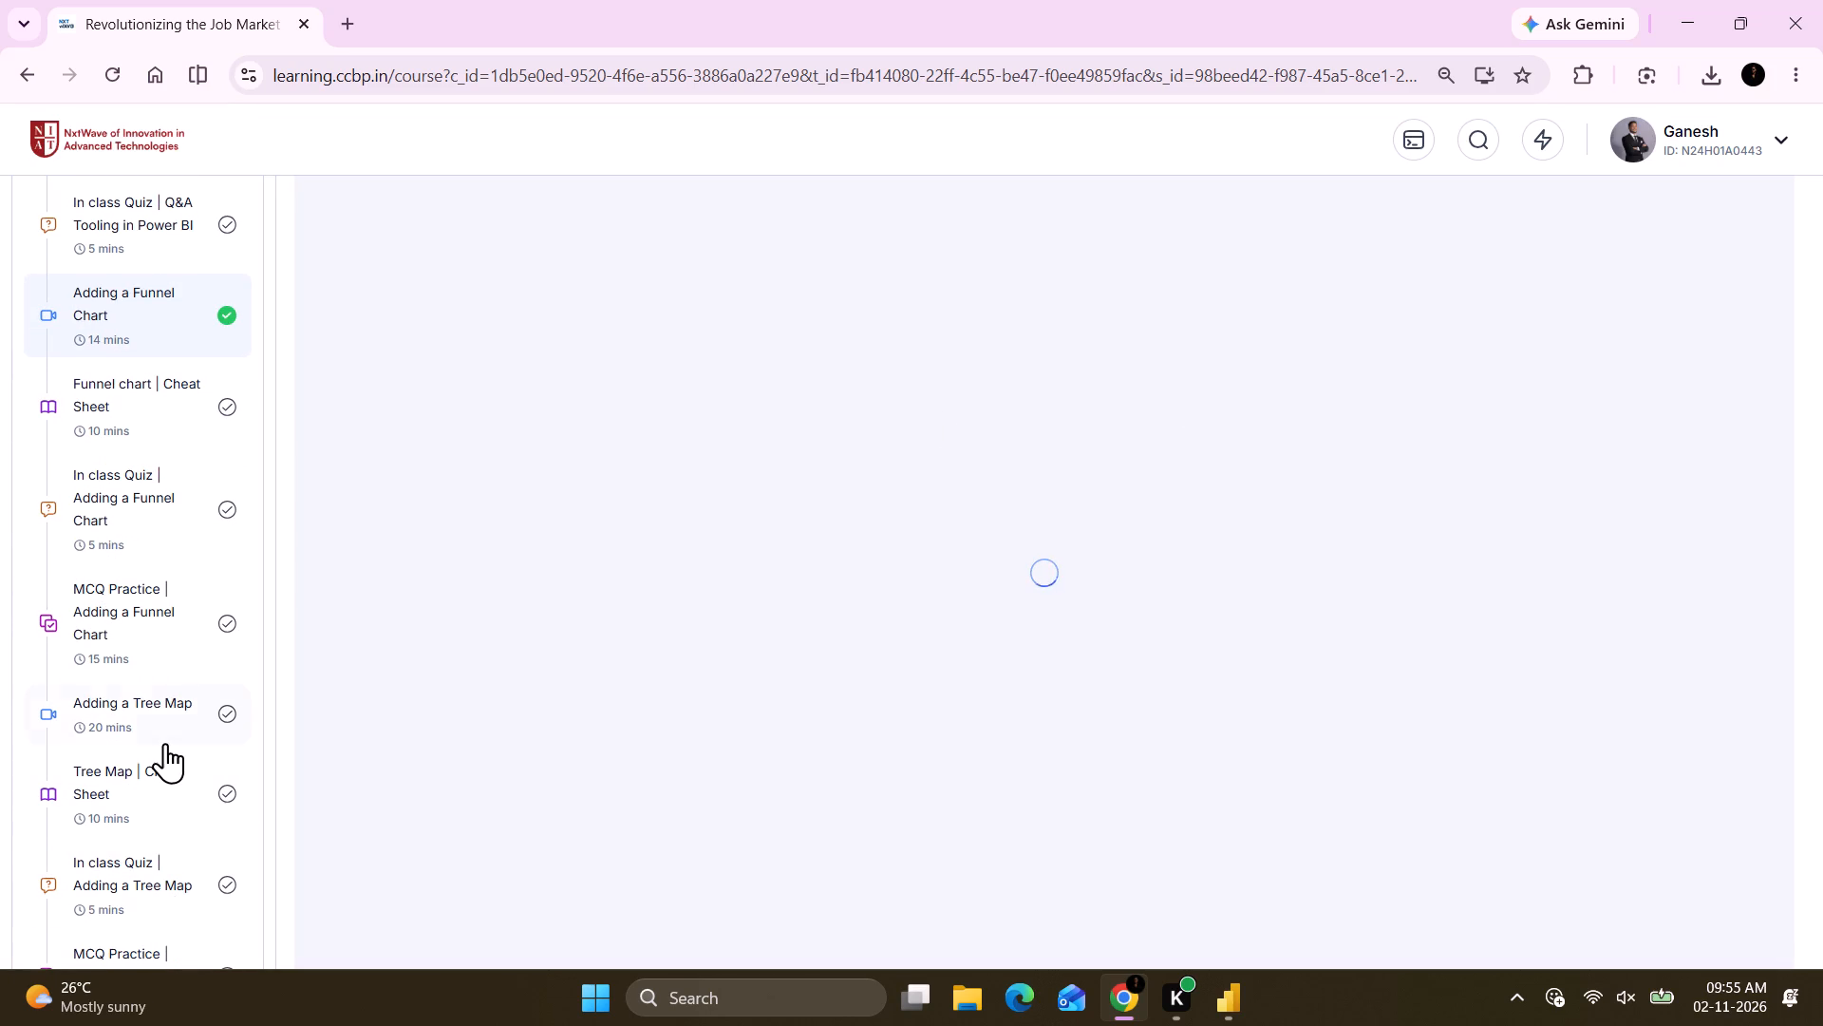
left_click(165, 743)
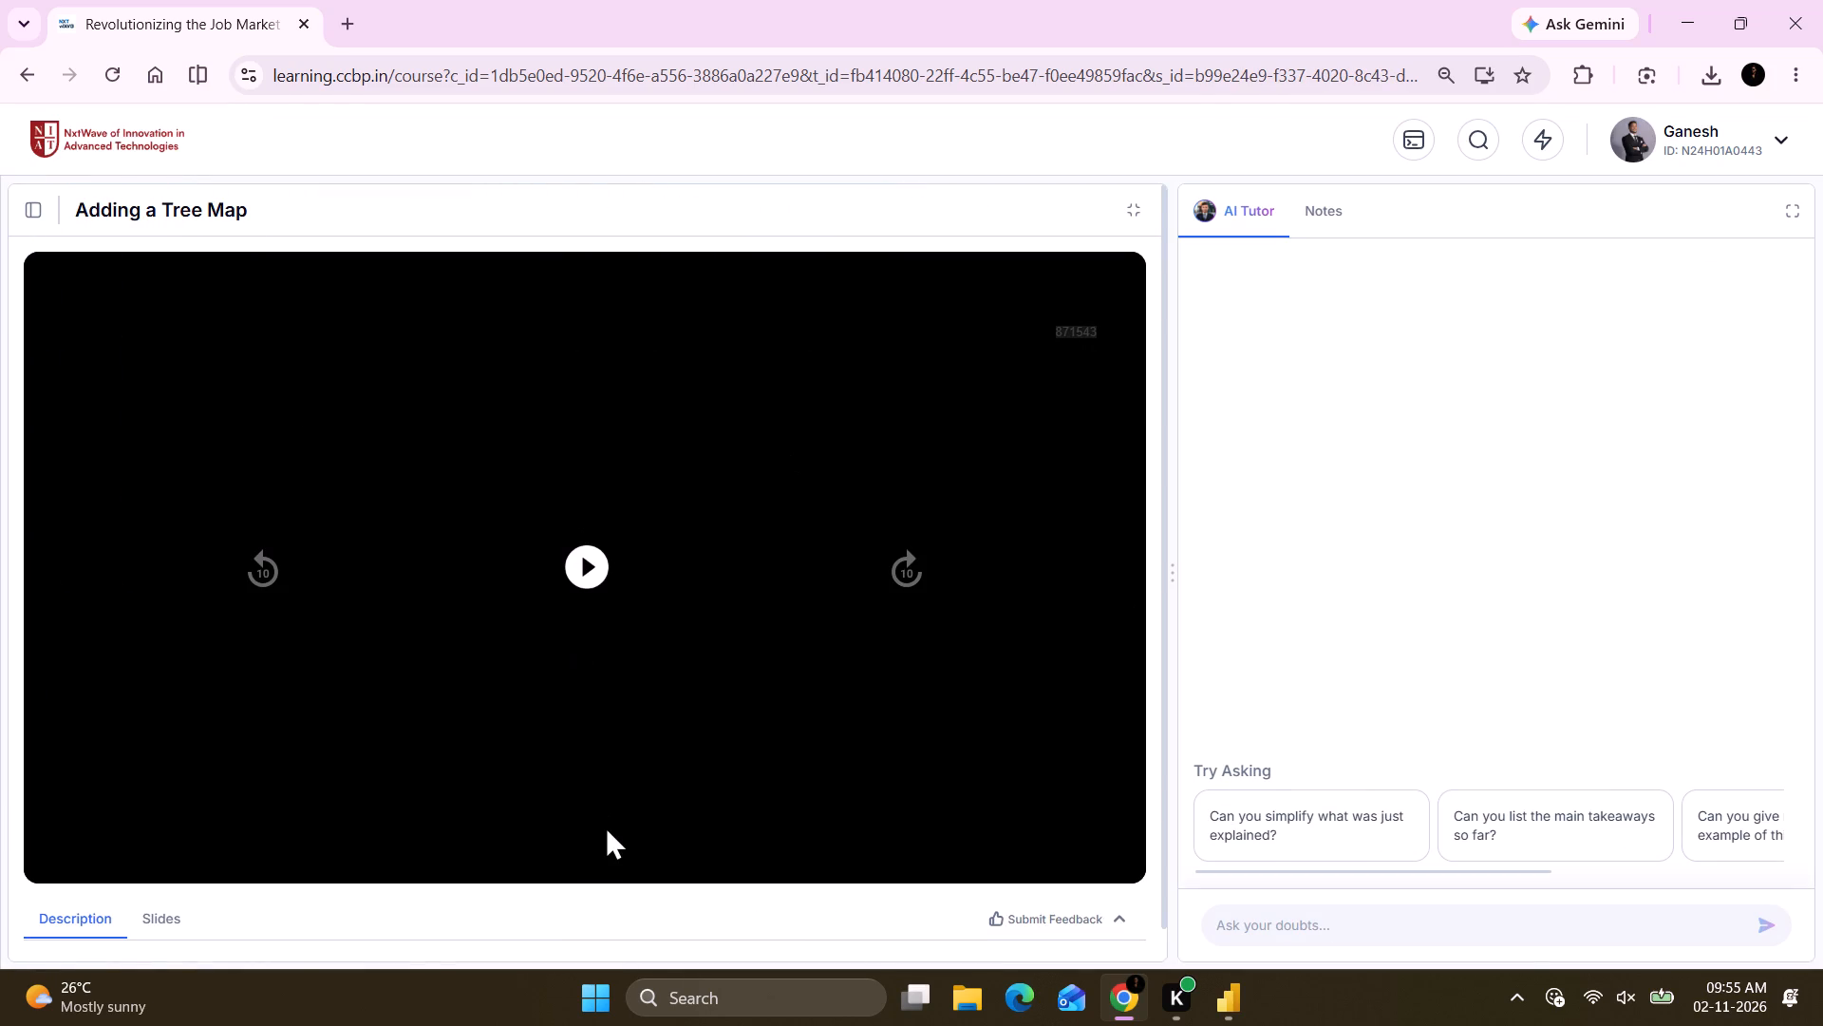
Read the Adding a Tree Map slides on what a treemap visual is, when to use it and how to set it up.
scroll(605, 826, "down", 4)
left_click(142, 883)
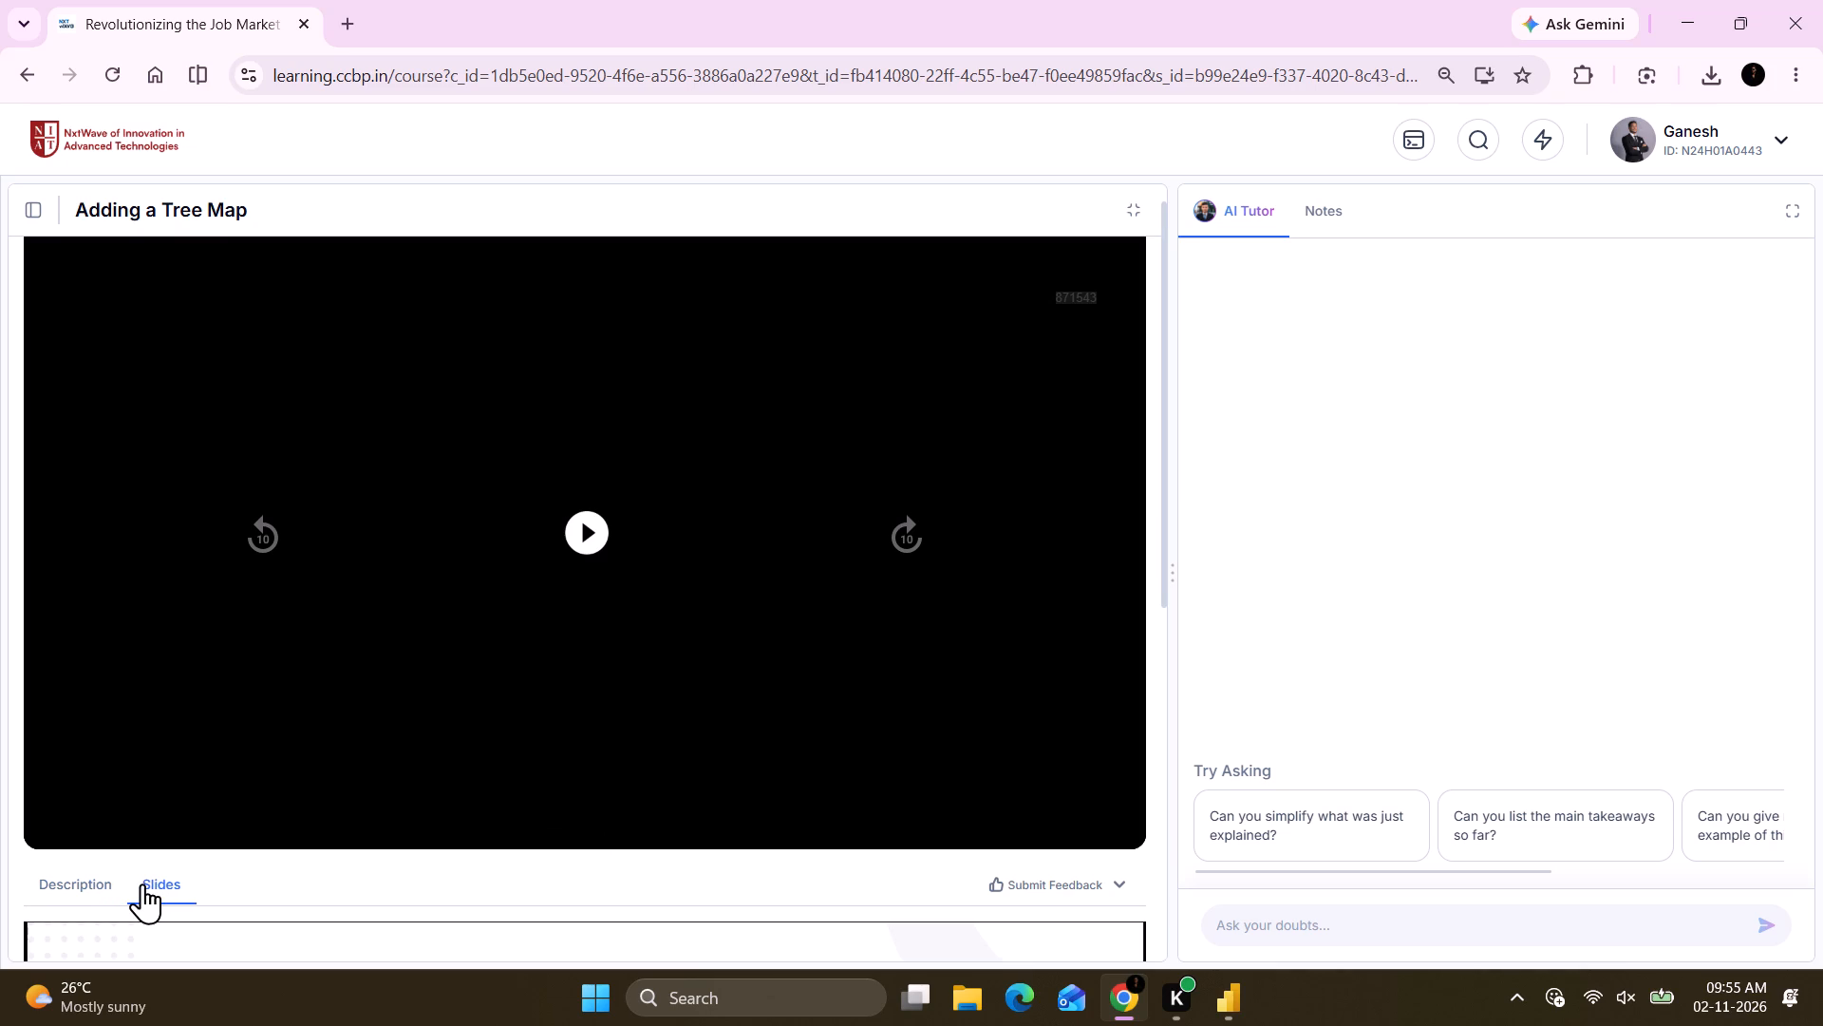
scroll(294, 732, "down", 3)
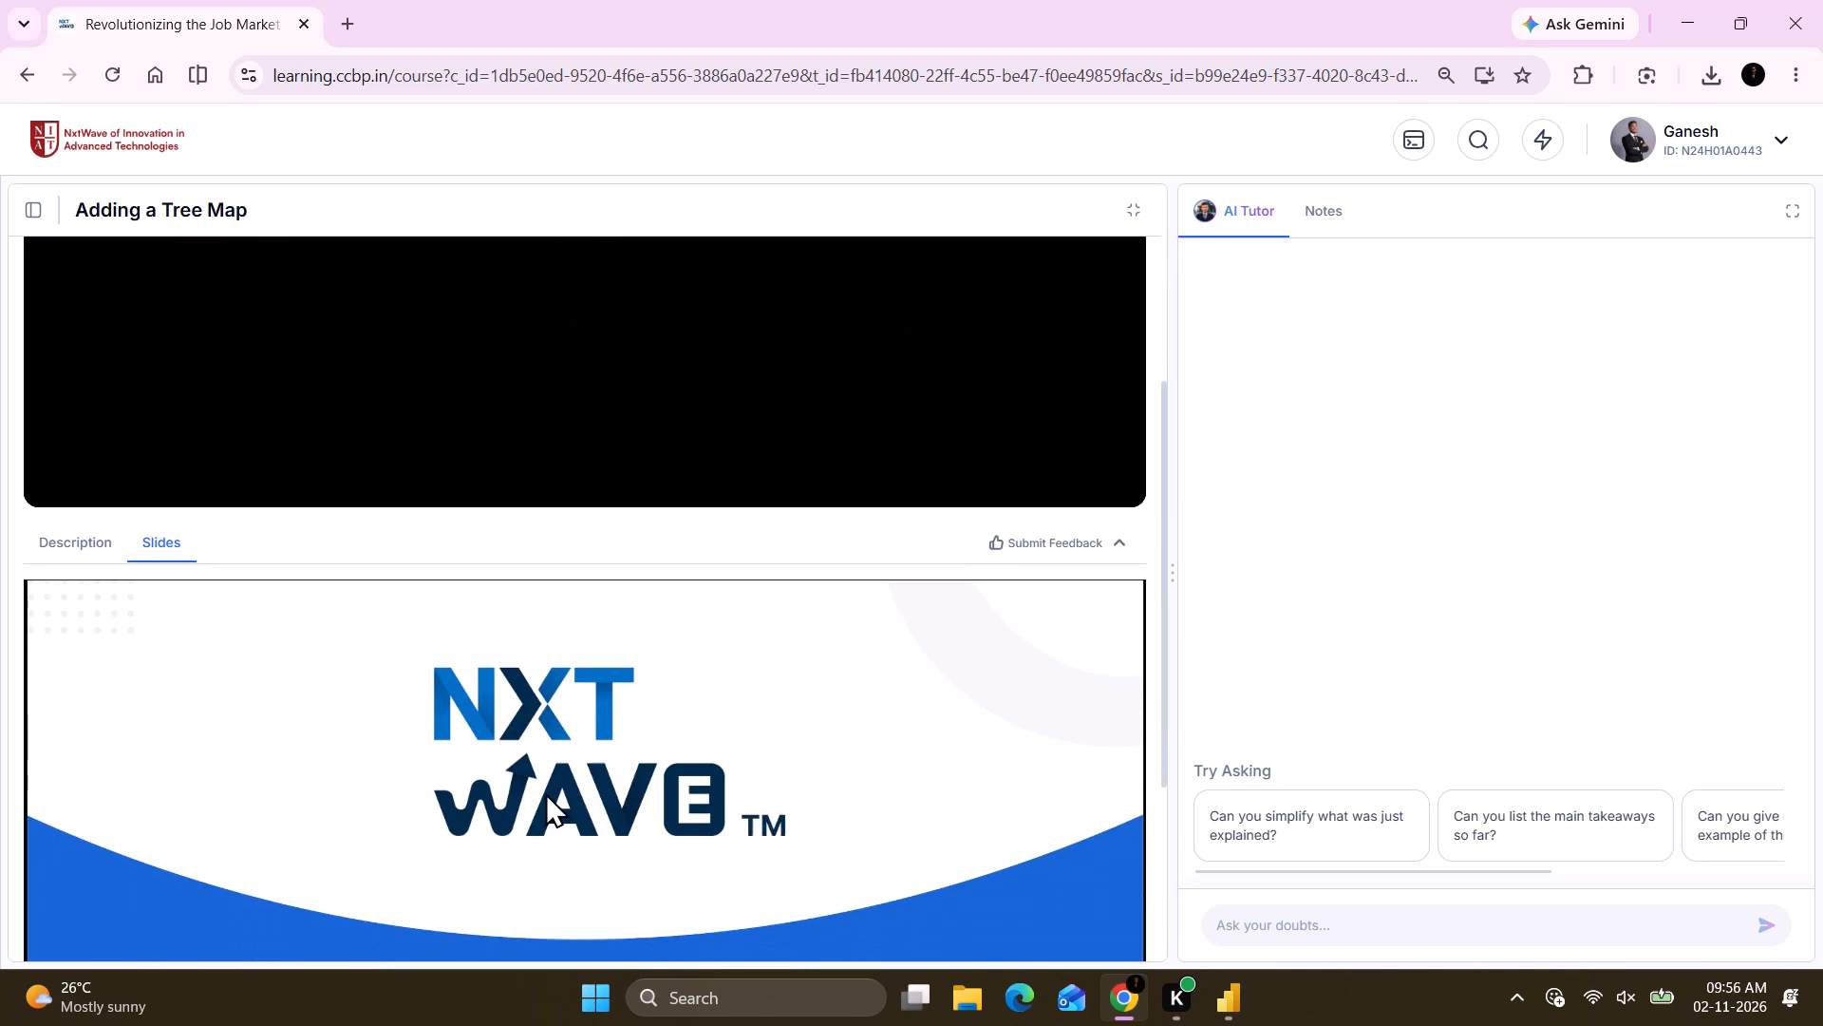
scroll(771, 784, "down", 3)
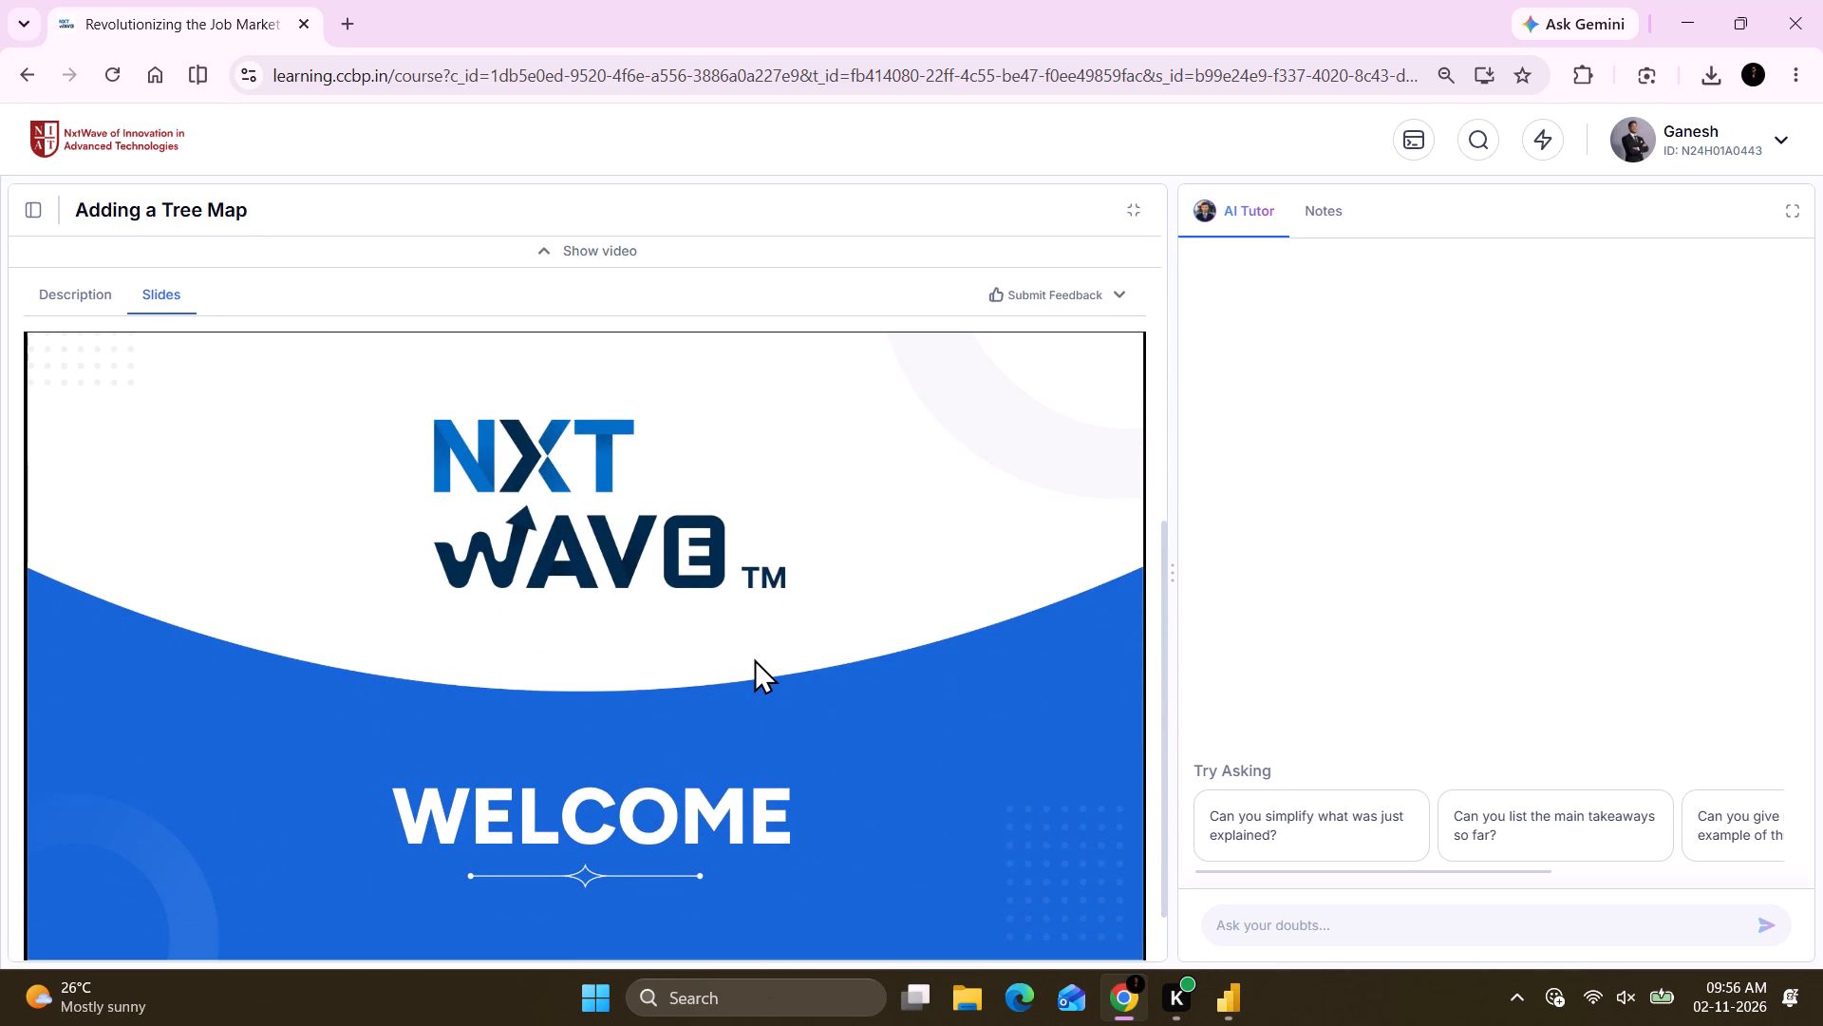
left_click(754, 658)
left_click(754, 658)
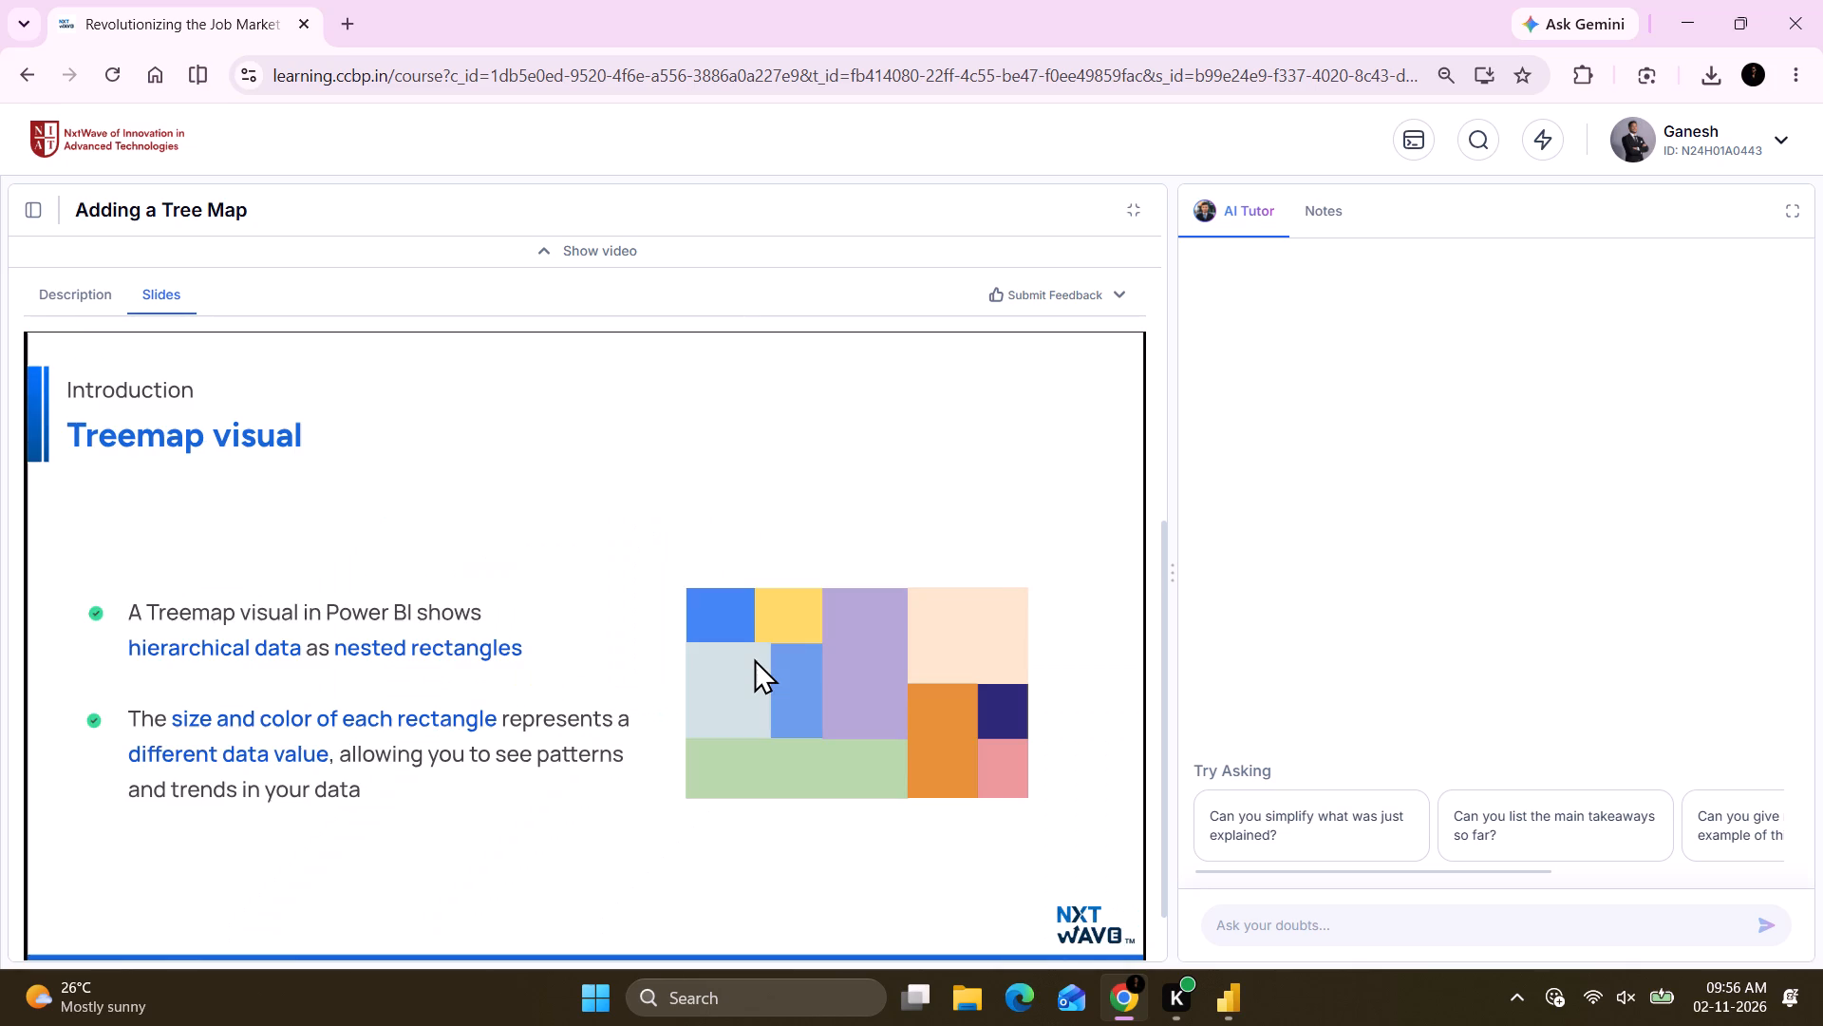
left_click(754, 658)
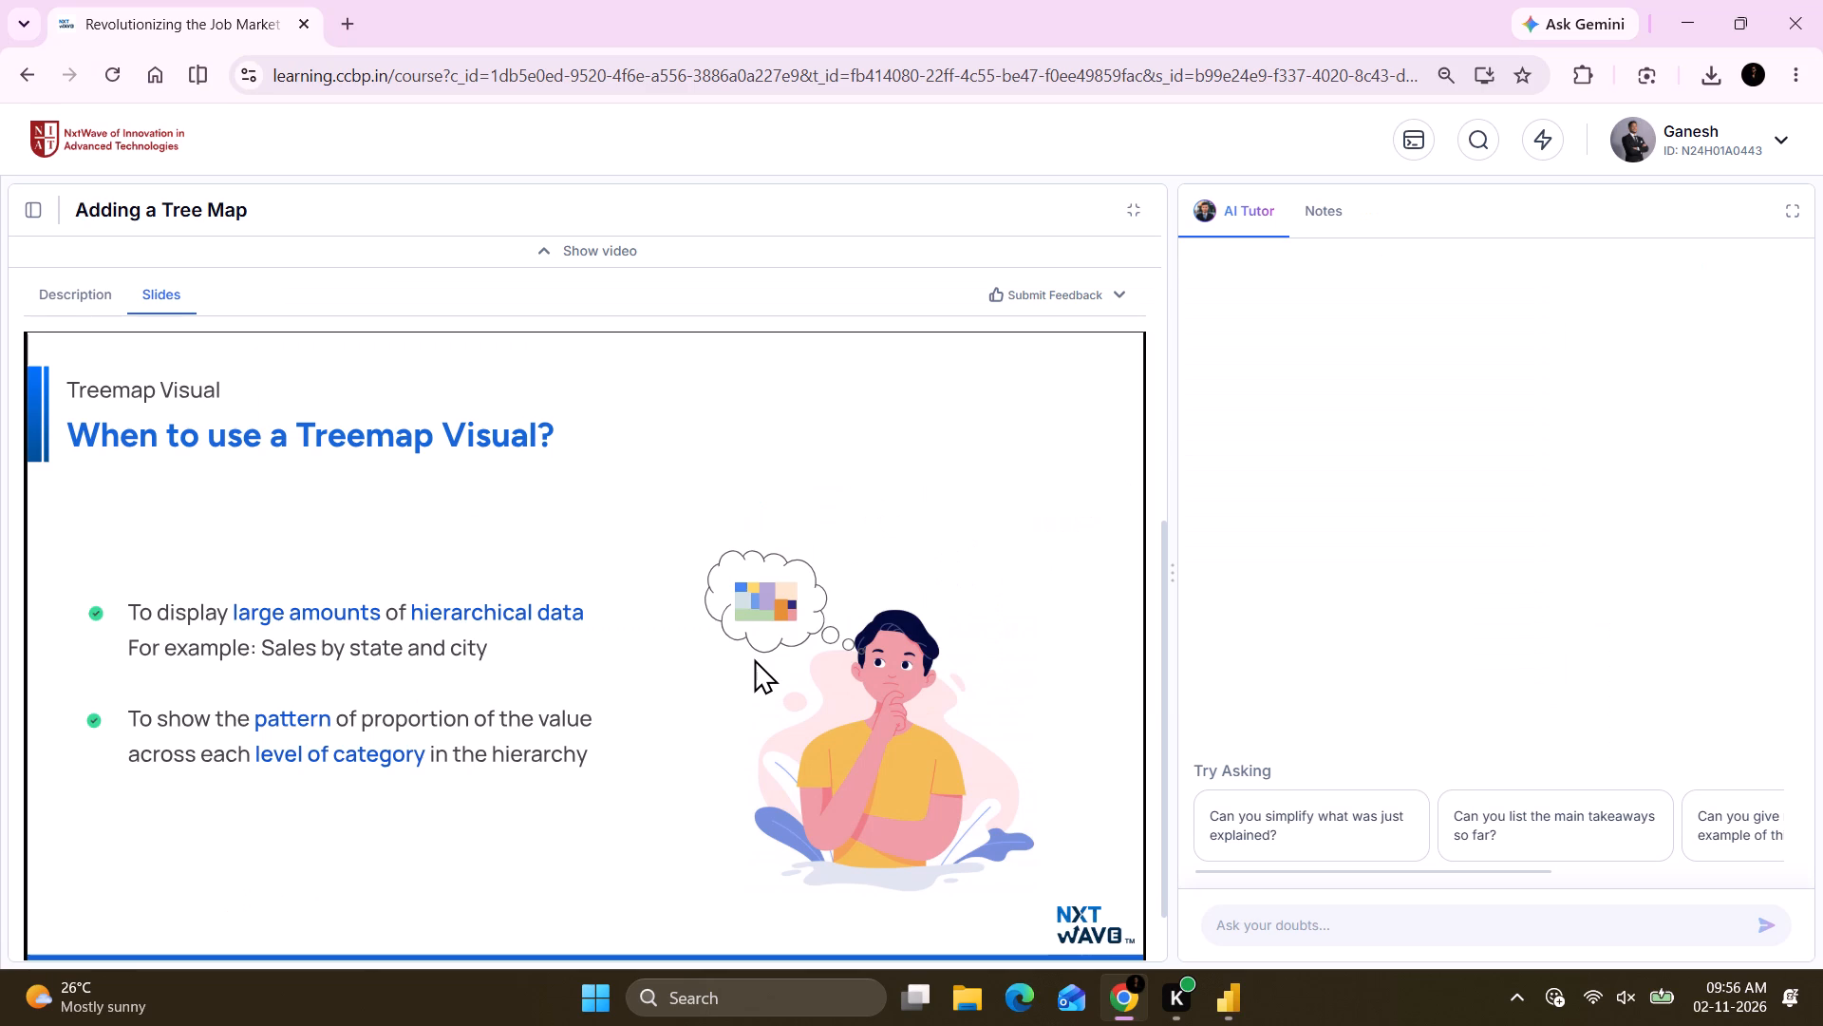
left_click(754, 658)
left_click(754, 658)
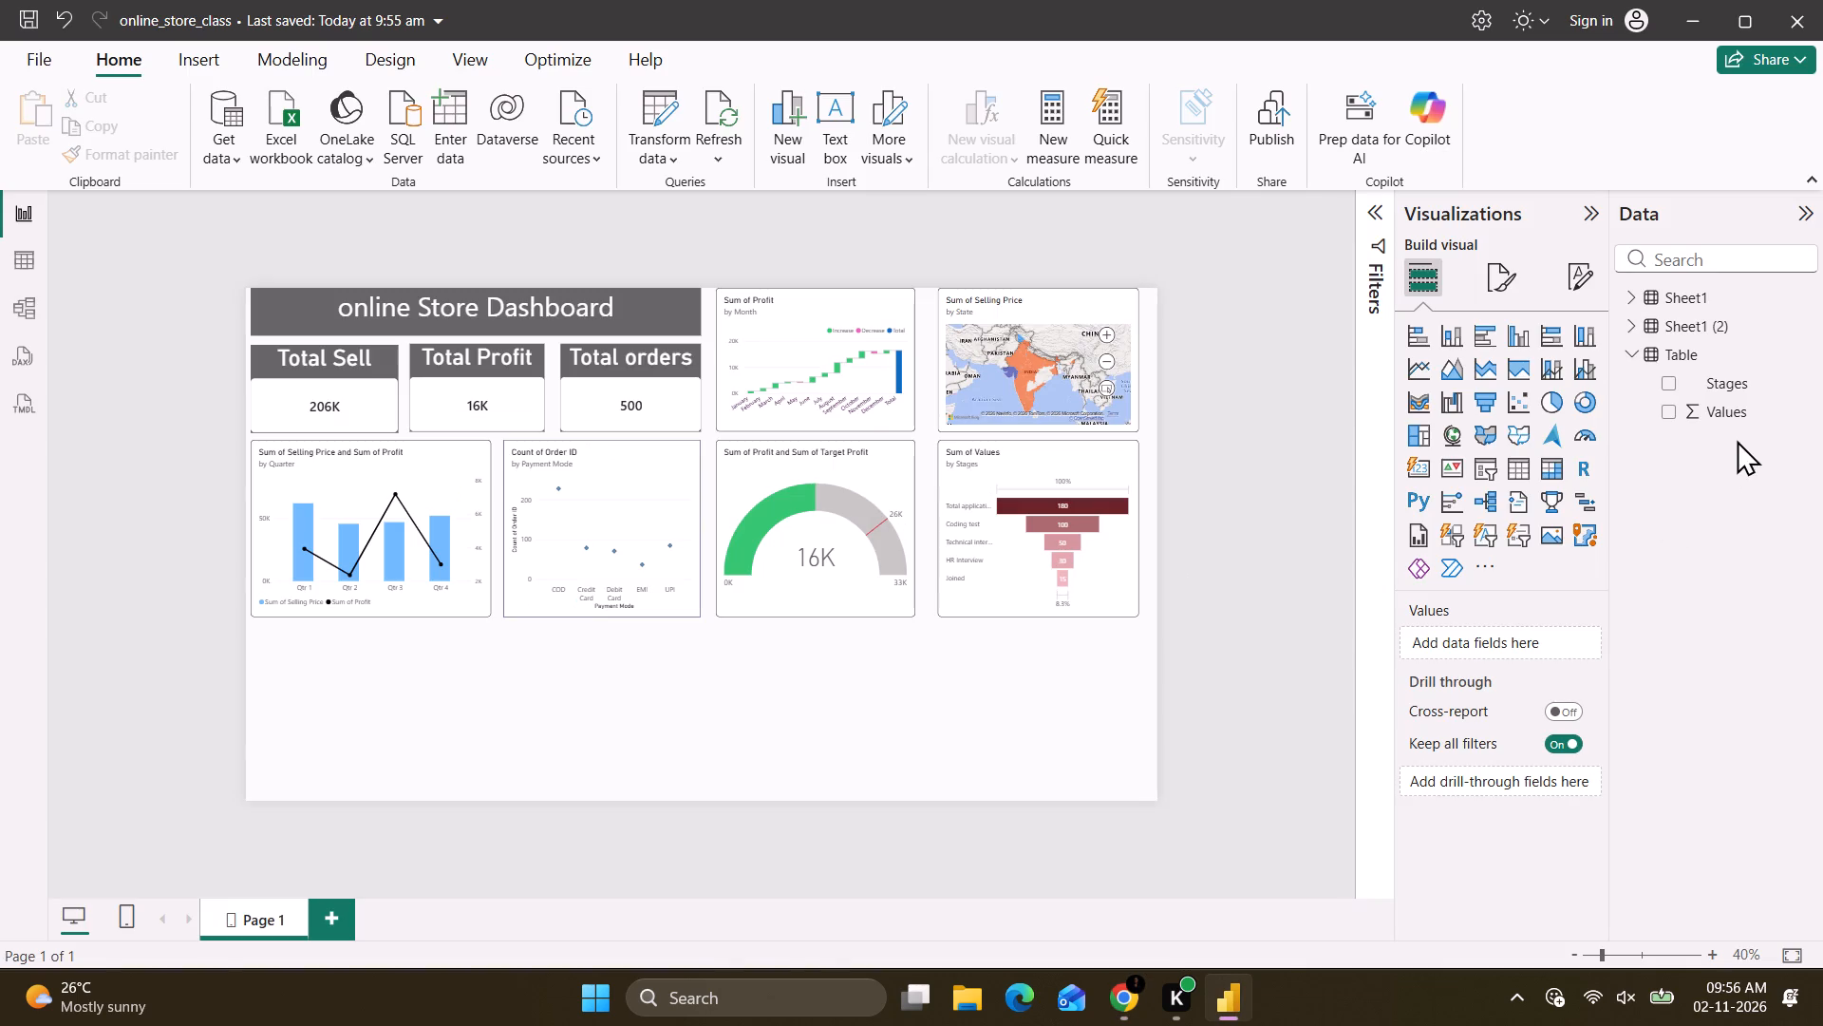
Add a treemap to the online_store_class report and widen it to align with the Count of Order ID chart's outer edge.
left_click(1425, 437)
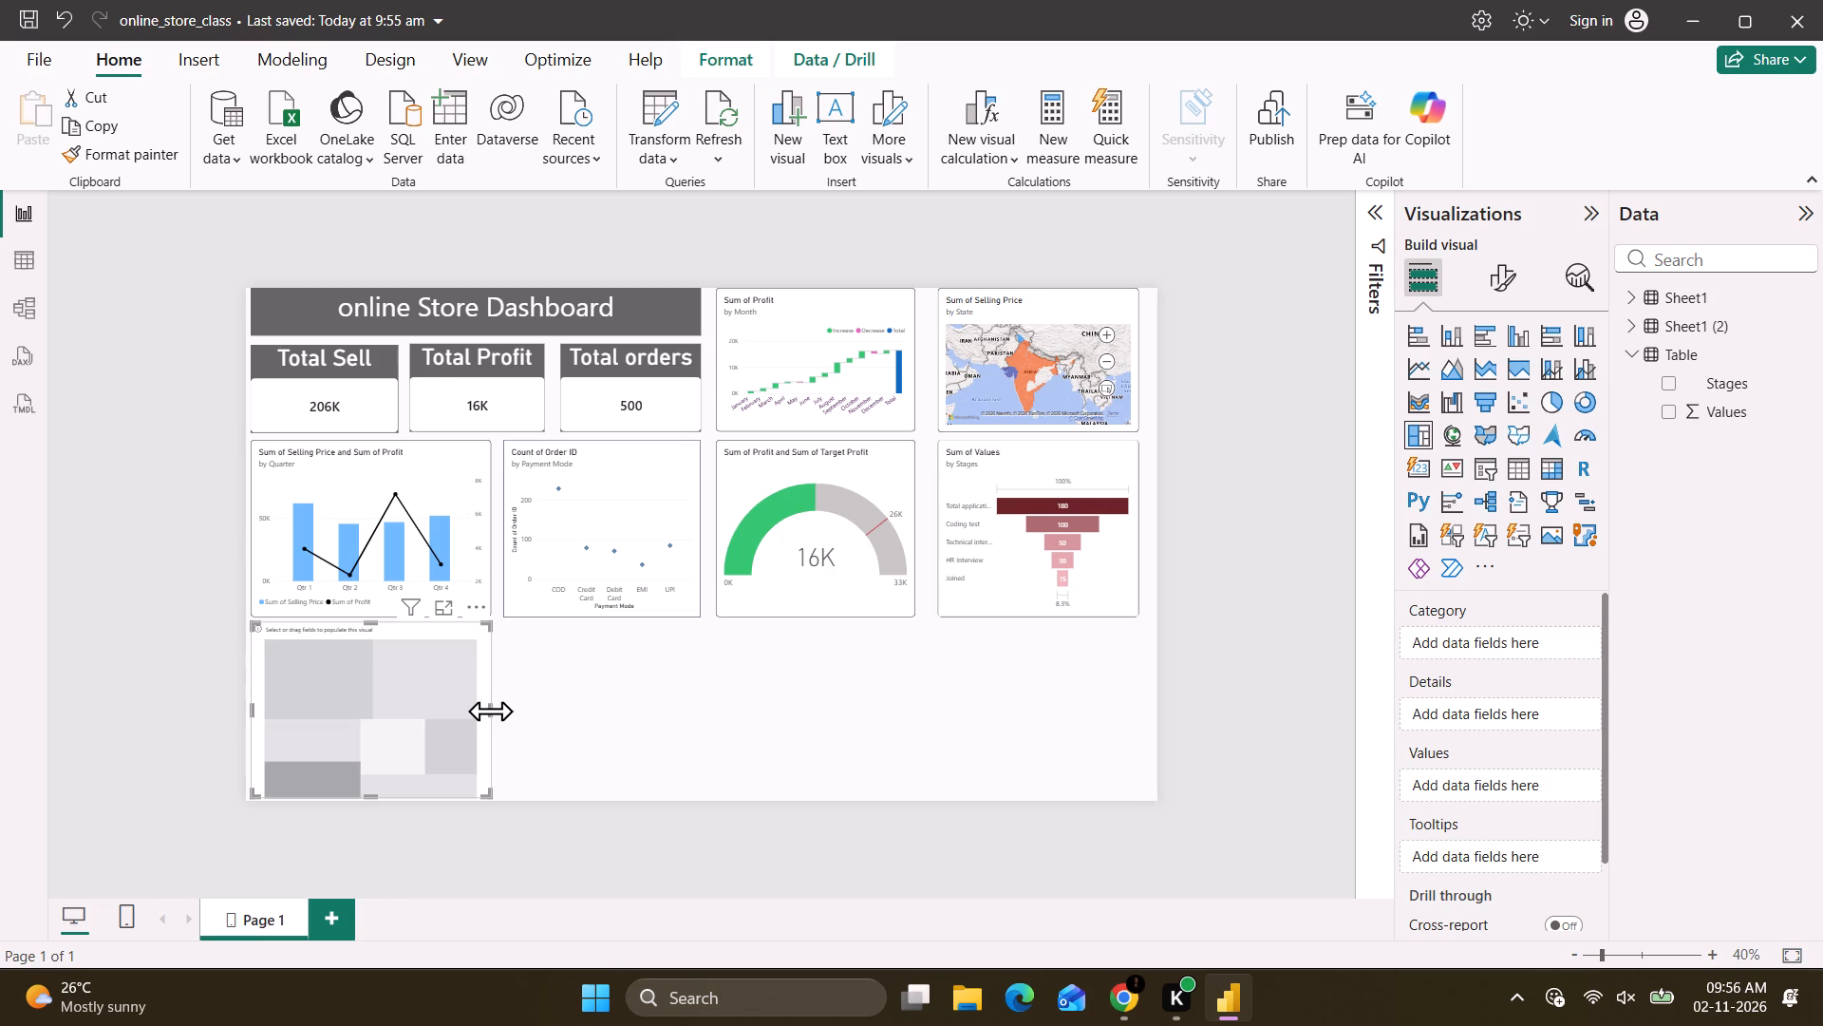
left_click_drag(490, 712, 695, 704)
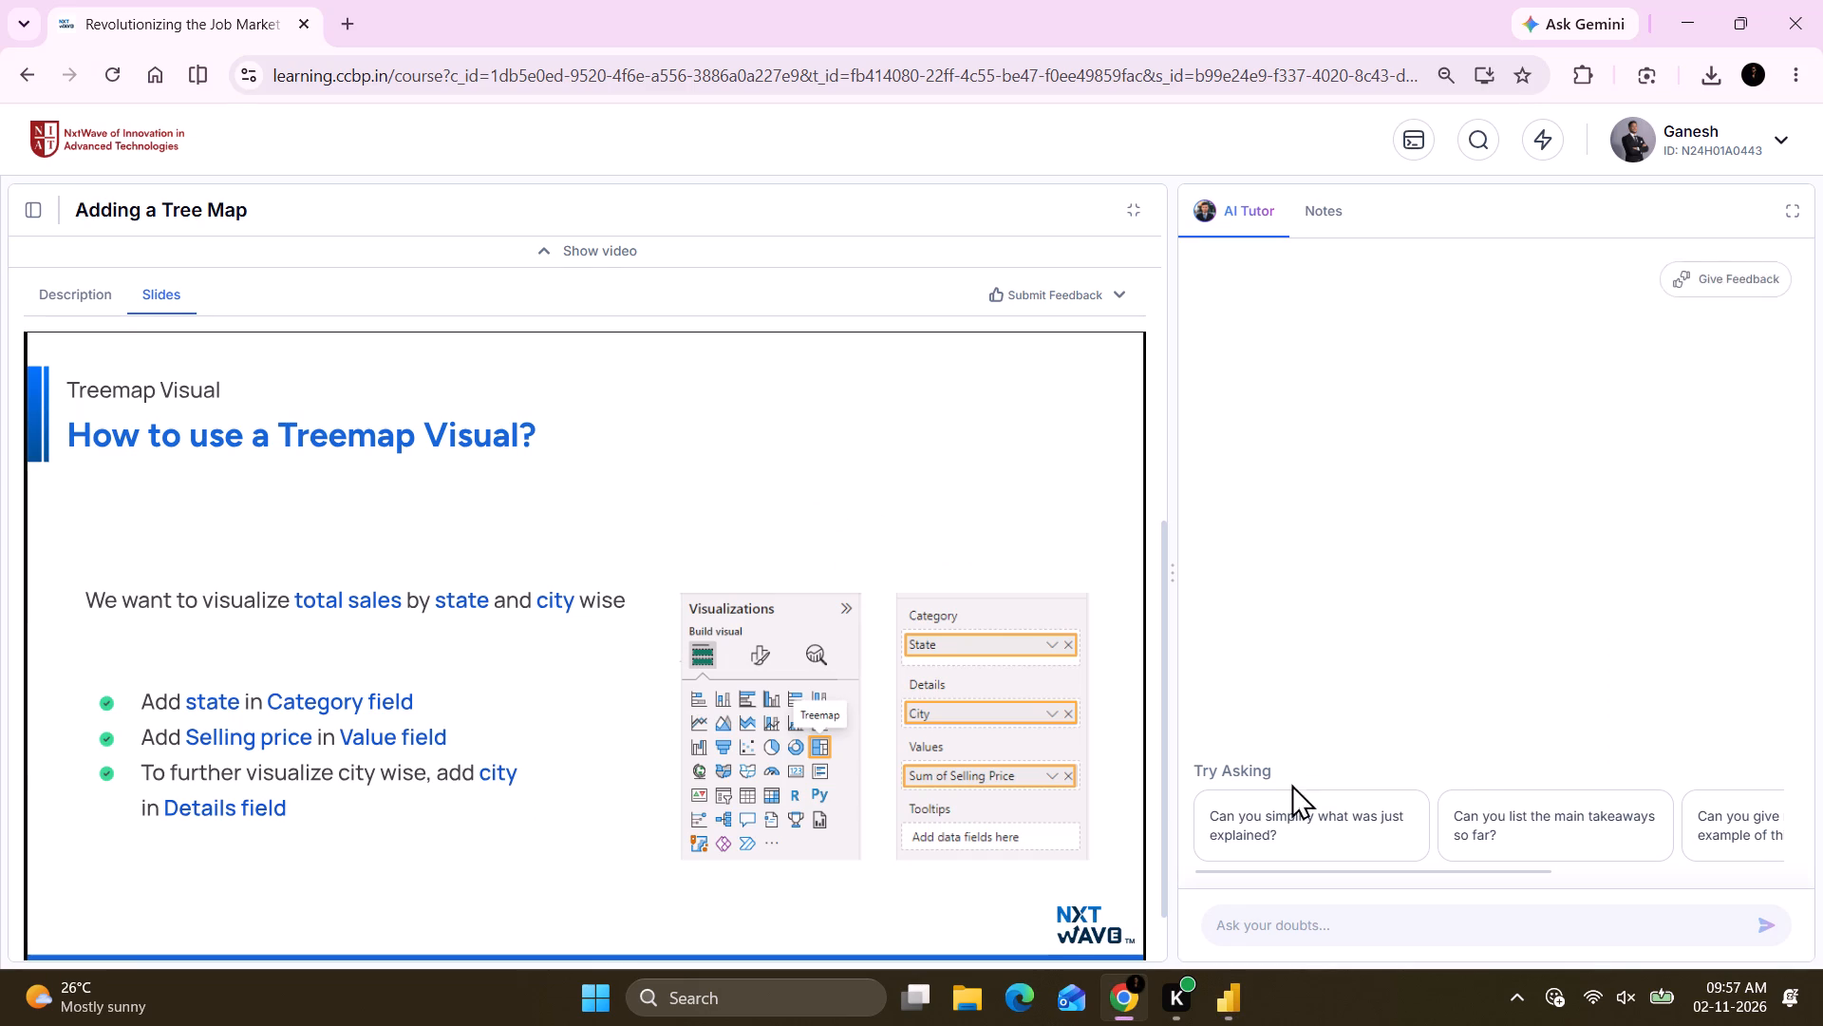
Check the treemap field setup in the lesson slides and expand the Sheet1 table's fields in the report.
left_click(905, 784)
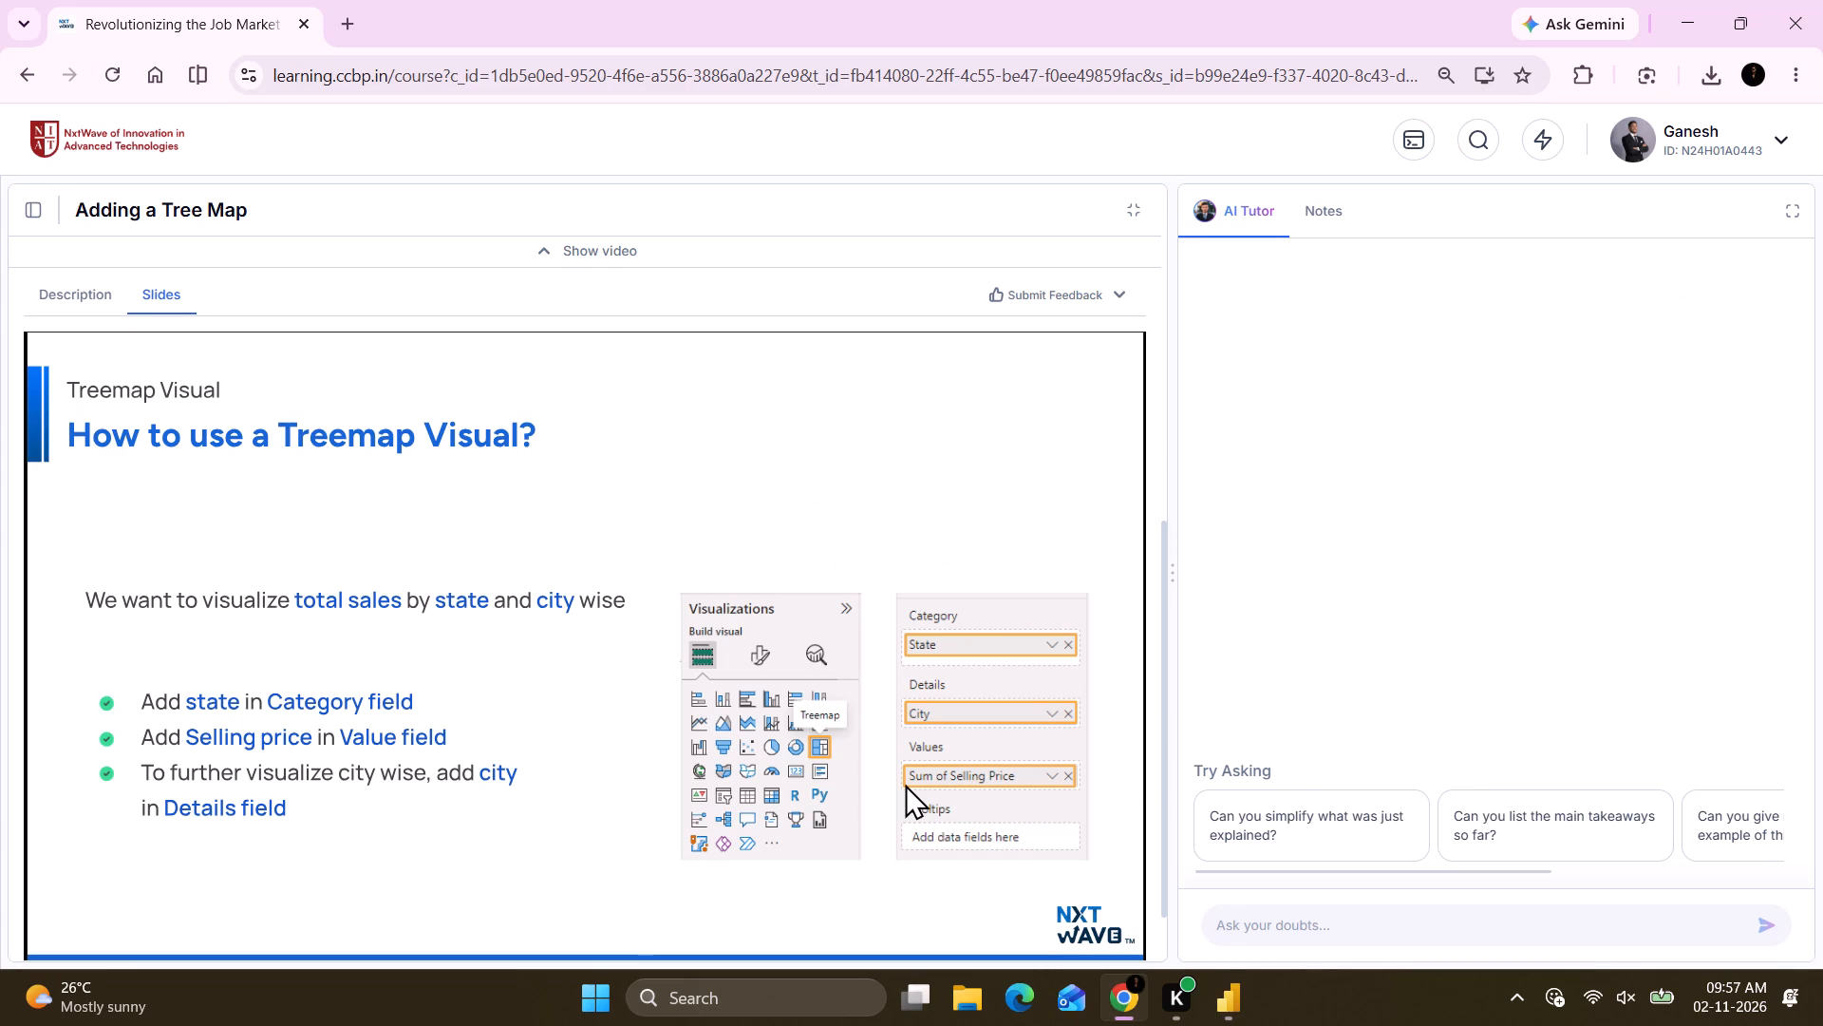
left_click(515, 665)
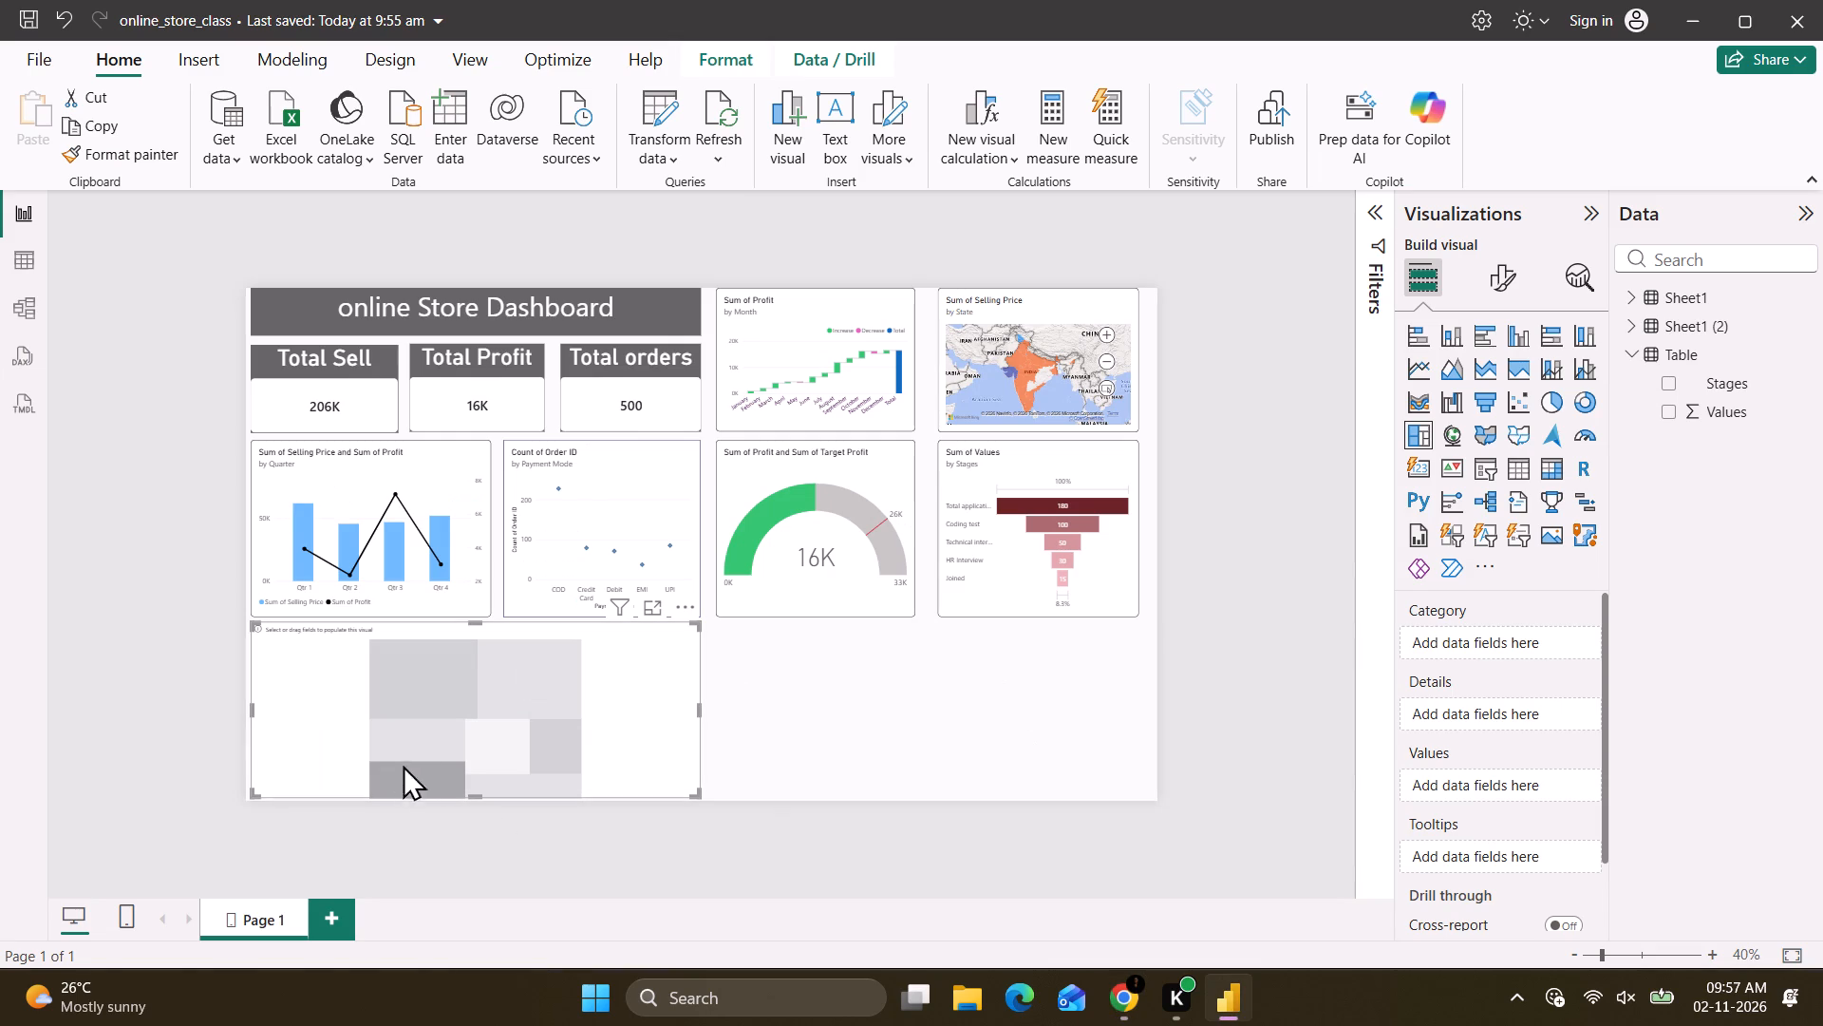
left_click(1623, 292)
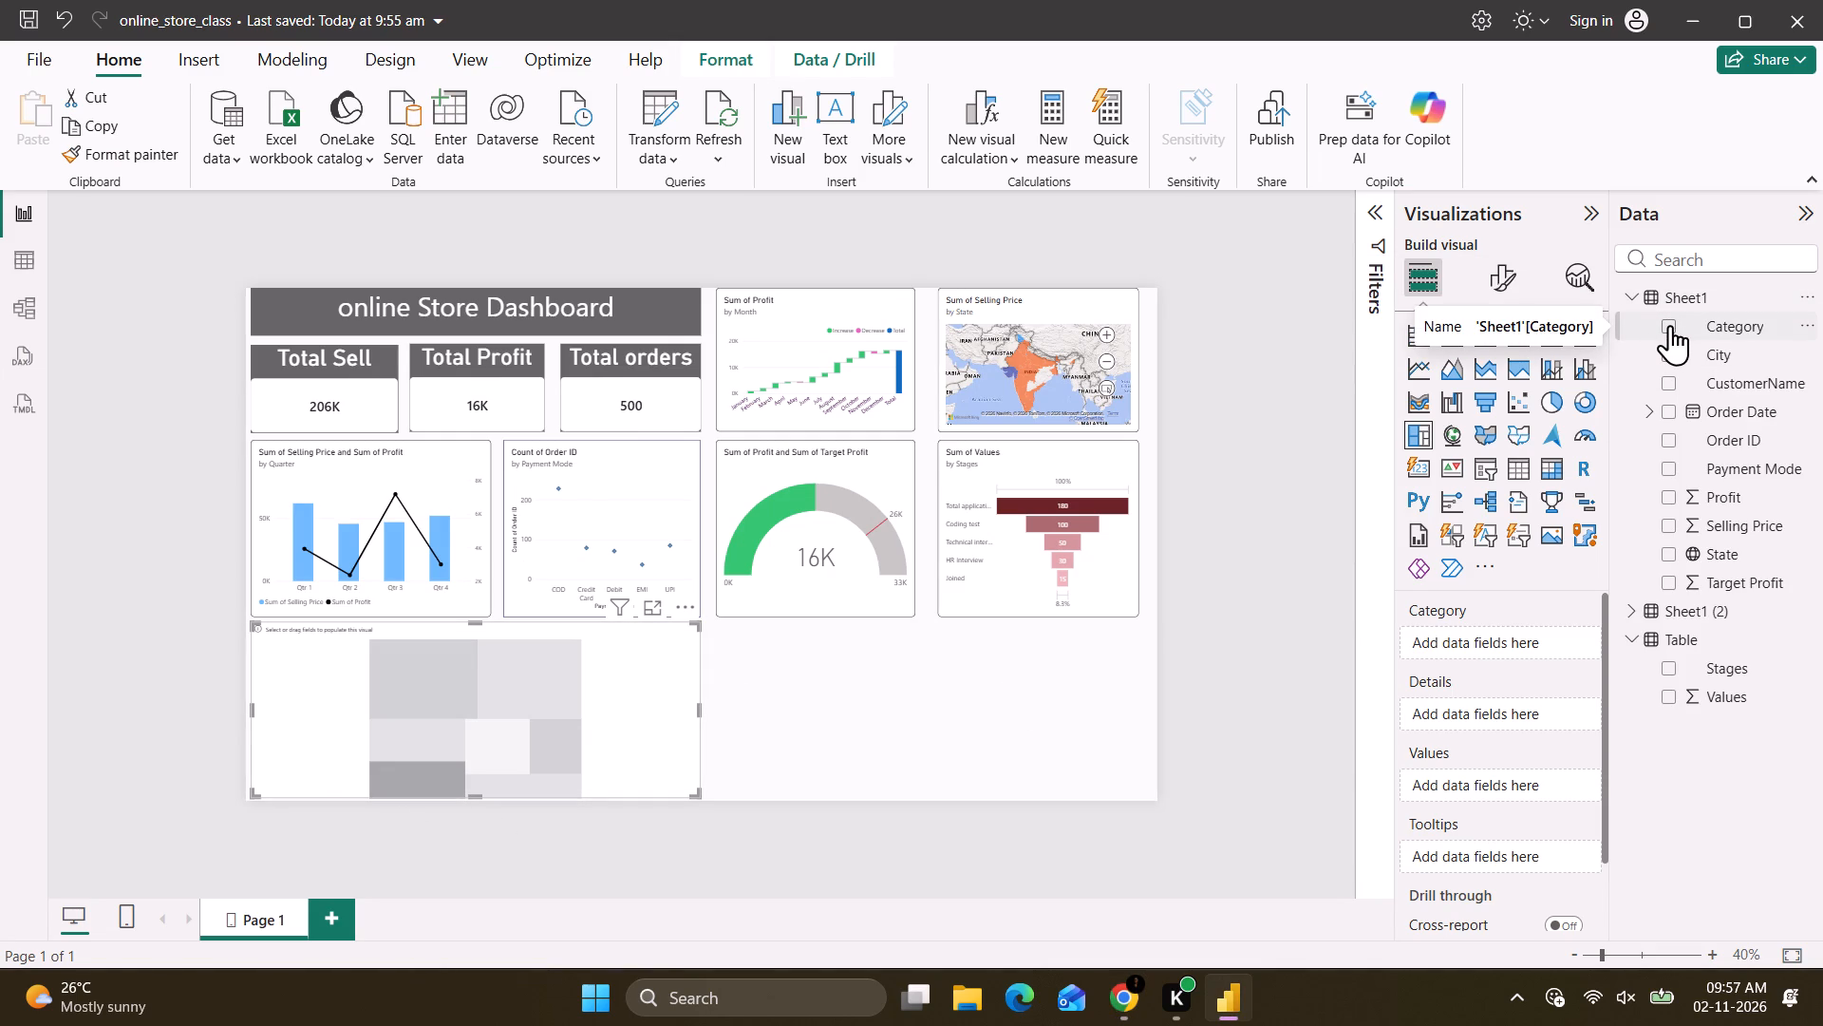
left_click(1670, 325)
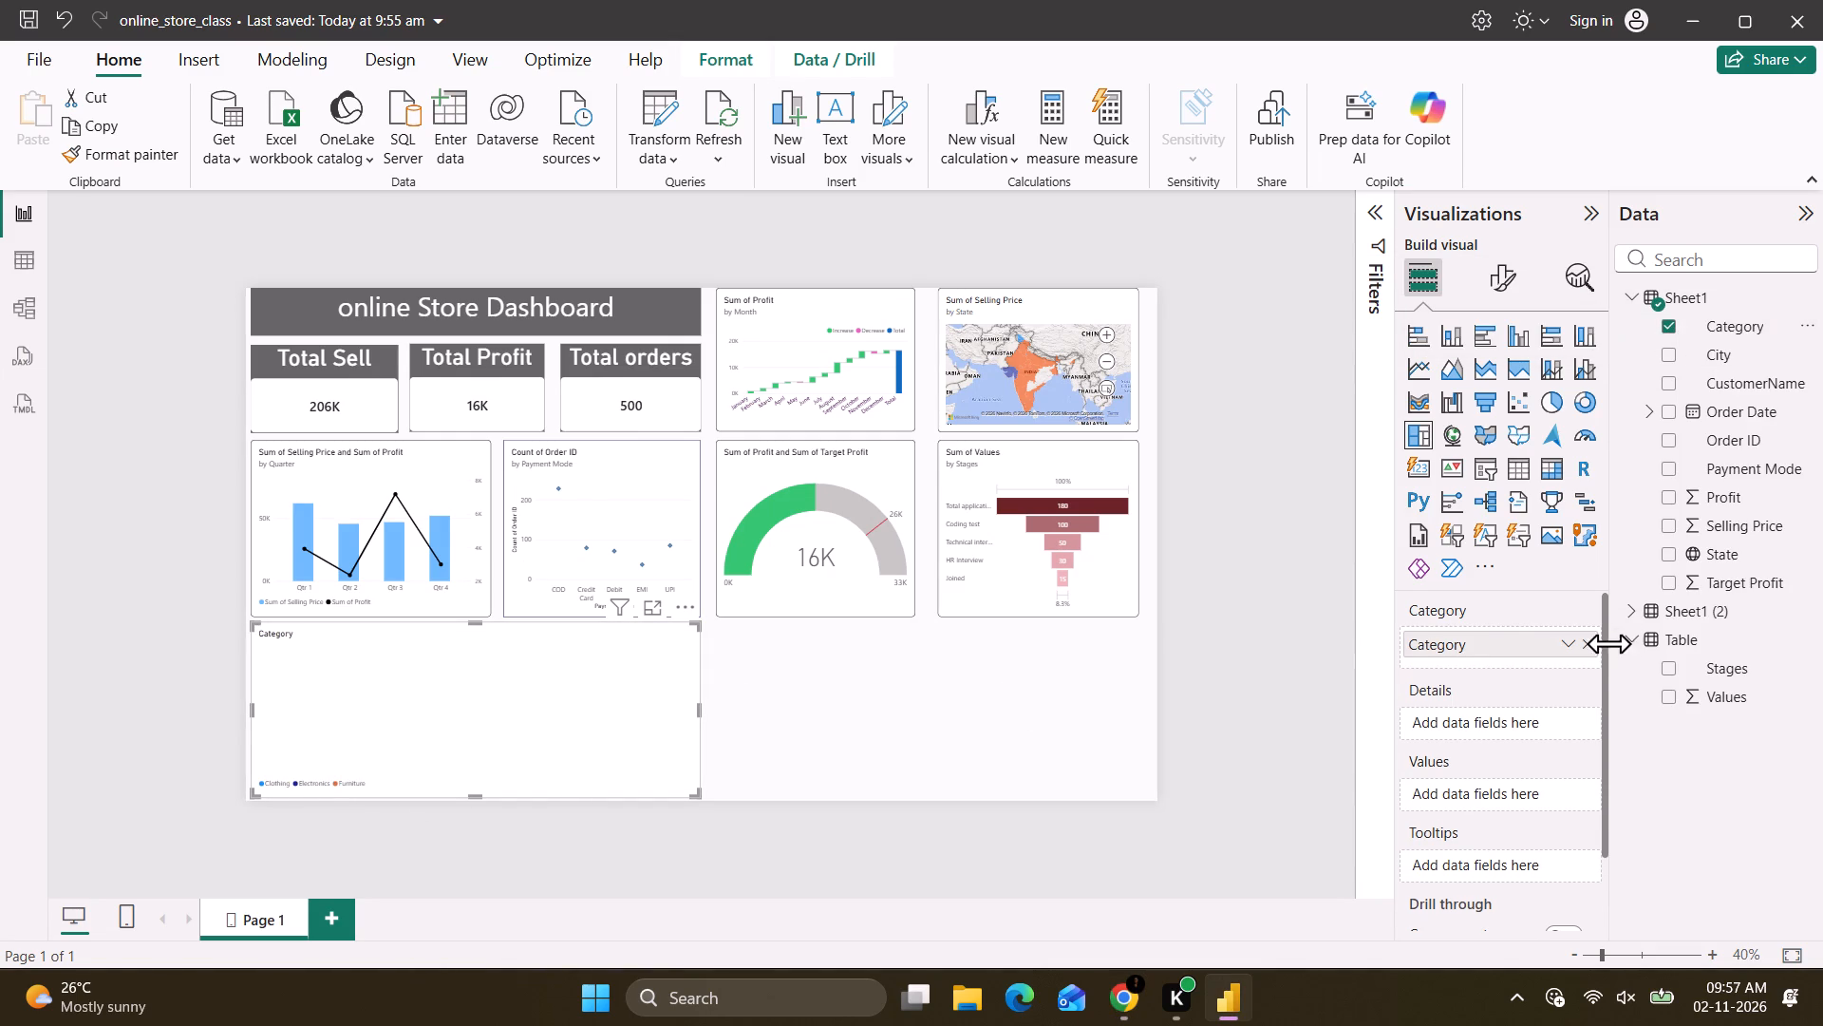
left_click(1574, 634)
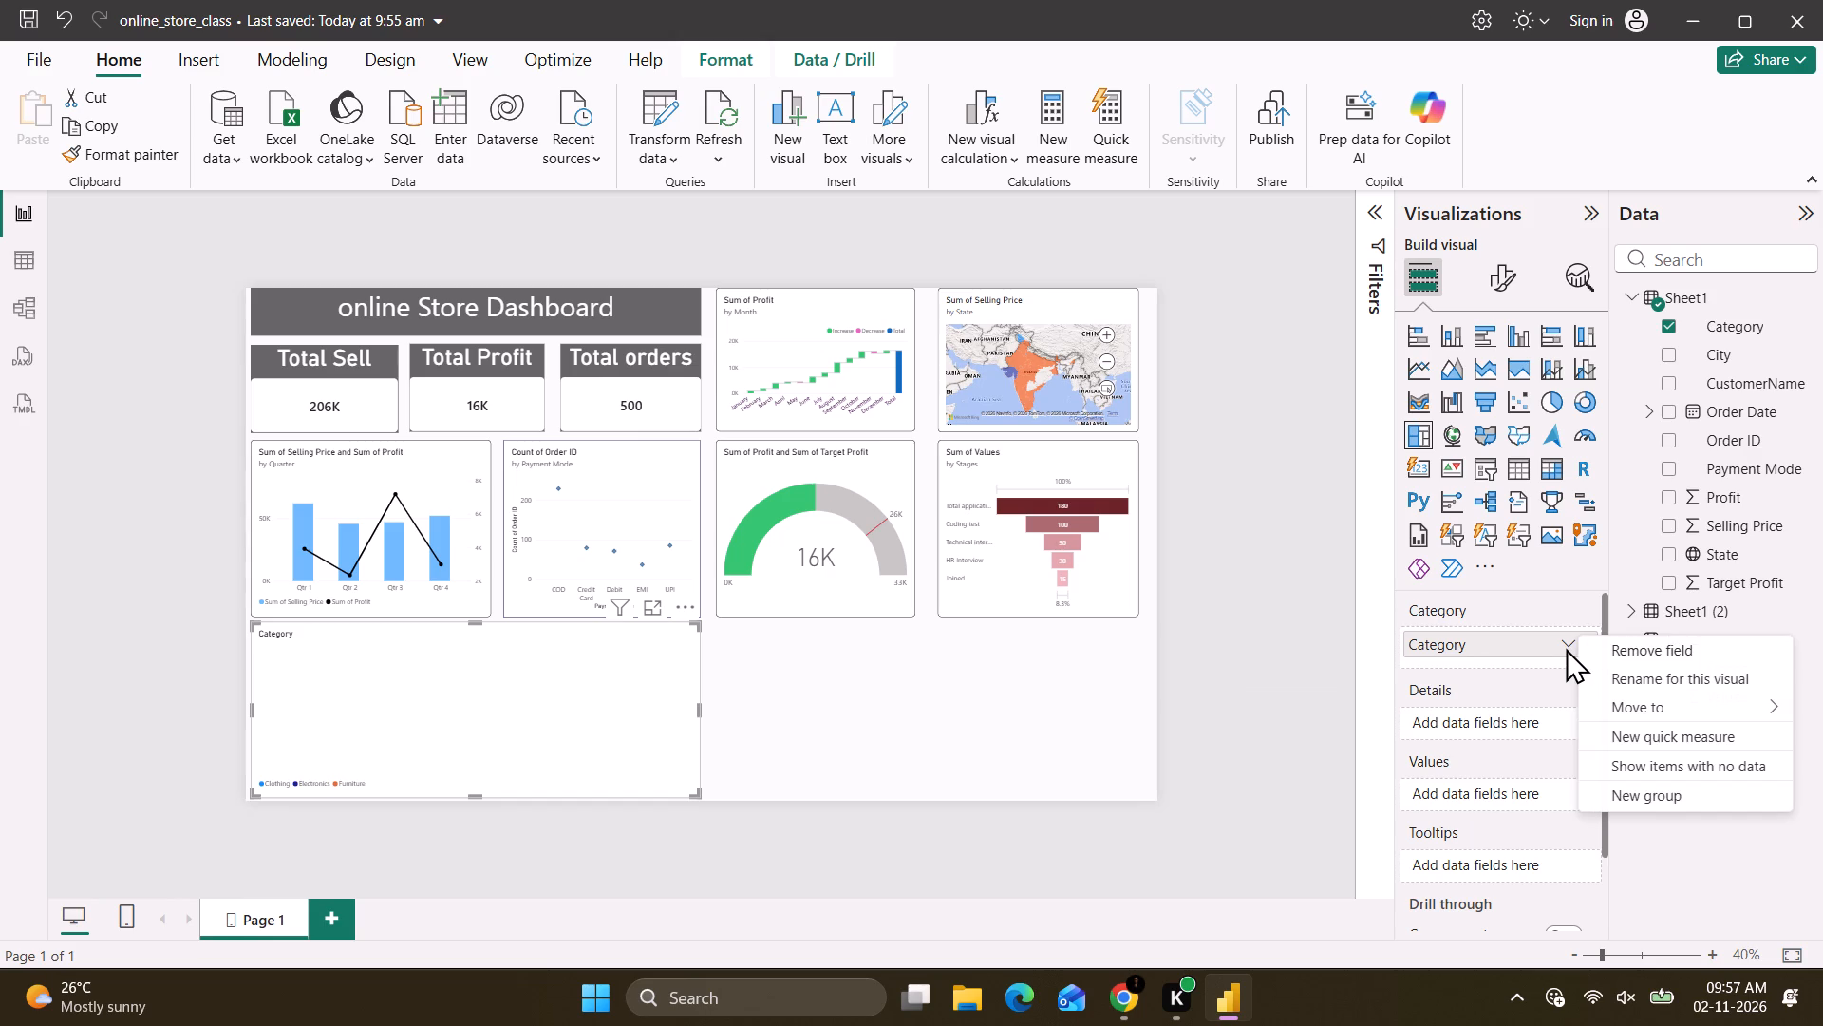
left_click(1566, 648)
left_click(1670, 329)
Assign State as the treemap's category and Selling Price as its values.
left_click(1670, 558)
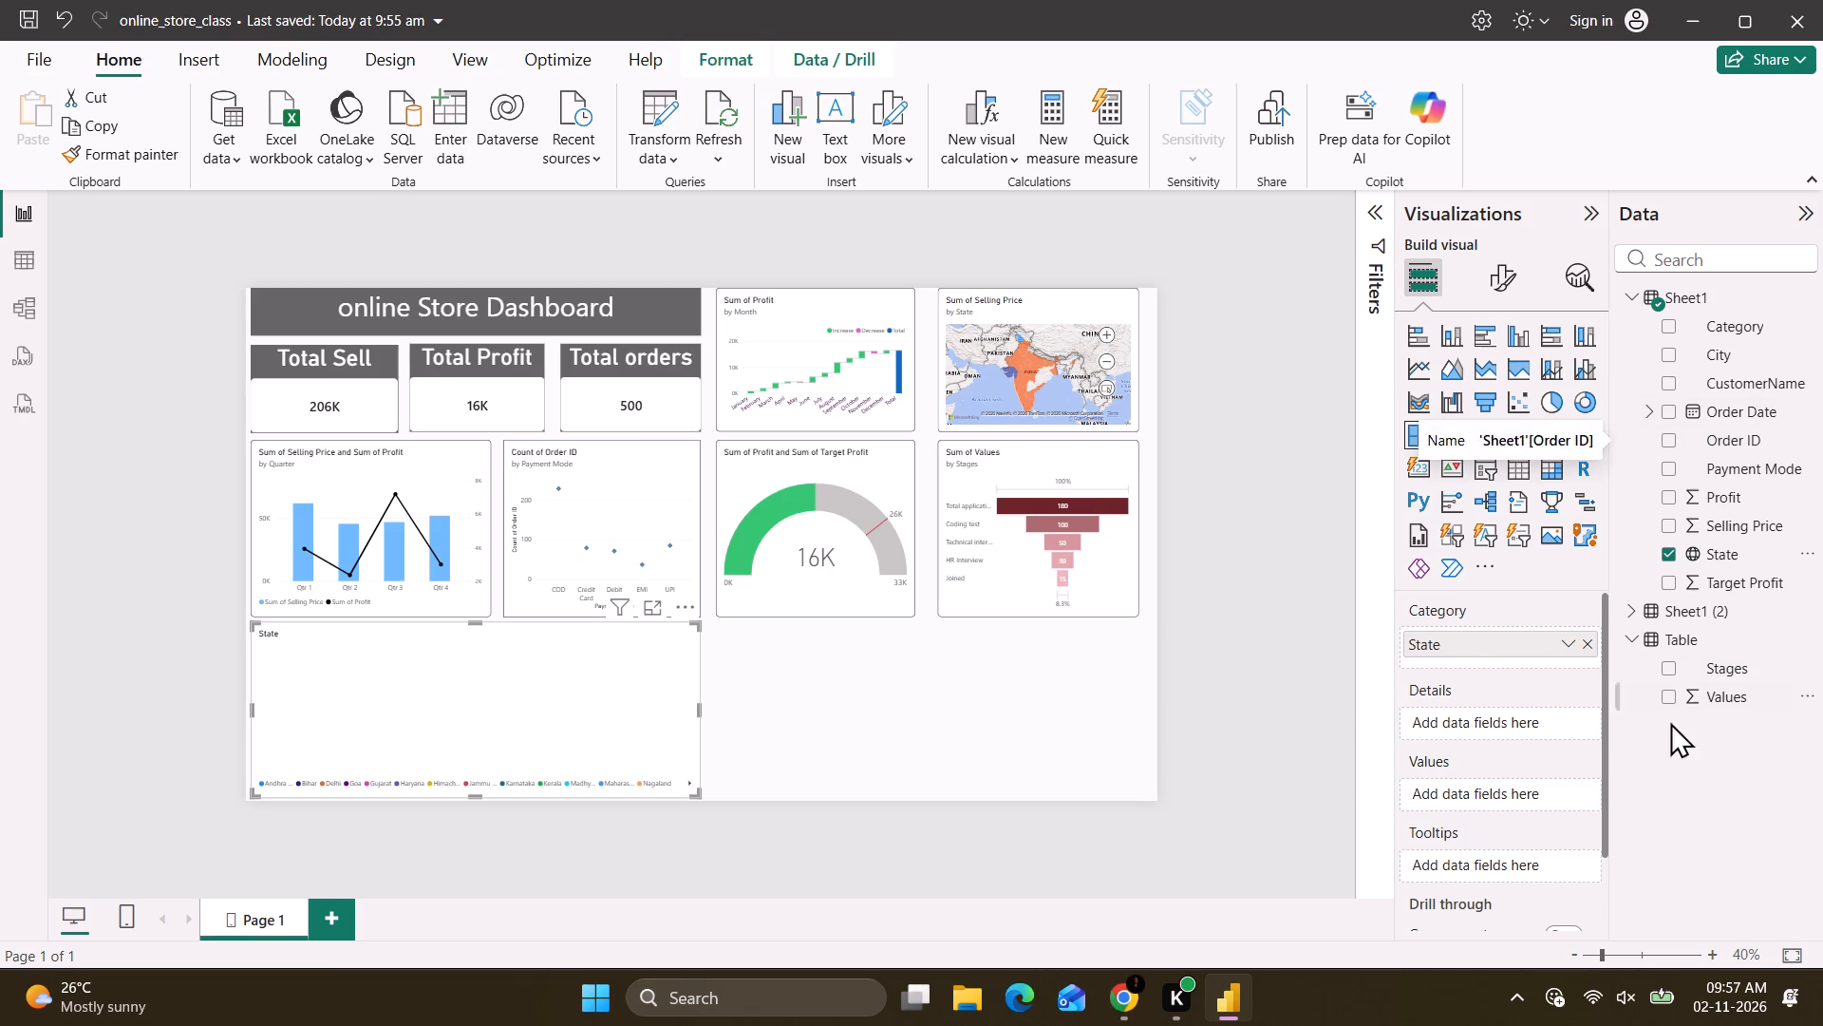
scroll(1465, 763, "down", 1)
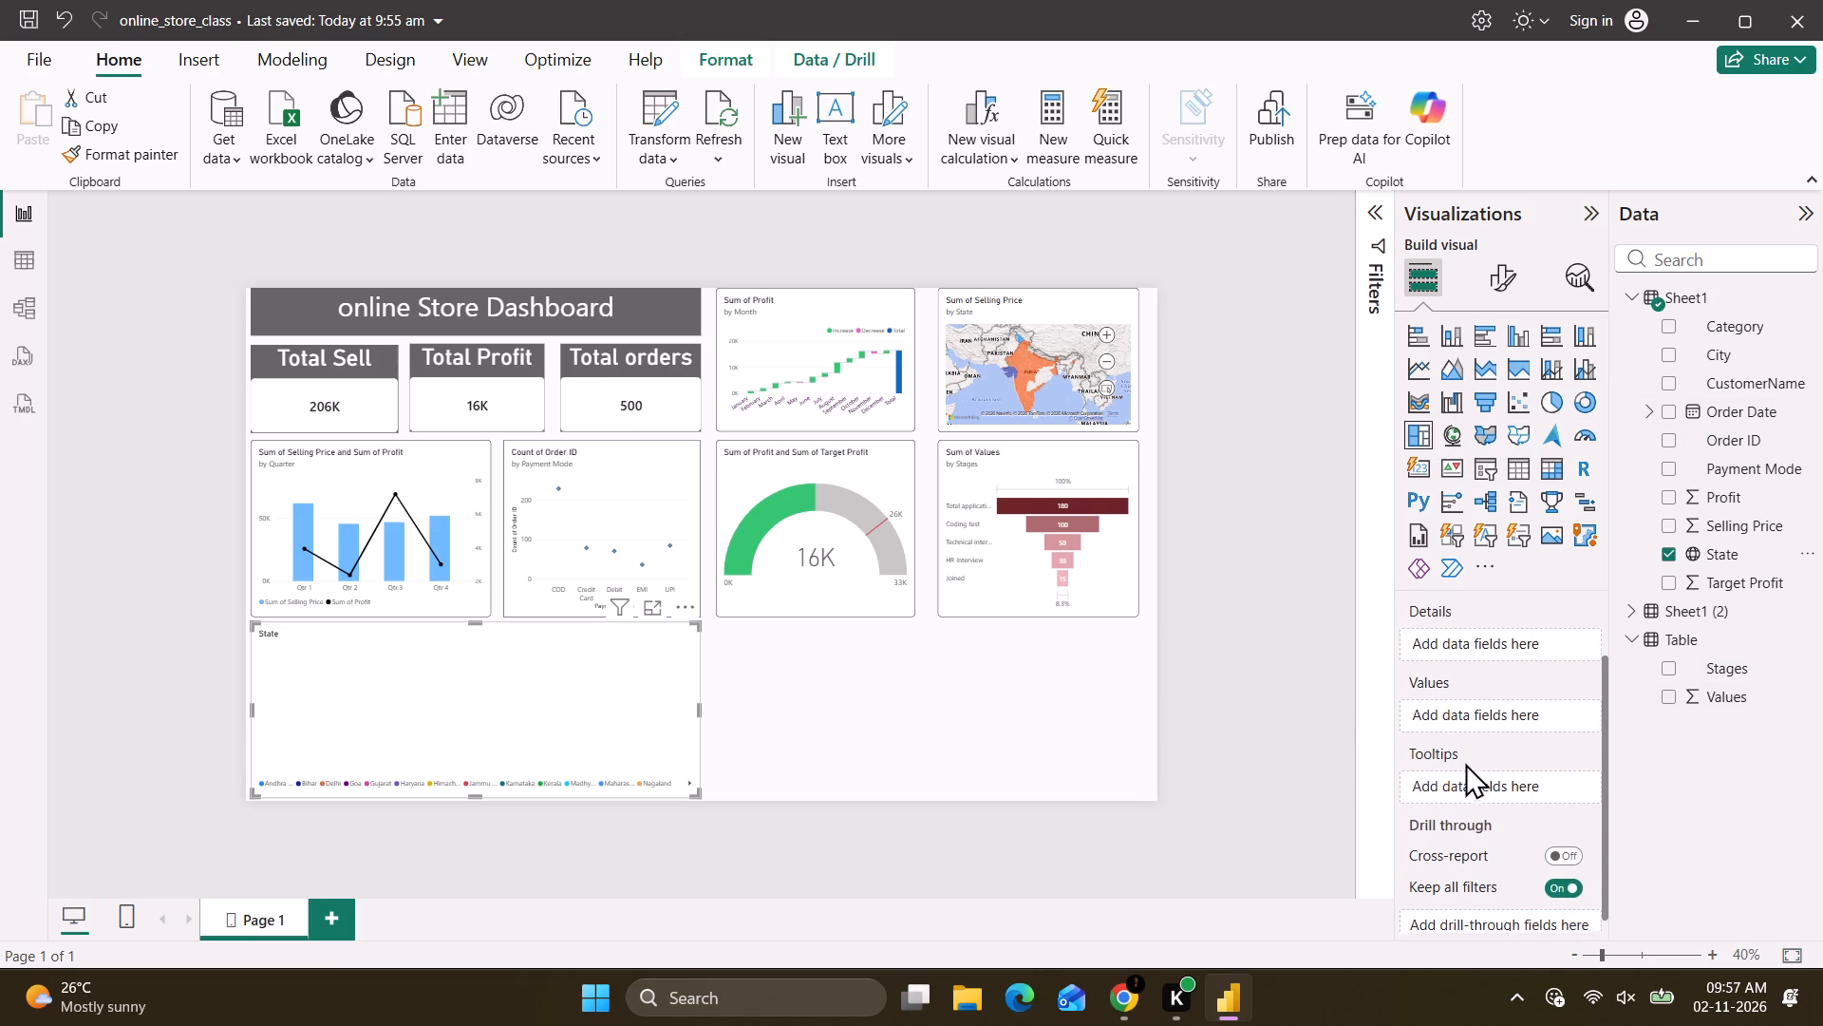
scroll(1465, 763, "down", 1)
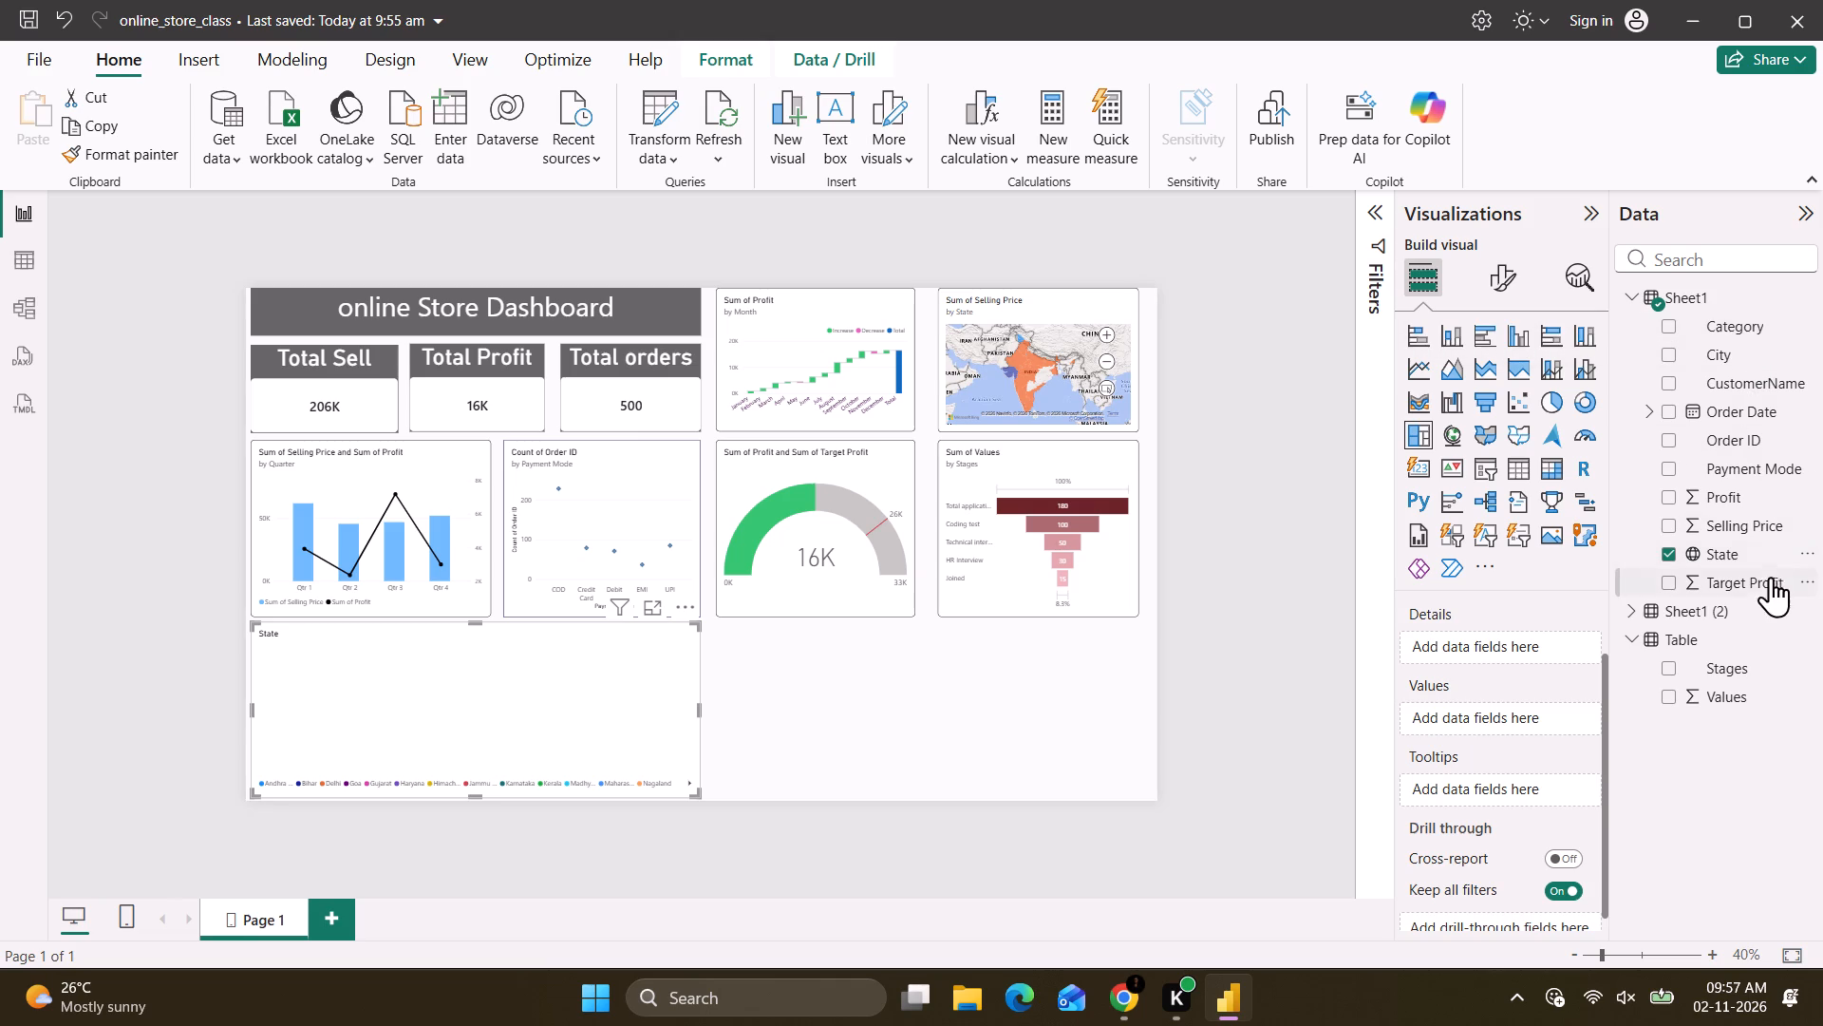
left_click_drag(1778, 519, 1560, 717)
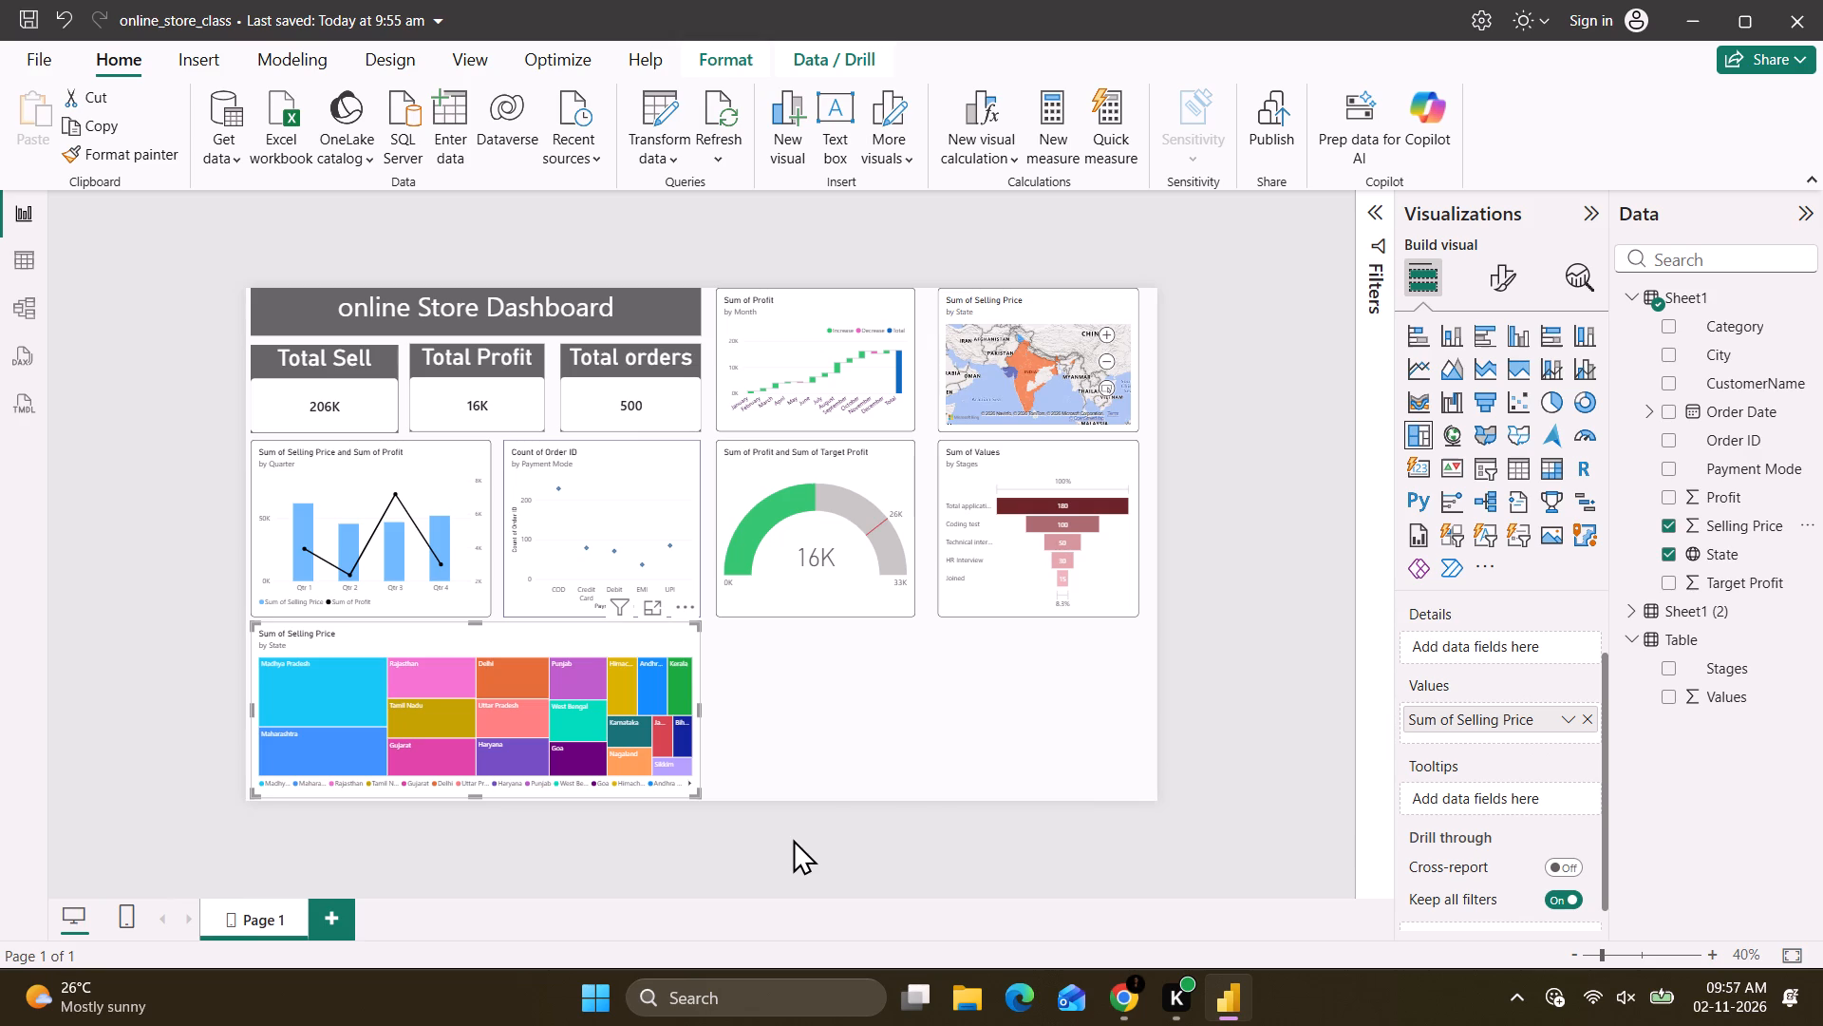
Turn on data labels for the Sum of Selling Price by State treemap and view the label value options.
scroll(793, 839, "down", 3)
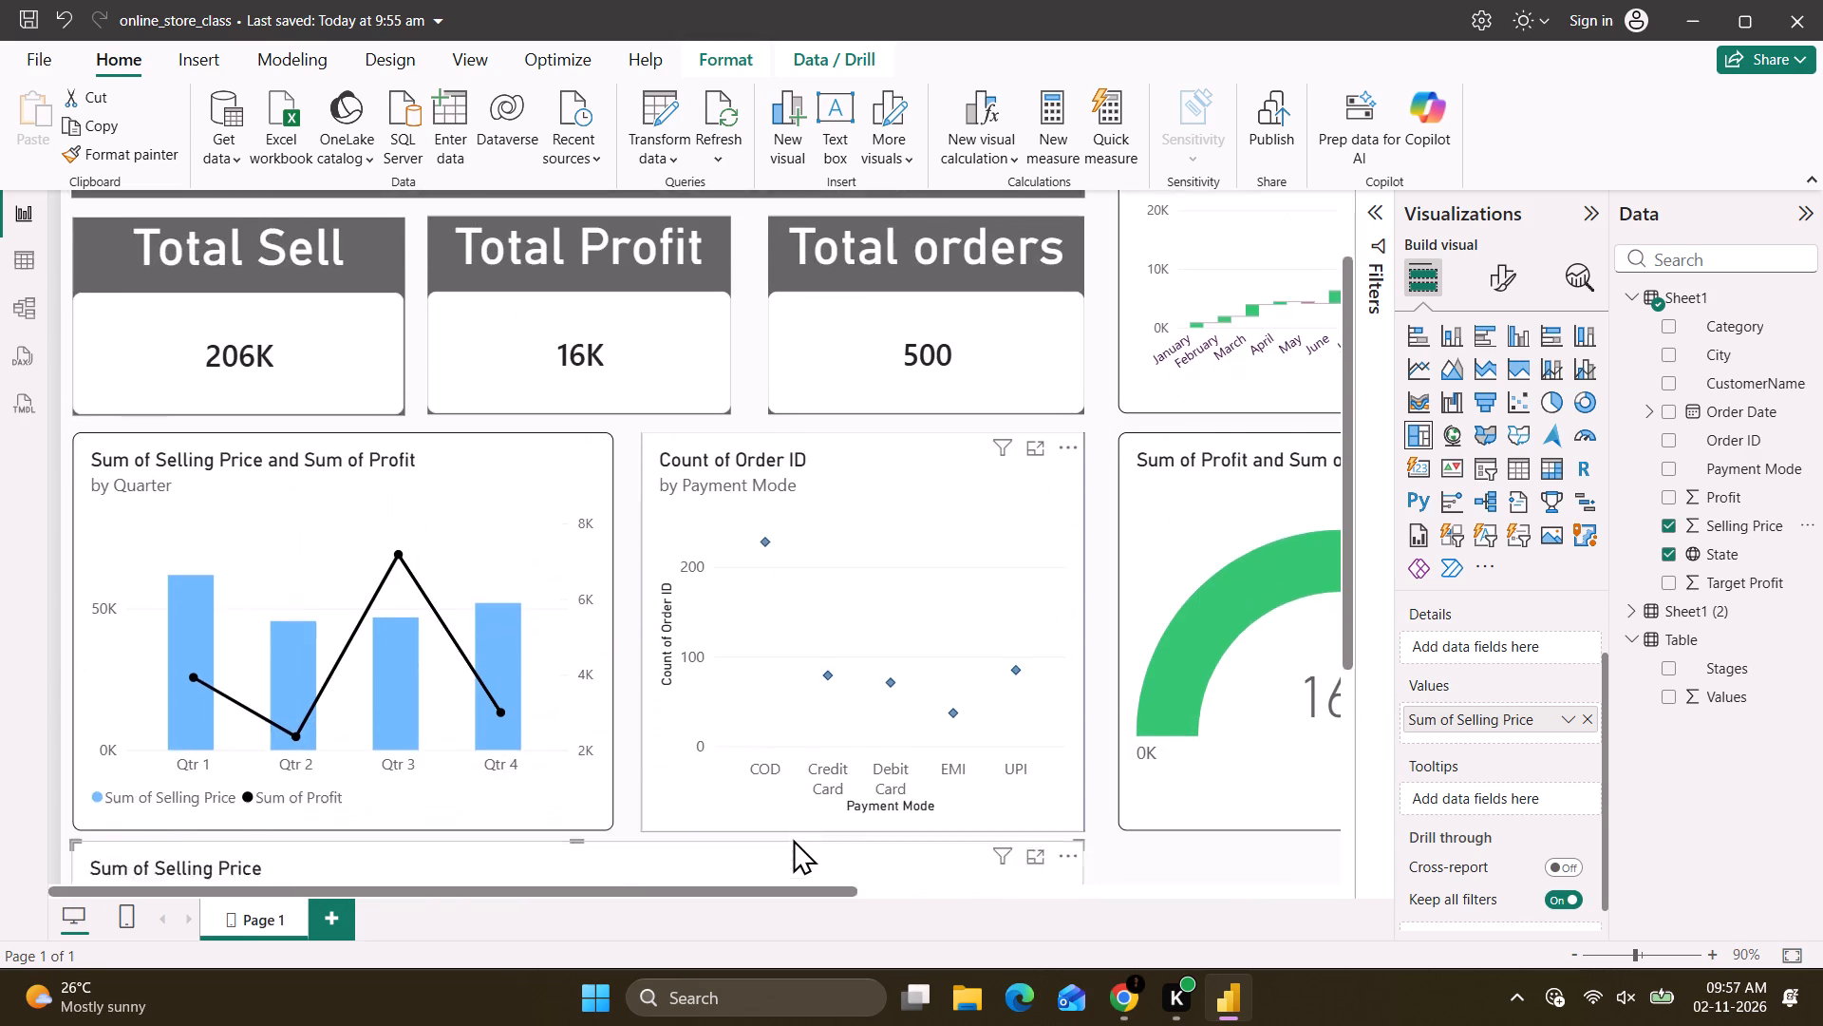
scroll(793, 839, "down", 2)
scroll(793, 839, "left", 1)
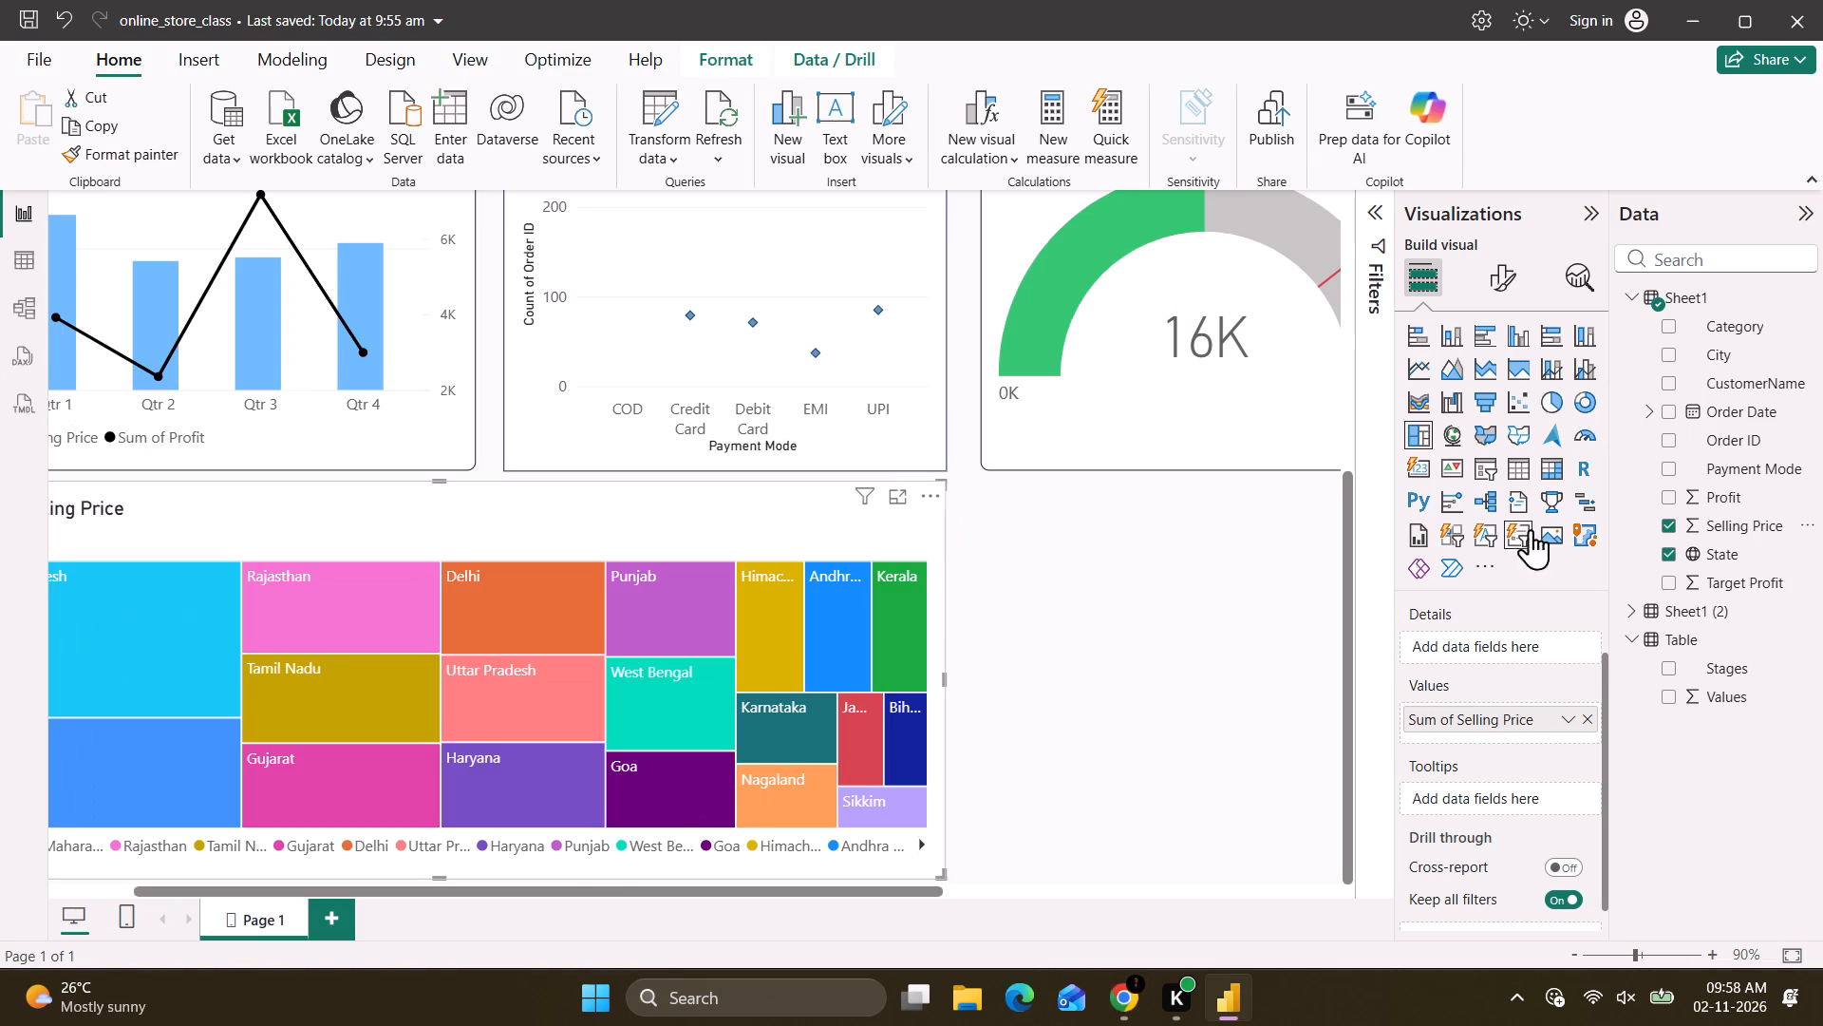
left_click(1498, 276)
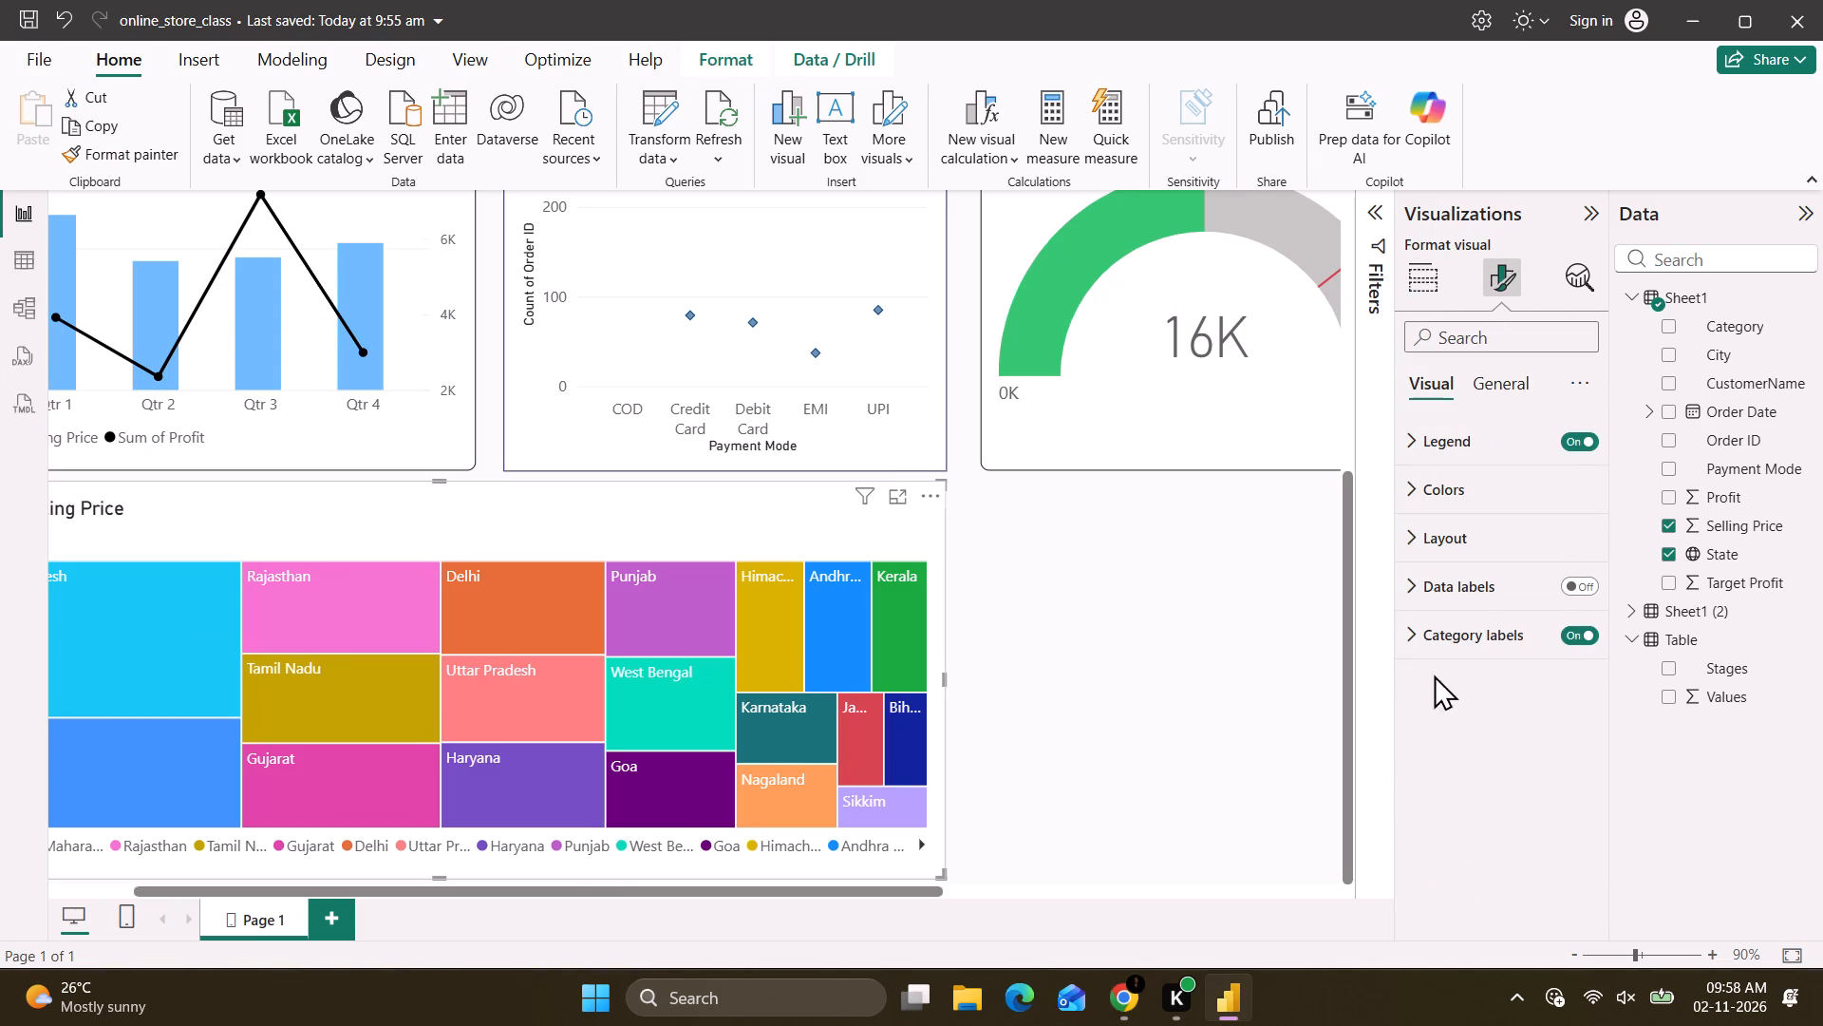
left_click(1585, 583)
left_click(1511, 586)
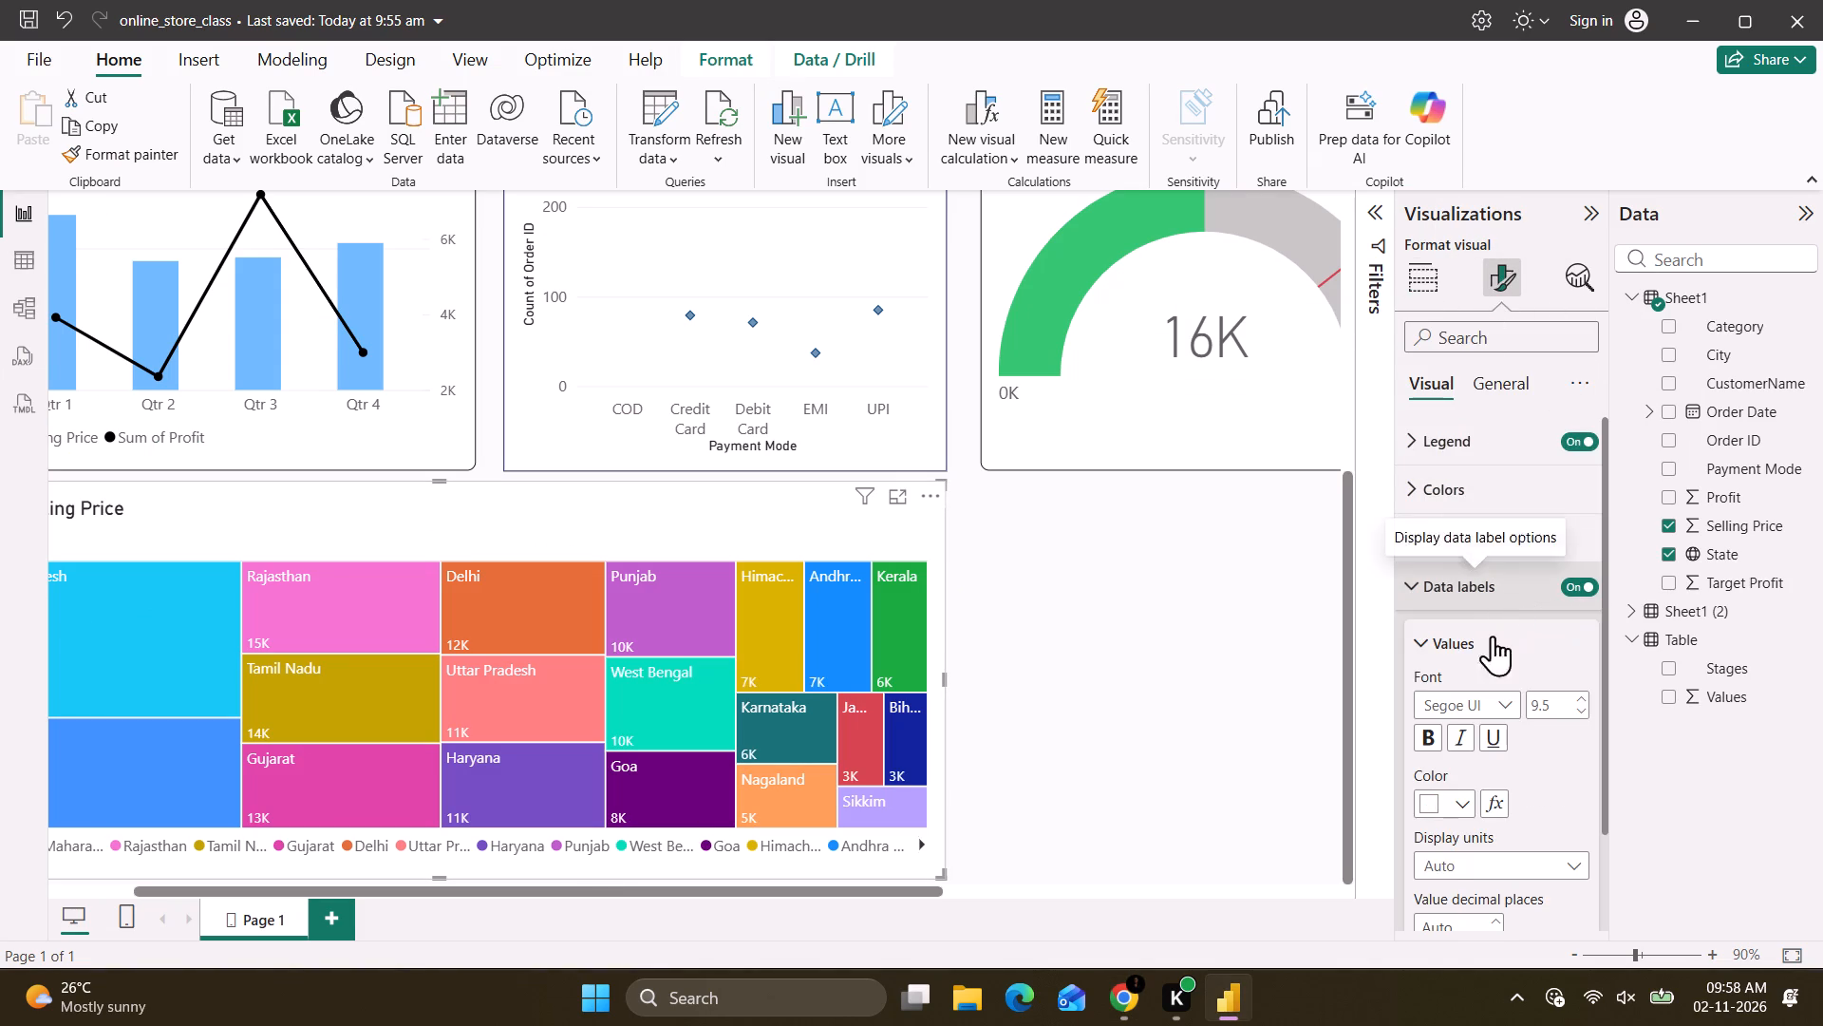
scroll(1474, 748, "down", 3)
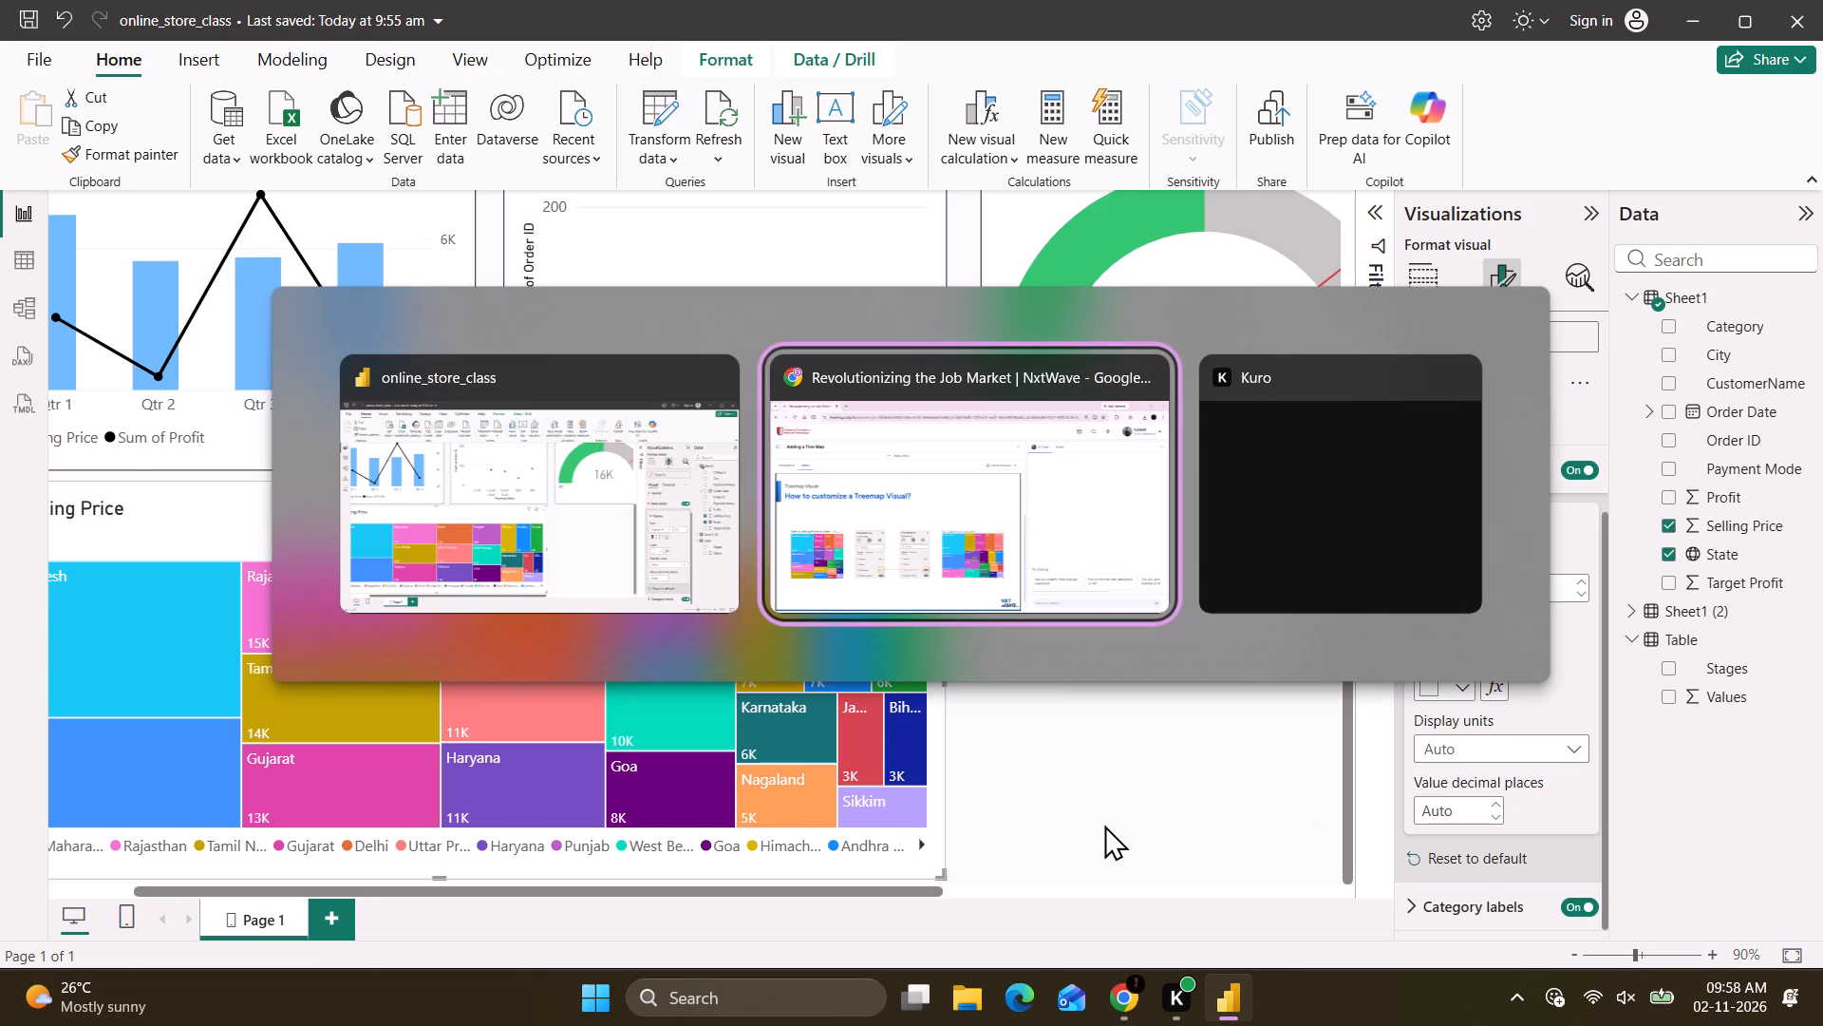
Go through the remaining lesson slides on customizing a treemap visual to the end of the deck.
left_click(835, 887)
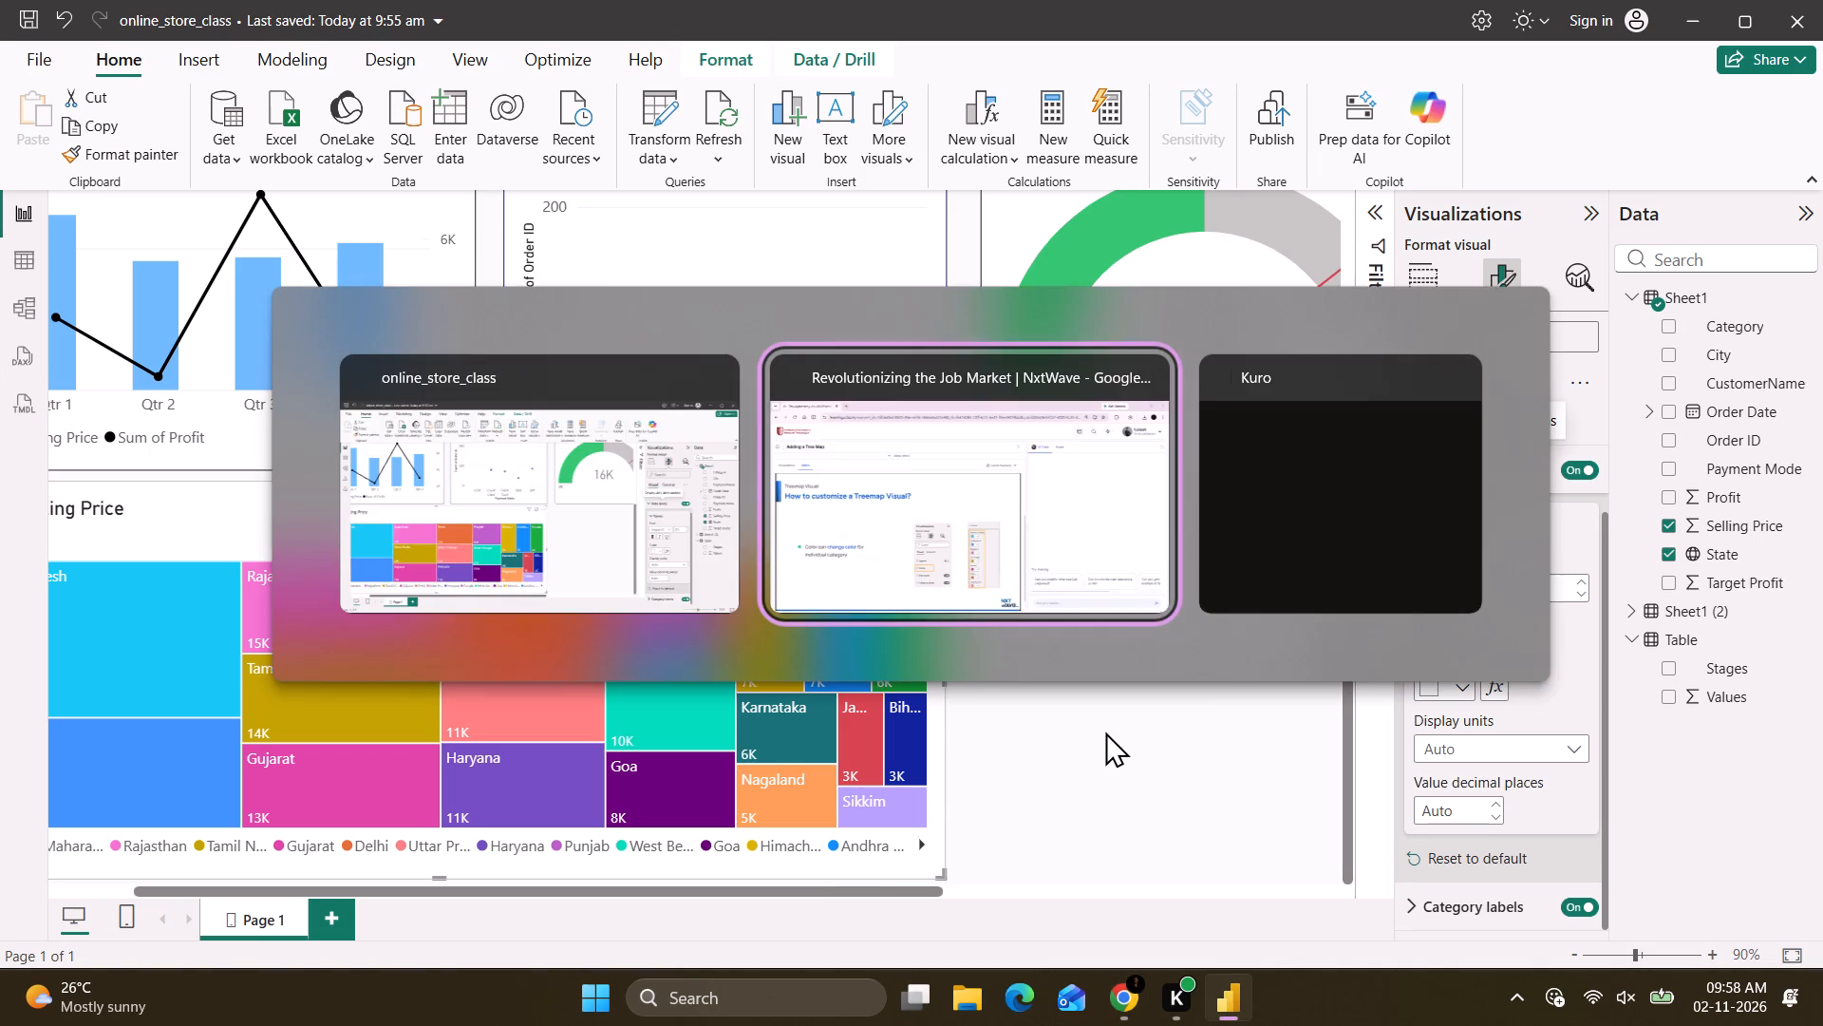
left_click(1005, 609)
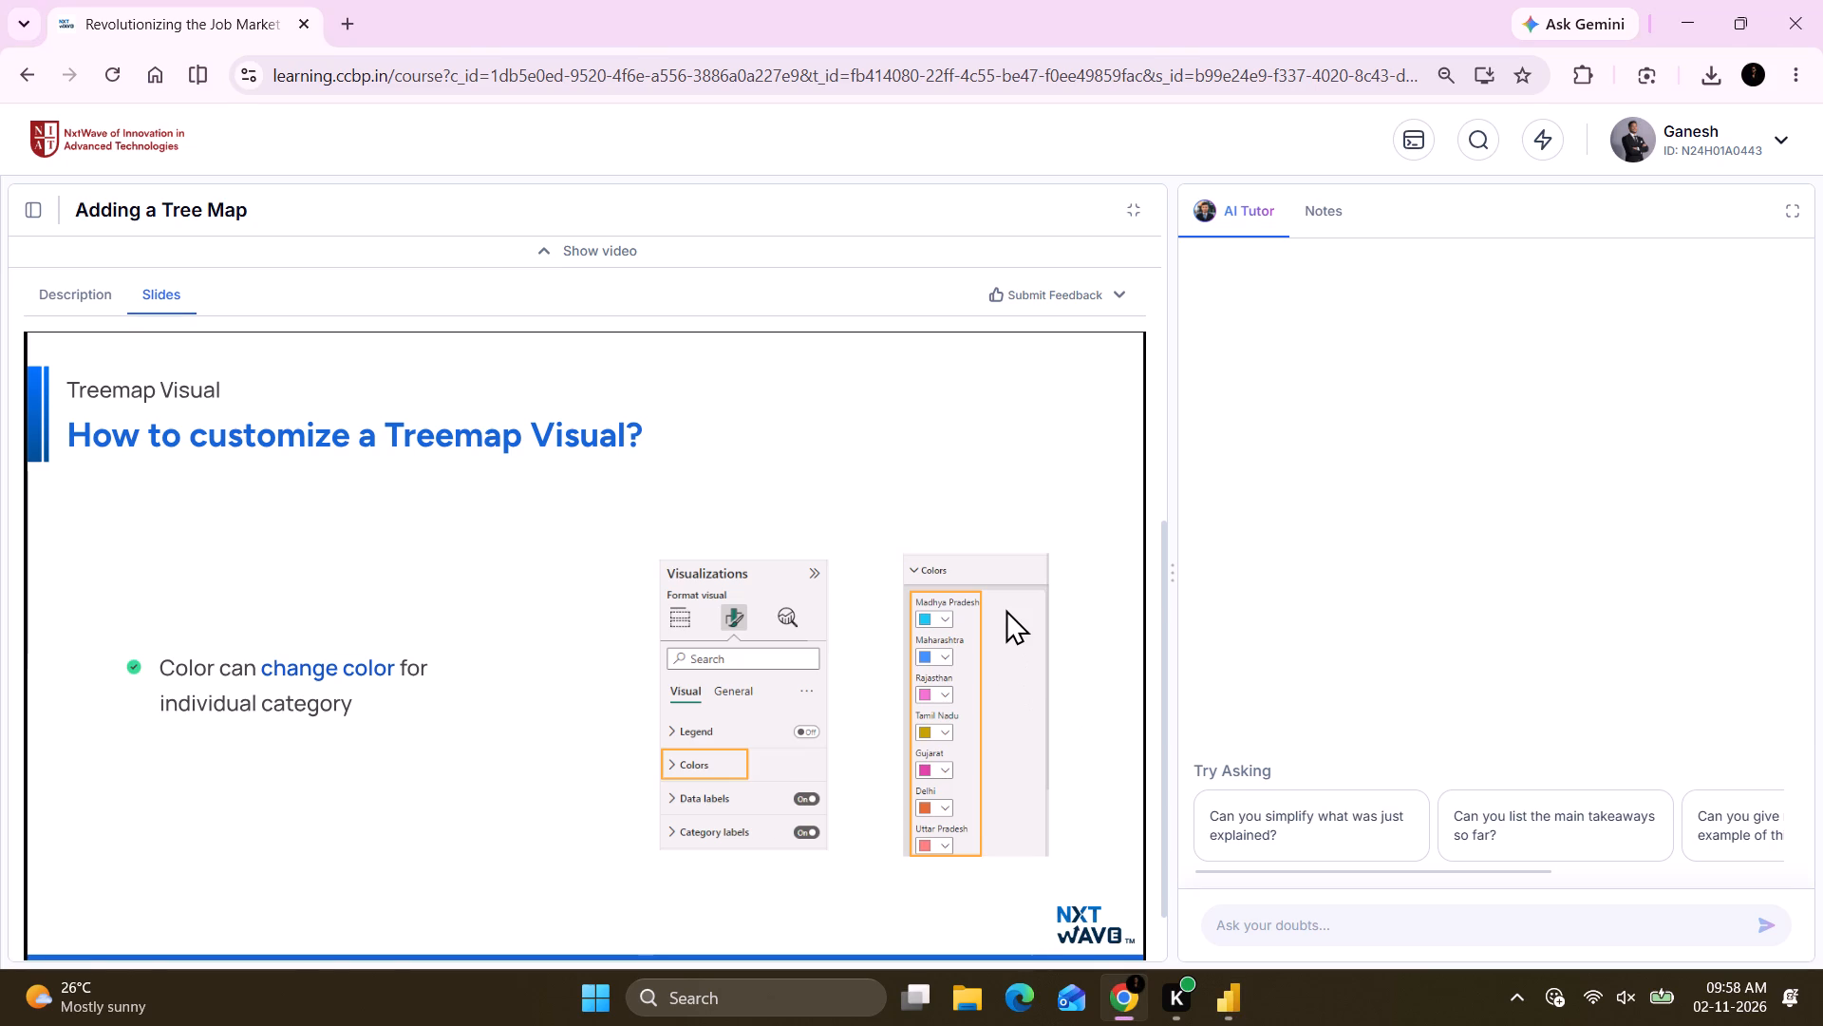
left_click(1005, 609)
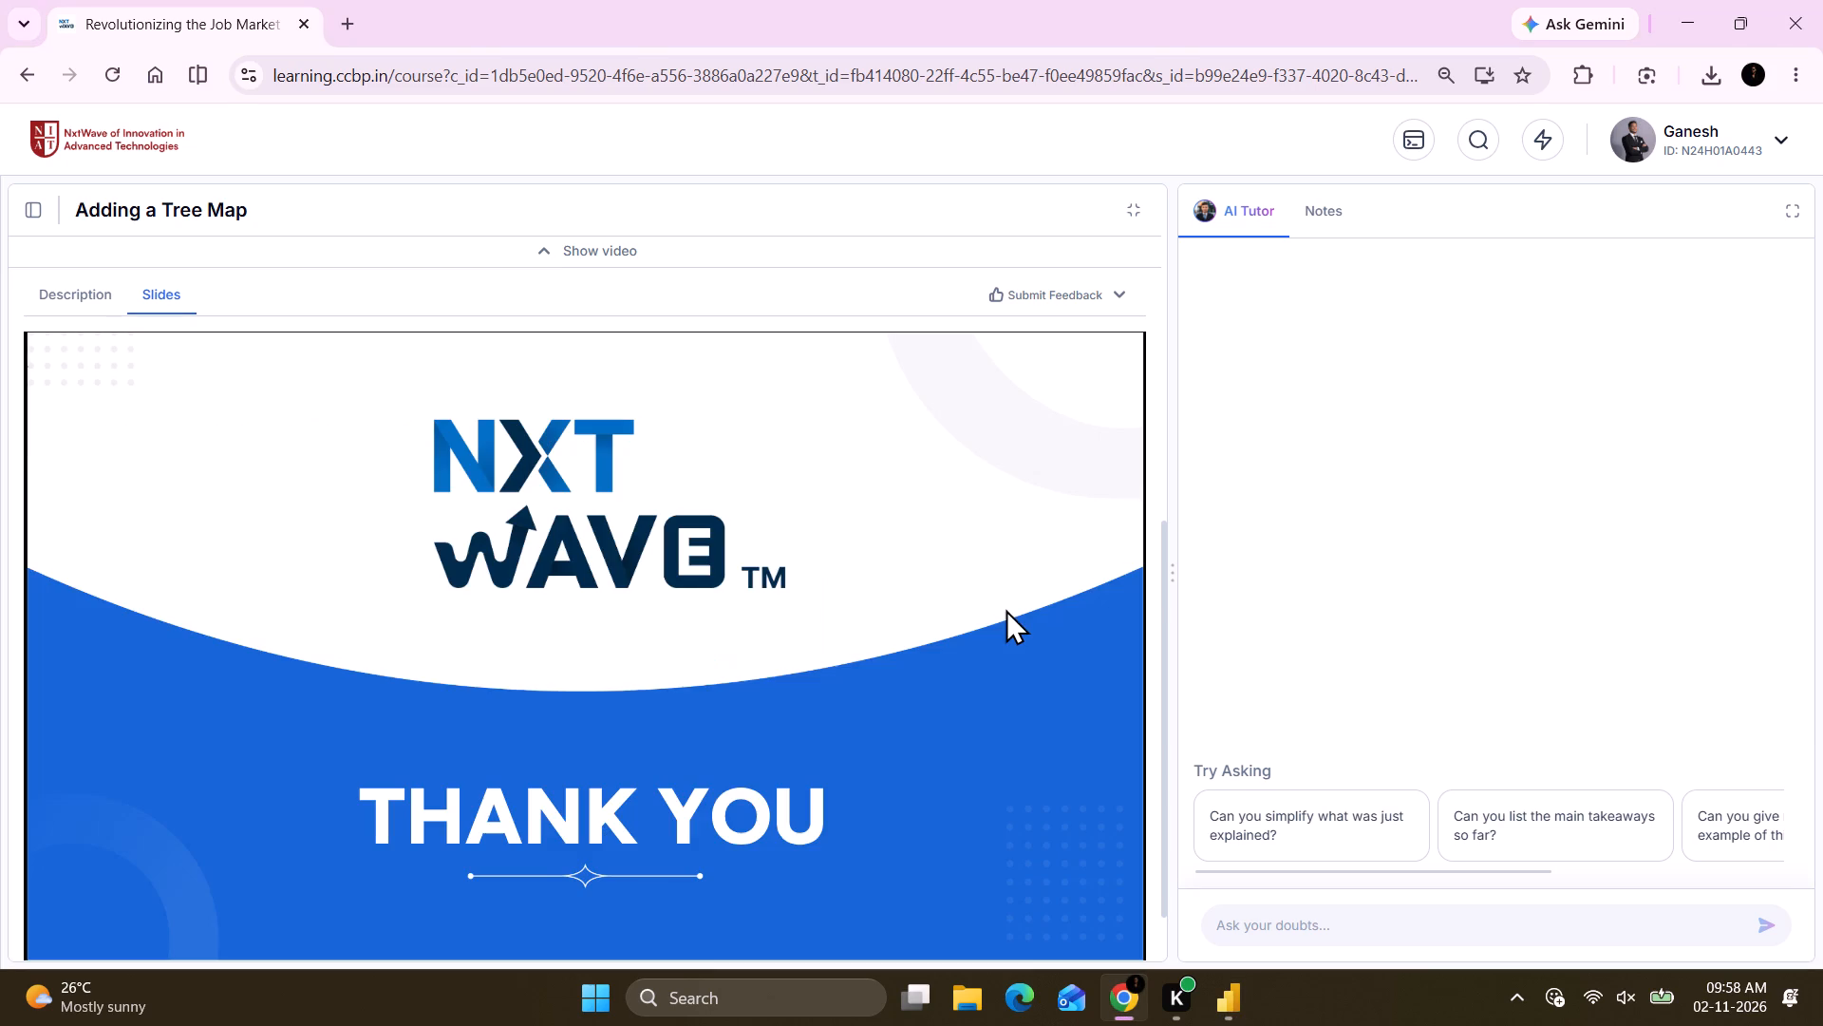
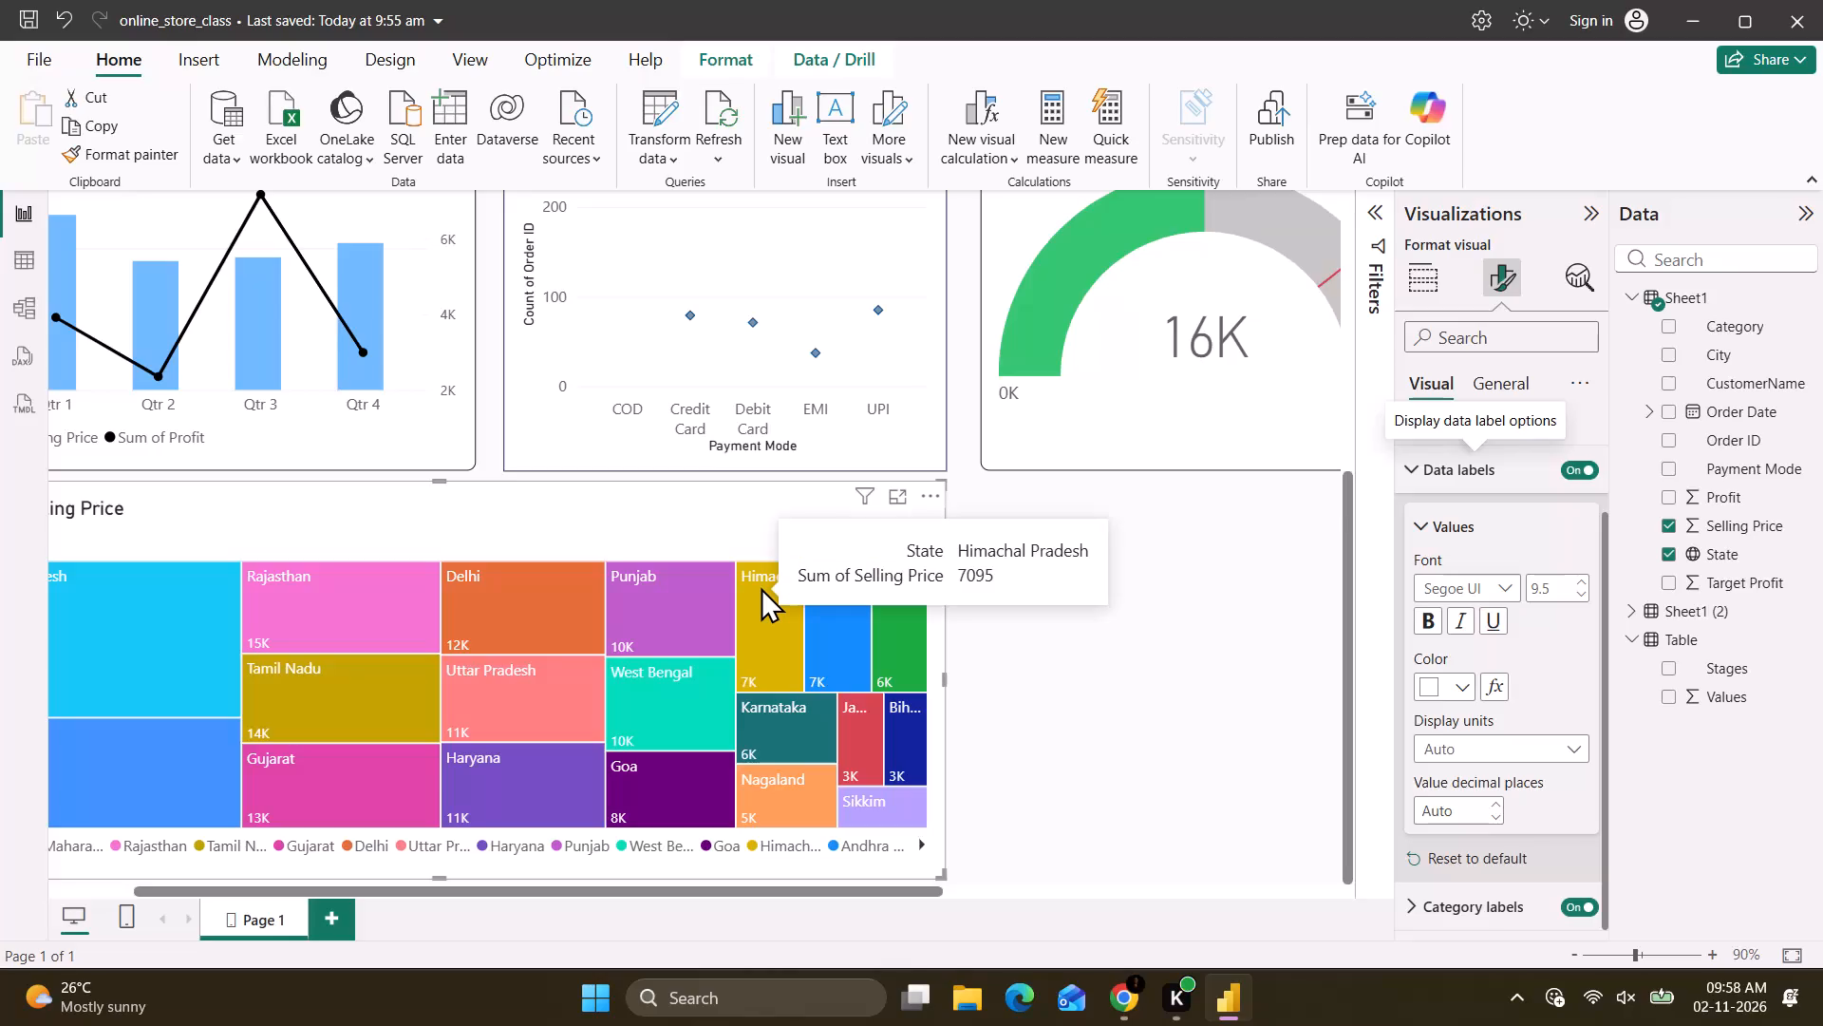
Save the online_store_class report.
key("ctrl+s")
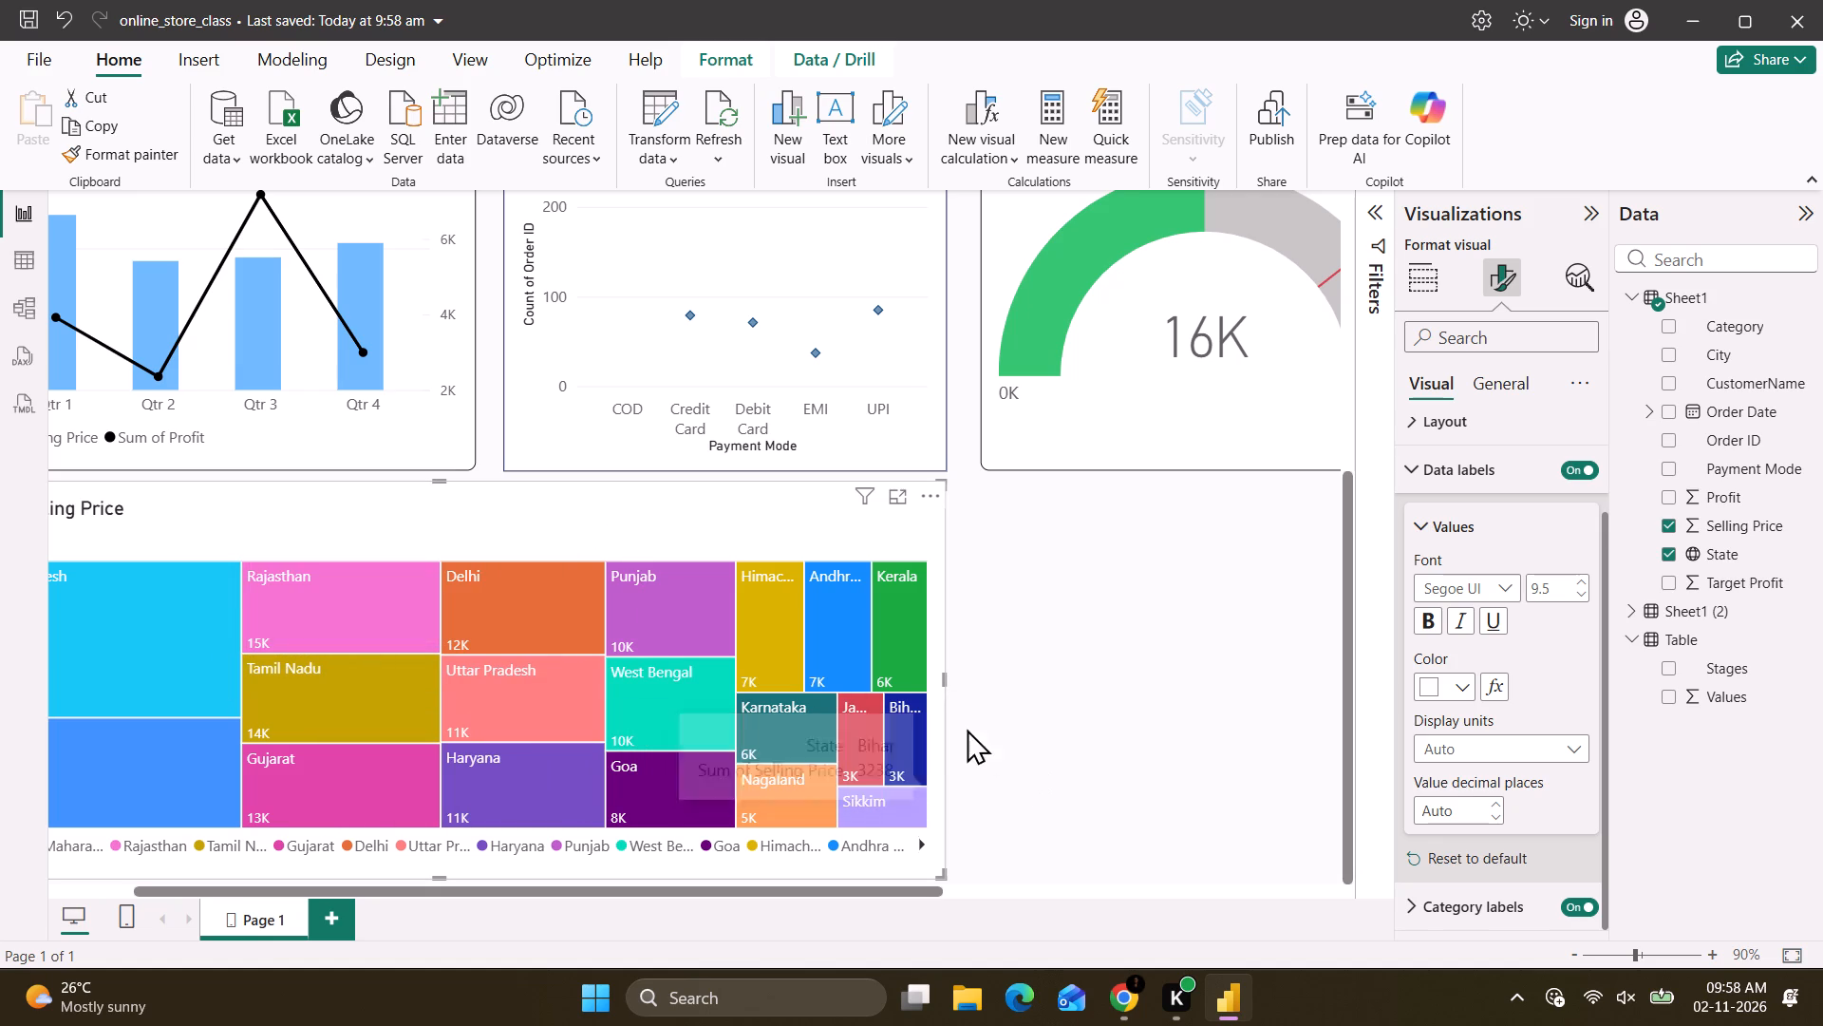
Add the Category field from Sheet1 as the treemap's details, subdividing each state's selling price by category.
left_click(1427, 287)
scroll(1517, 792, "down", 1)
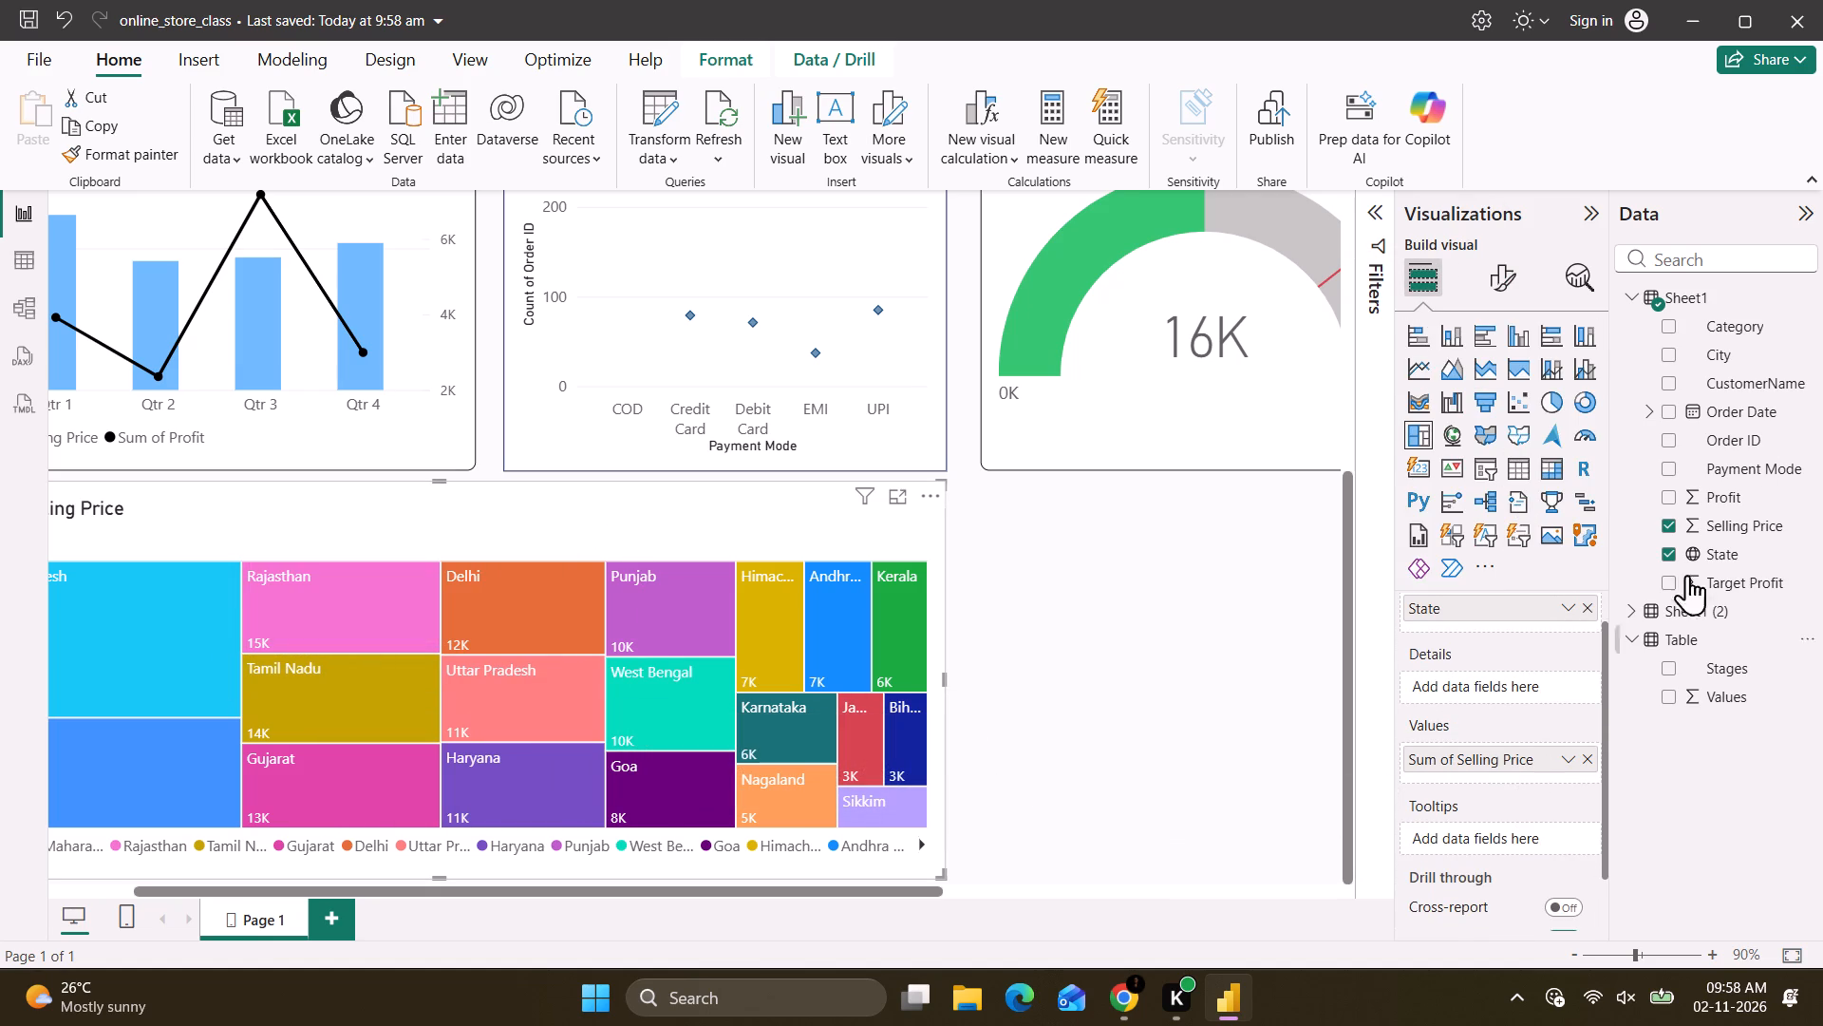
left_click_drag(1738, 332, 1490, 672)
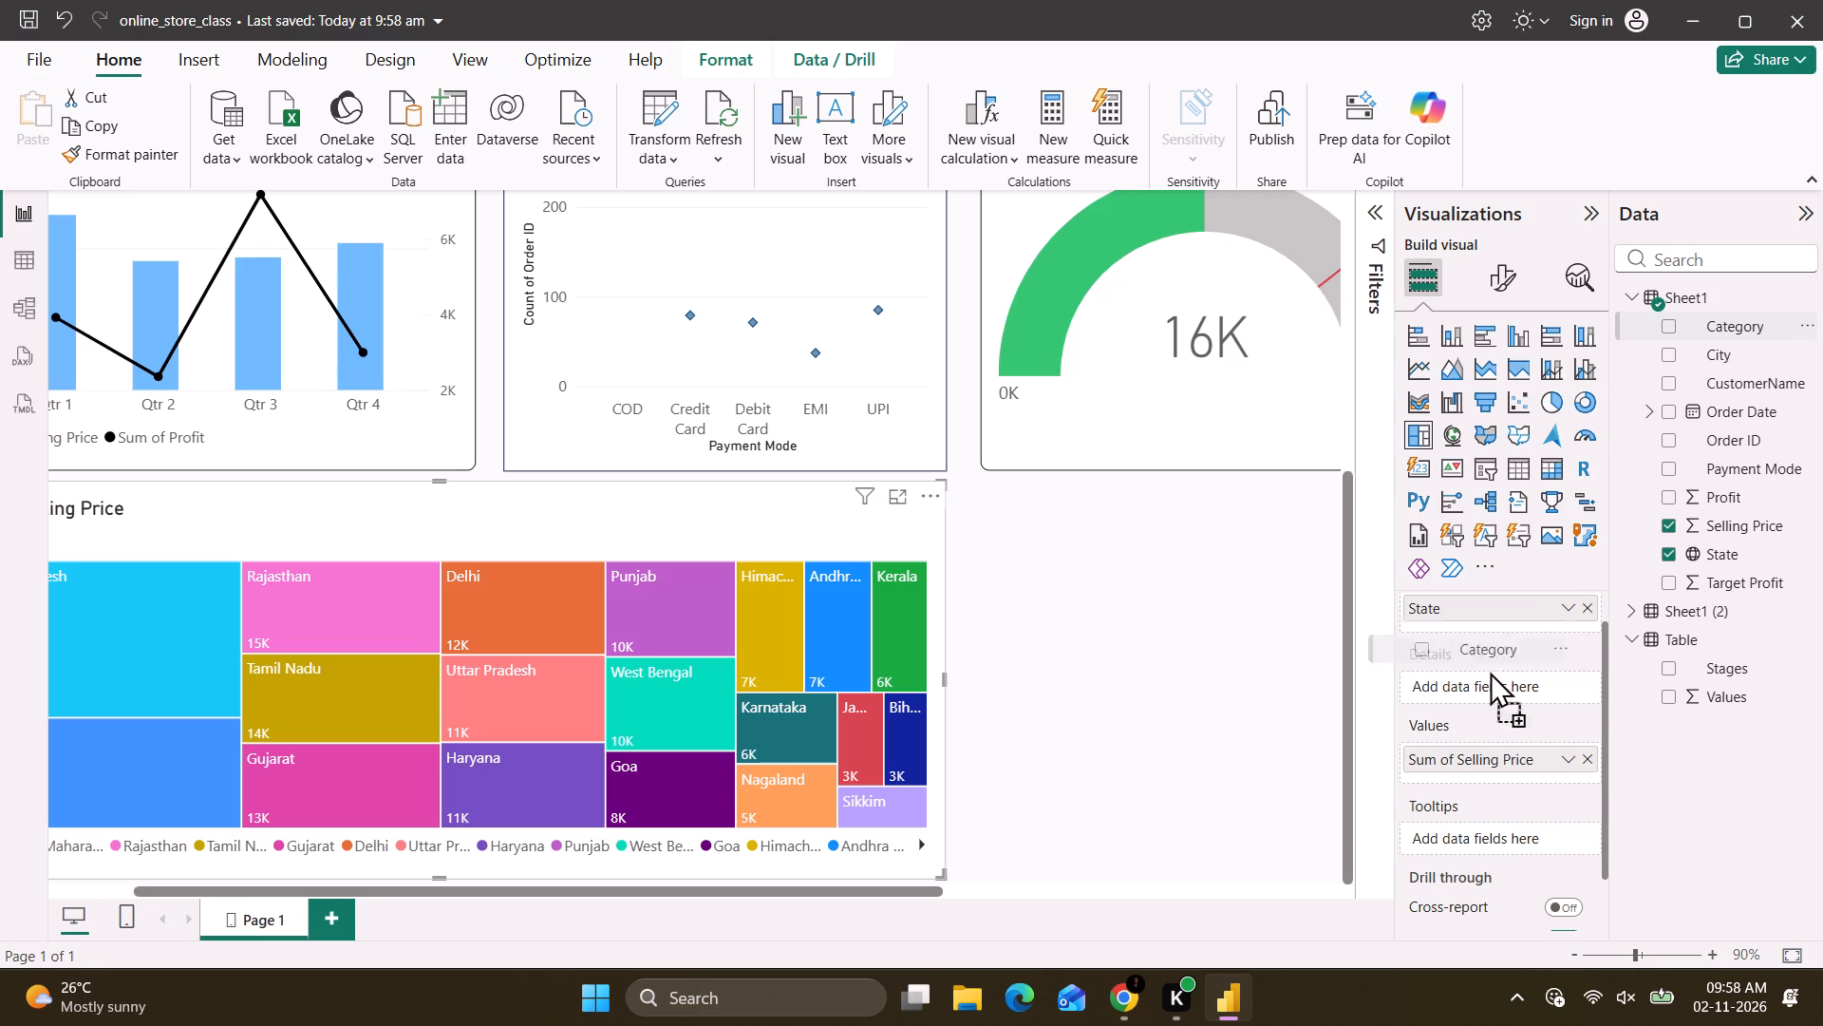
left_click_drag(1490, 672, 1521, 683)
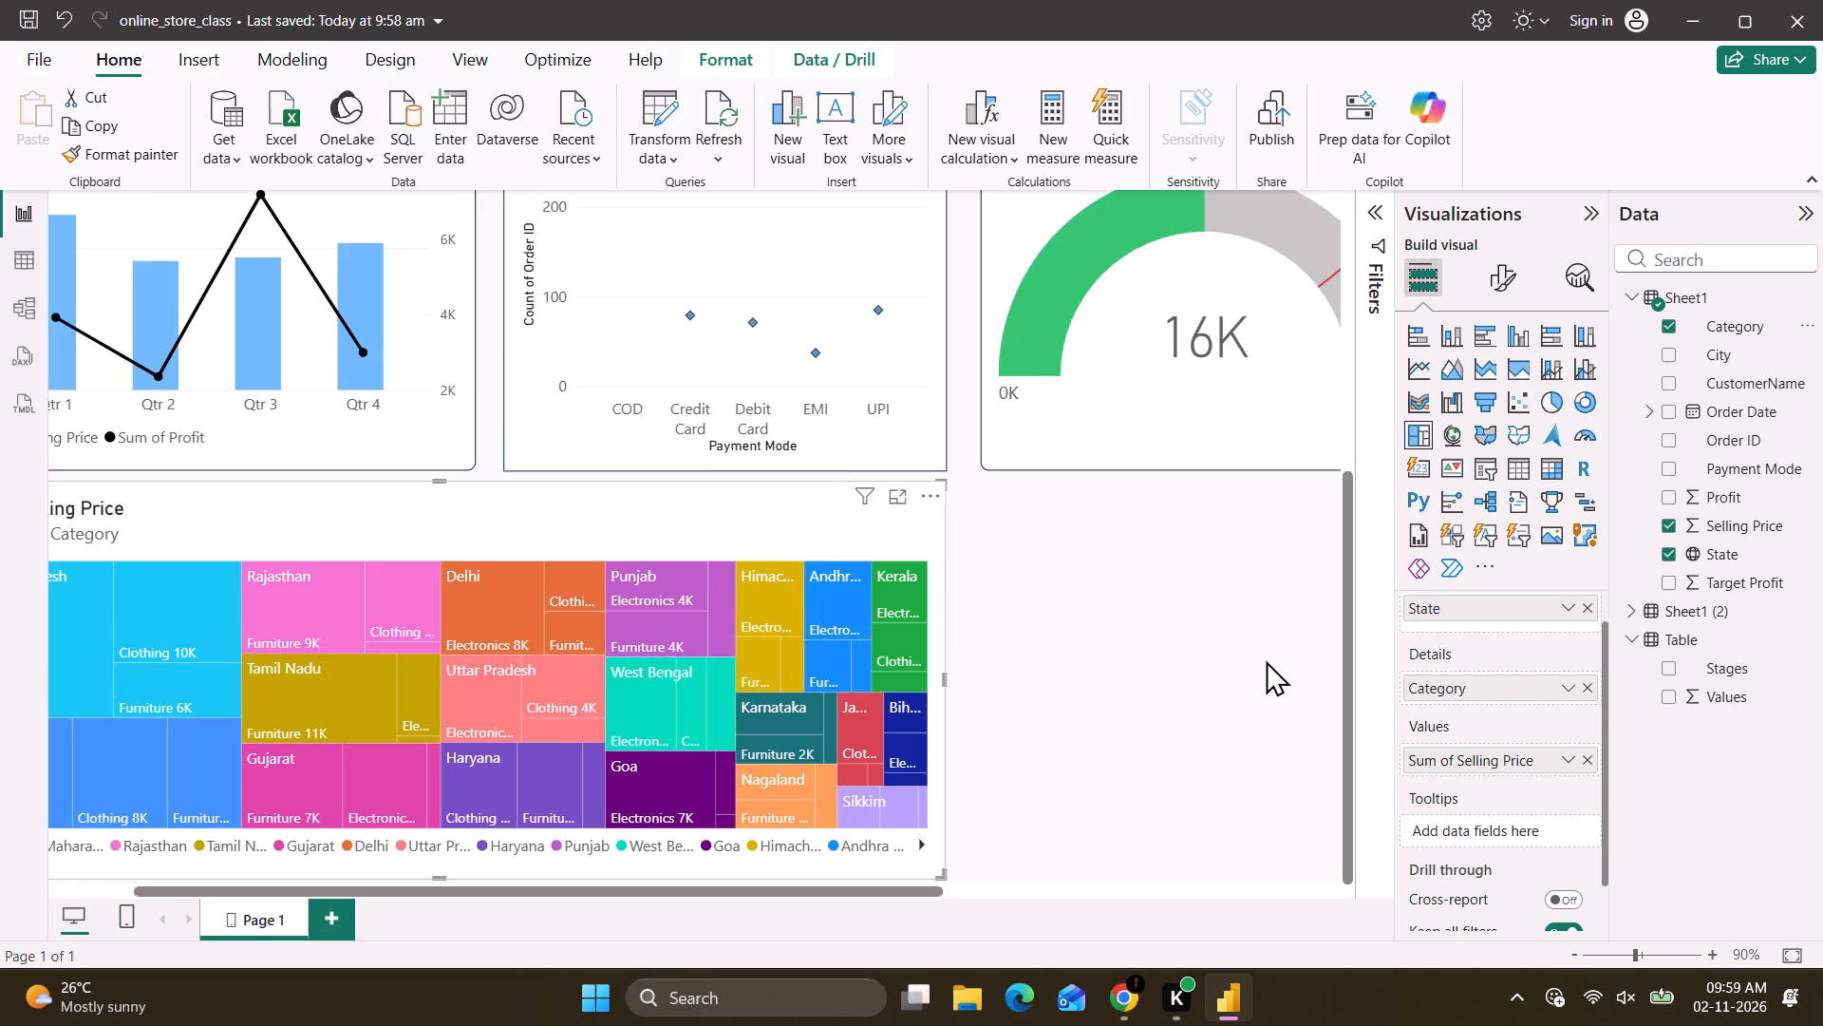
scroll(1266, 660, "right", 1)
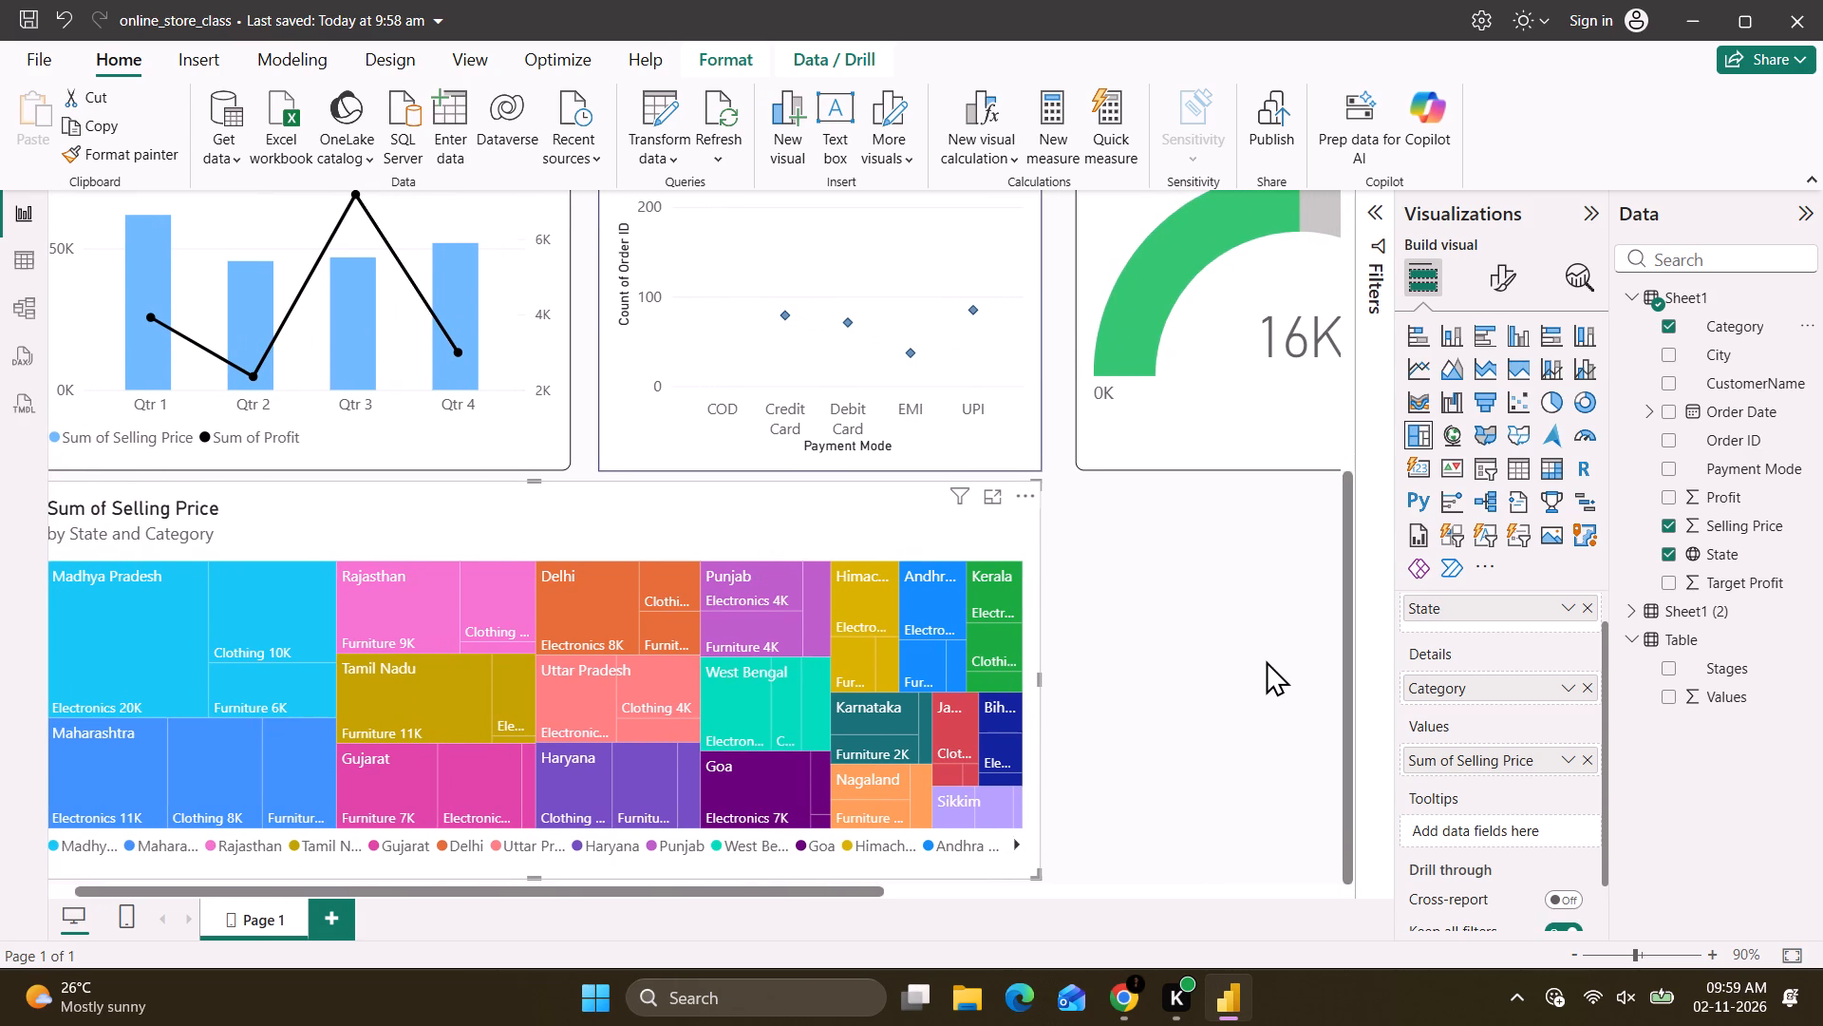
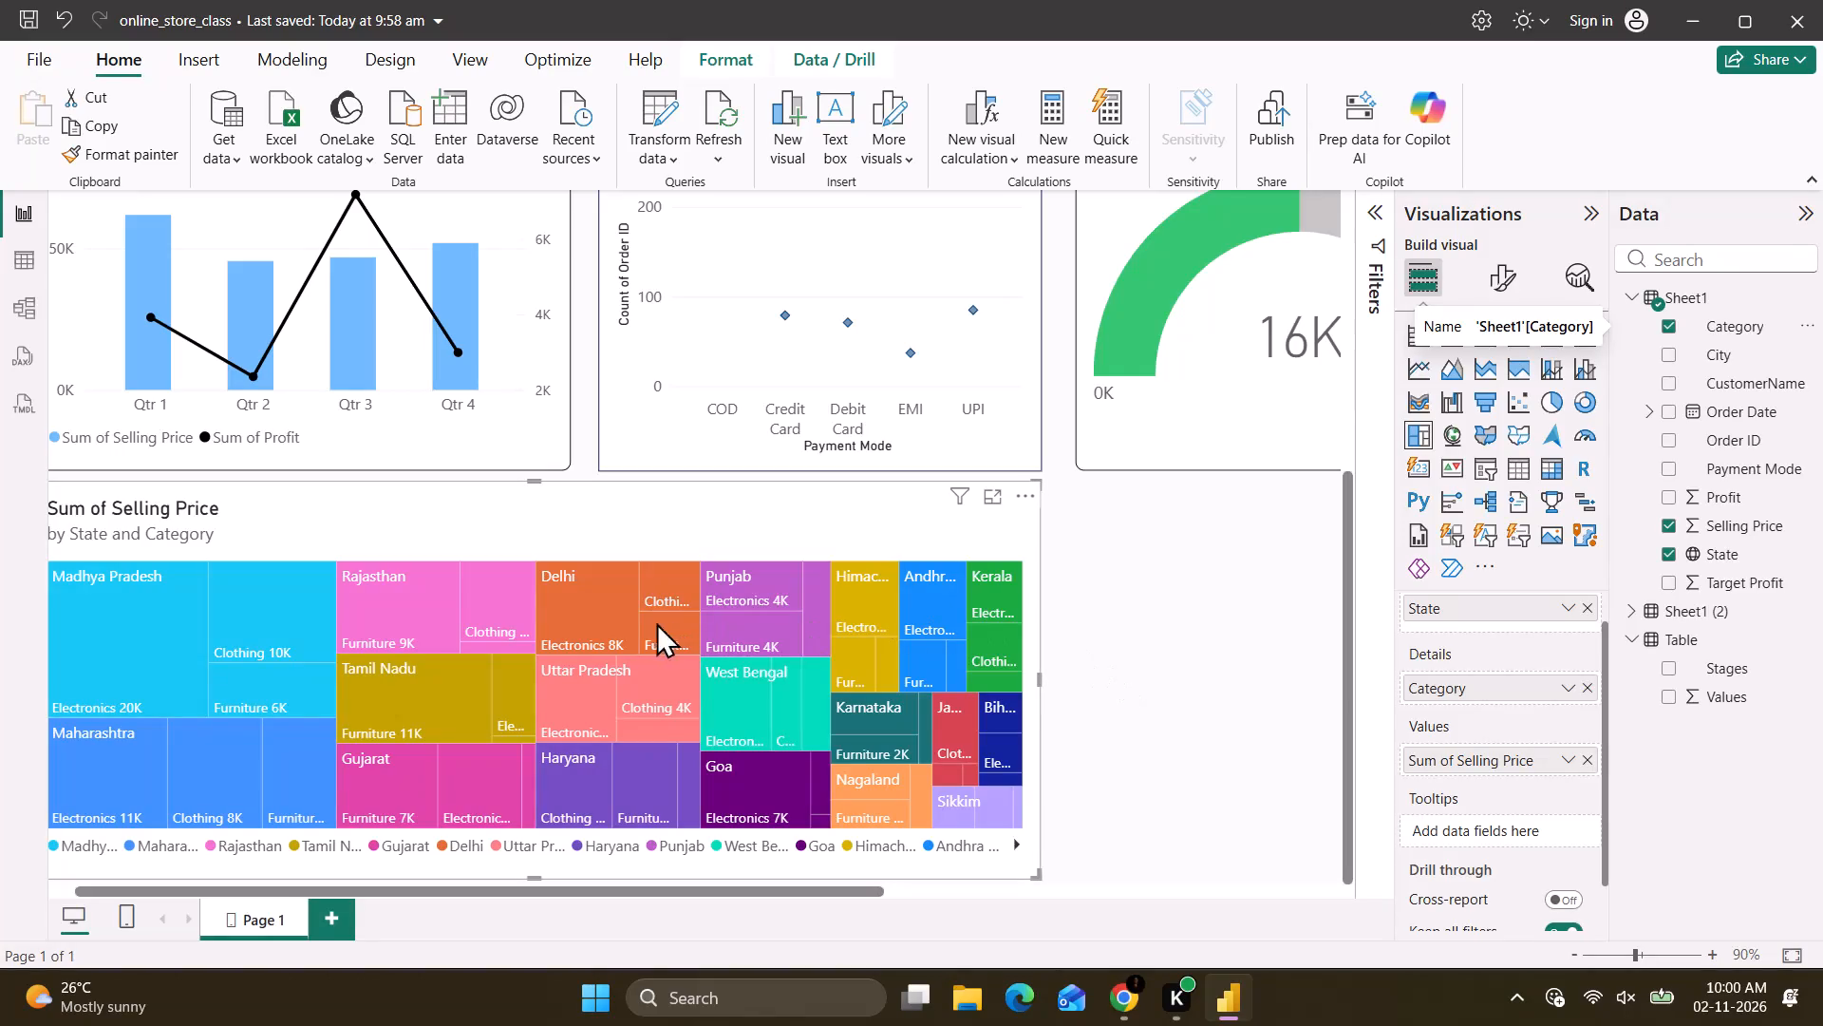
Check how selecting treemap tiles, including Delhi Electronics and an Andhra Pradesh tile, cross-filters the other dashboard visuals, and clear the selection.
left_click(556, 595)
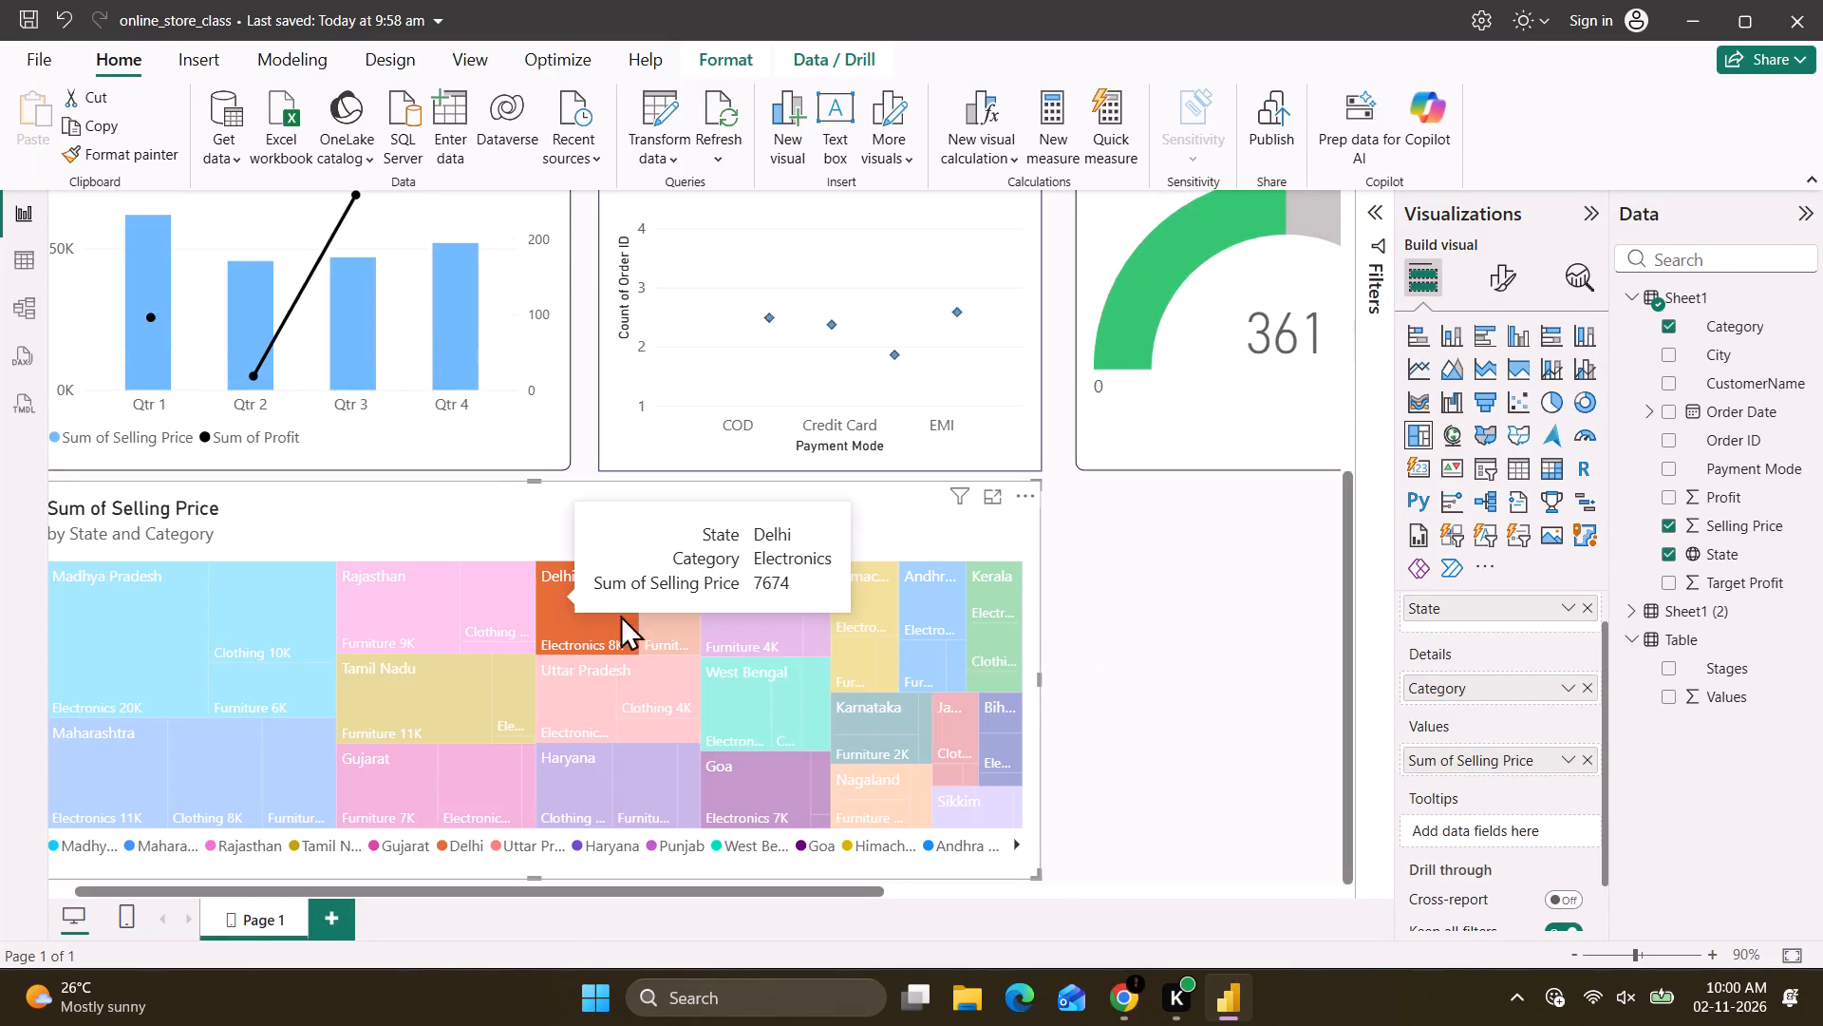
scroll(1182, 594, "left", 4)
scroll(1182, 594, "up", 1)
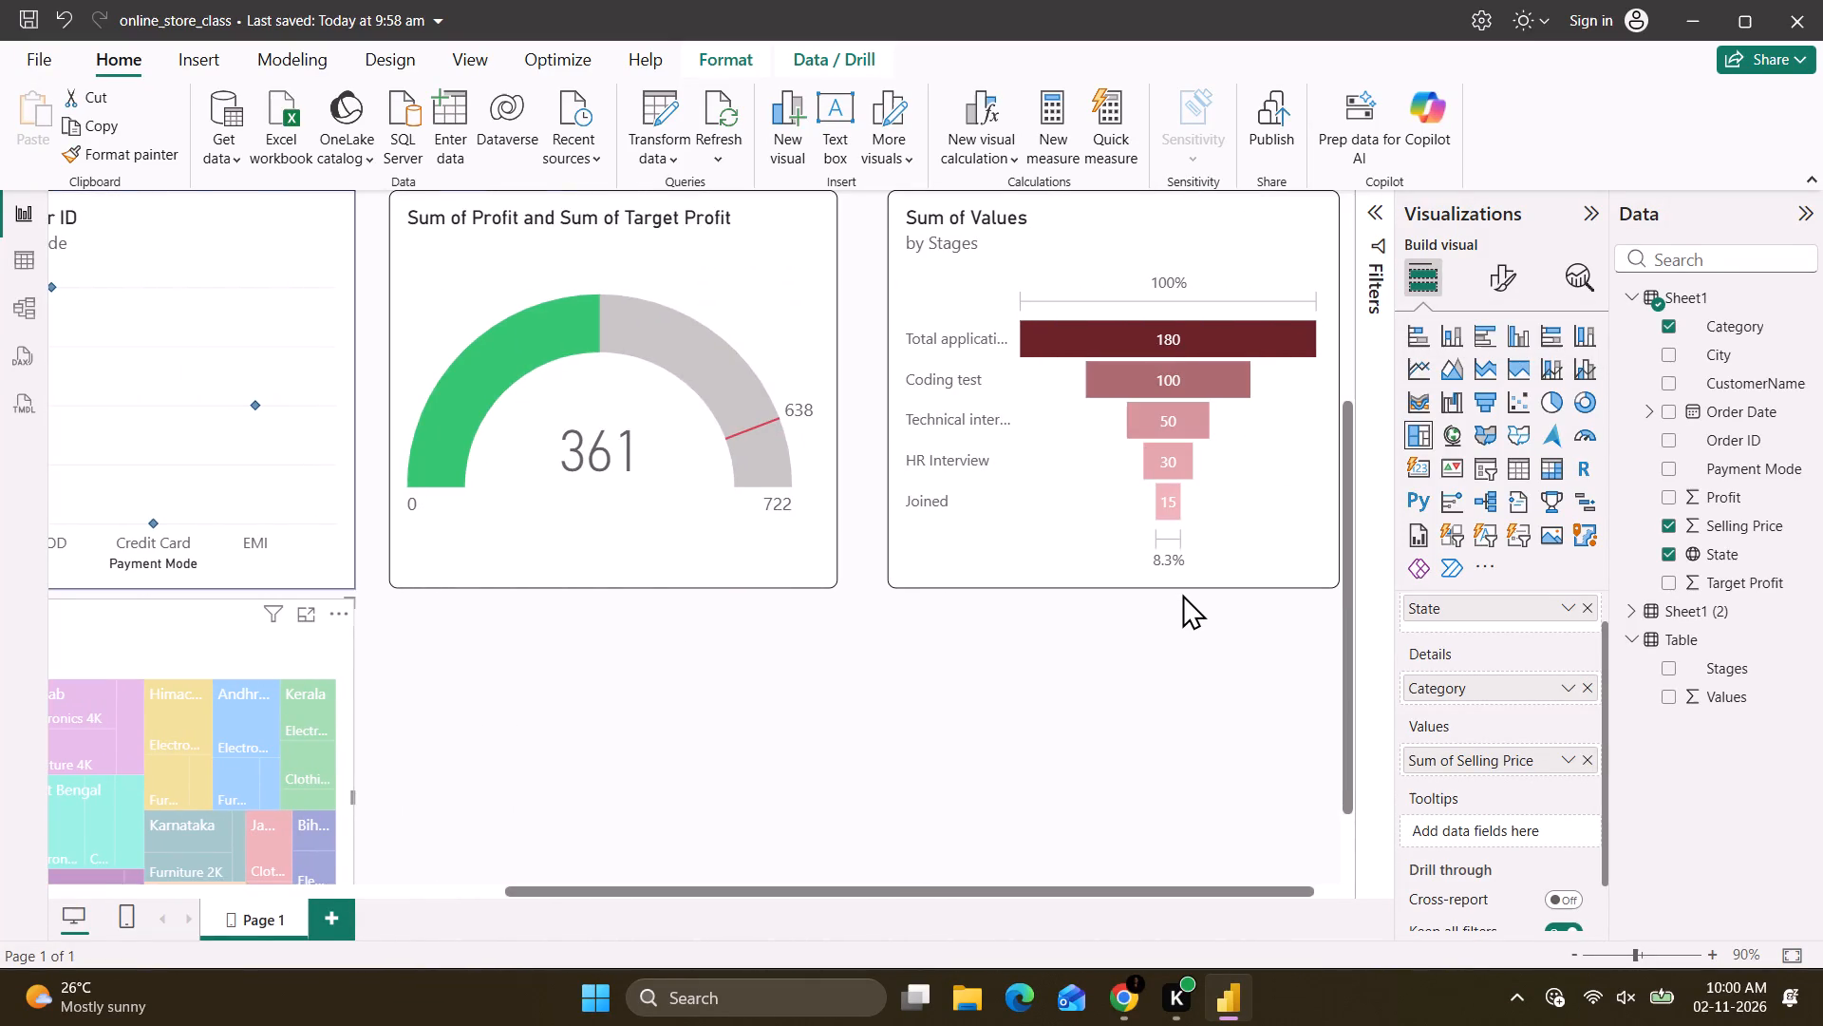
scroll(1182, 594, "up", 2)
scroll(1182, 594, "down", 6)
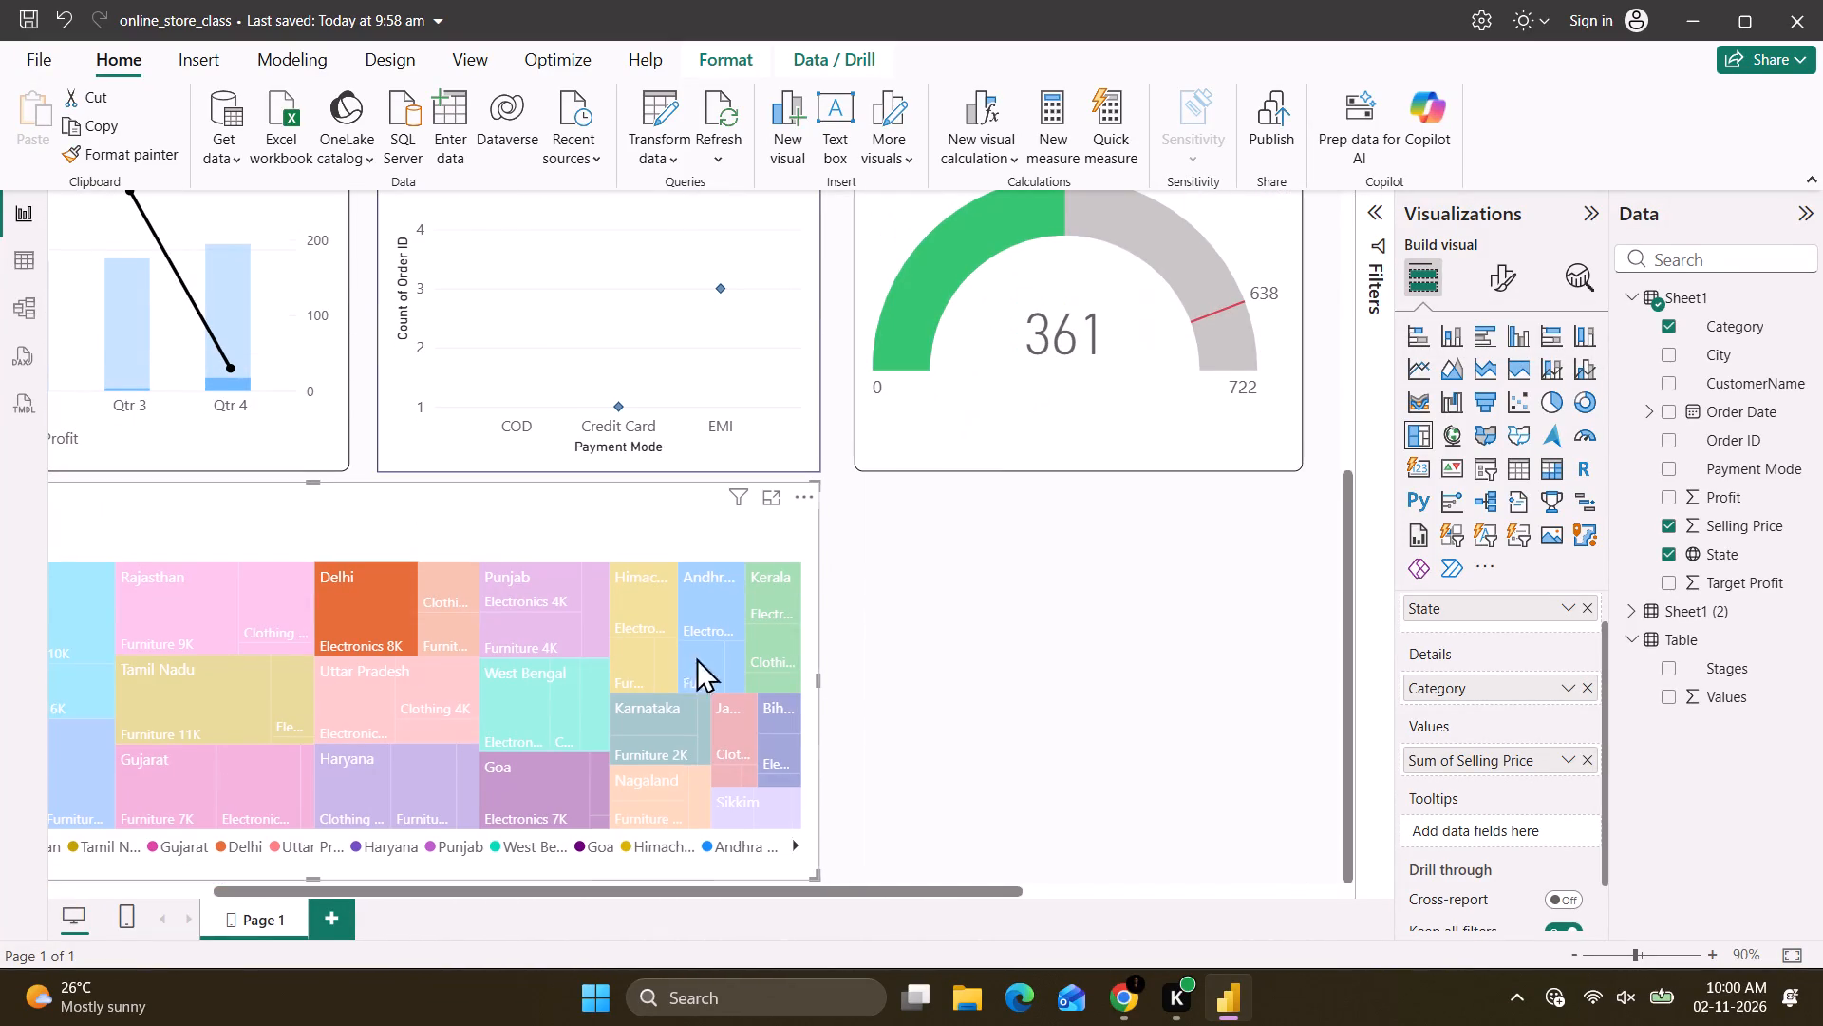
left_click(1012, 750)
left_click(814, 656)
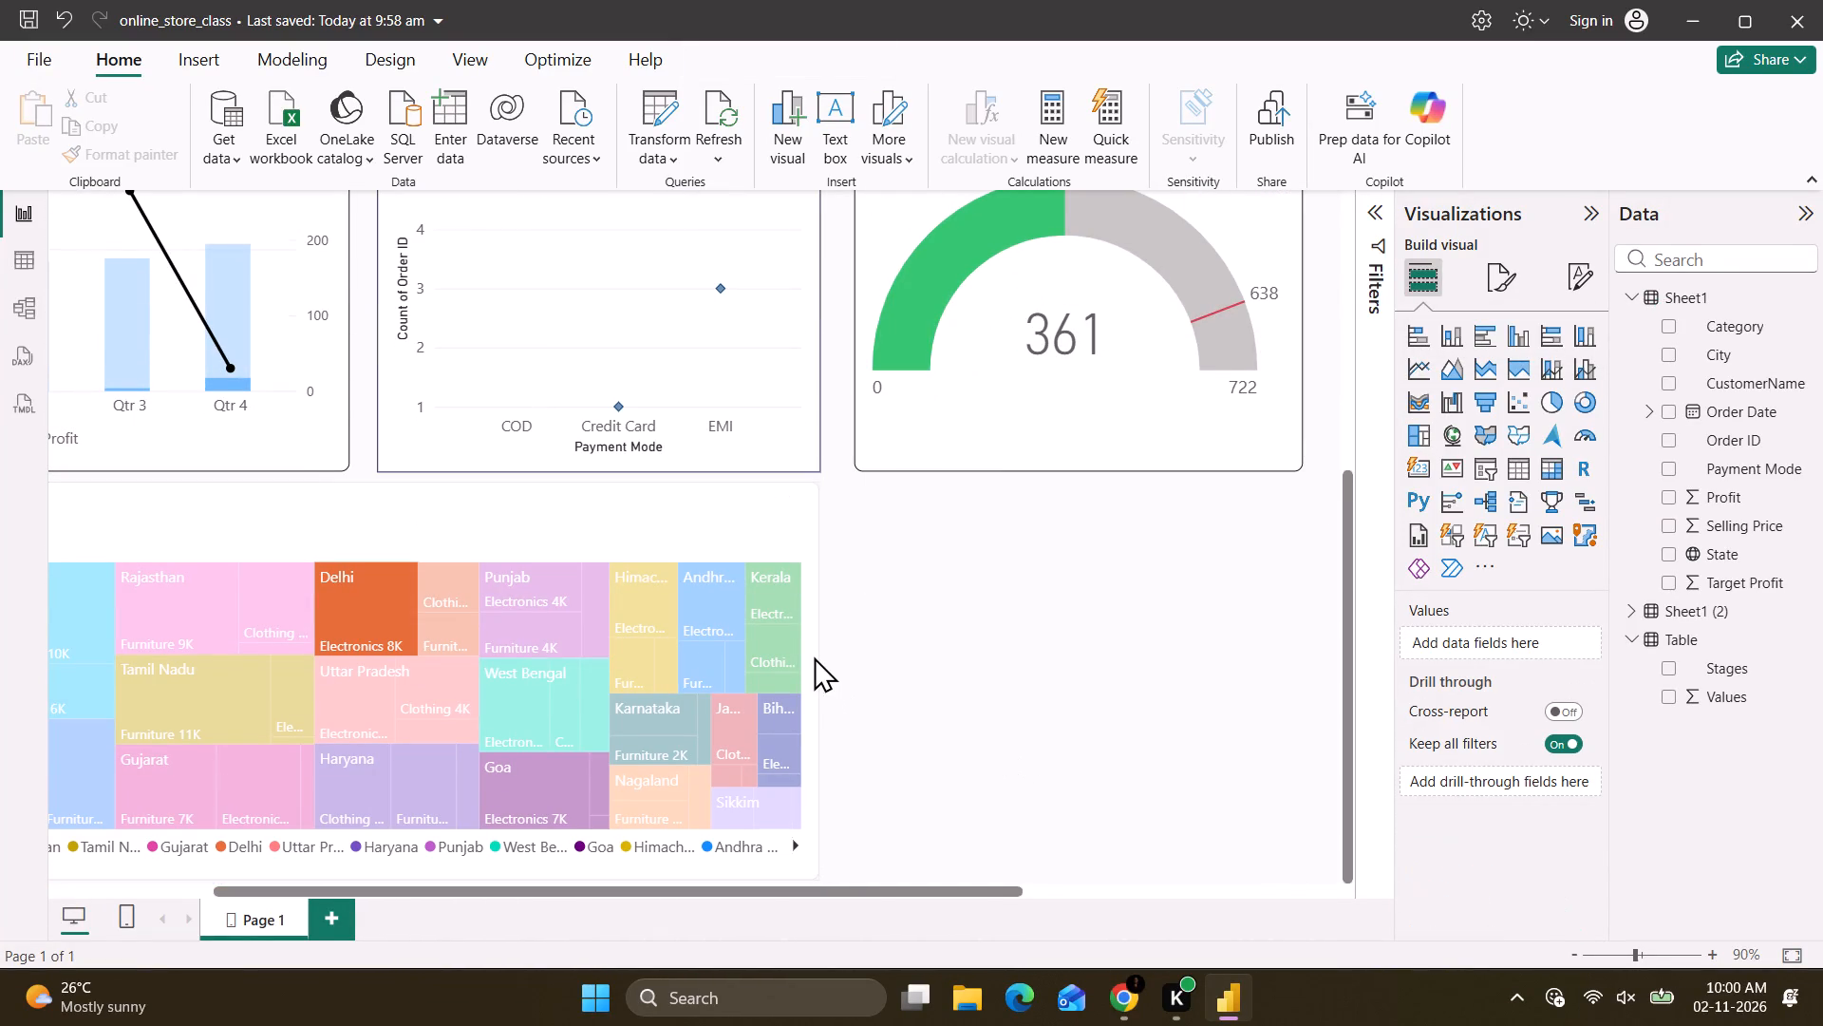
left_click(742, 653)
triple_click(602, 528)
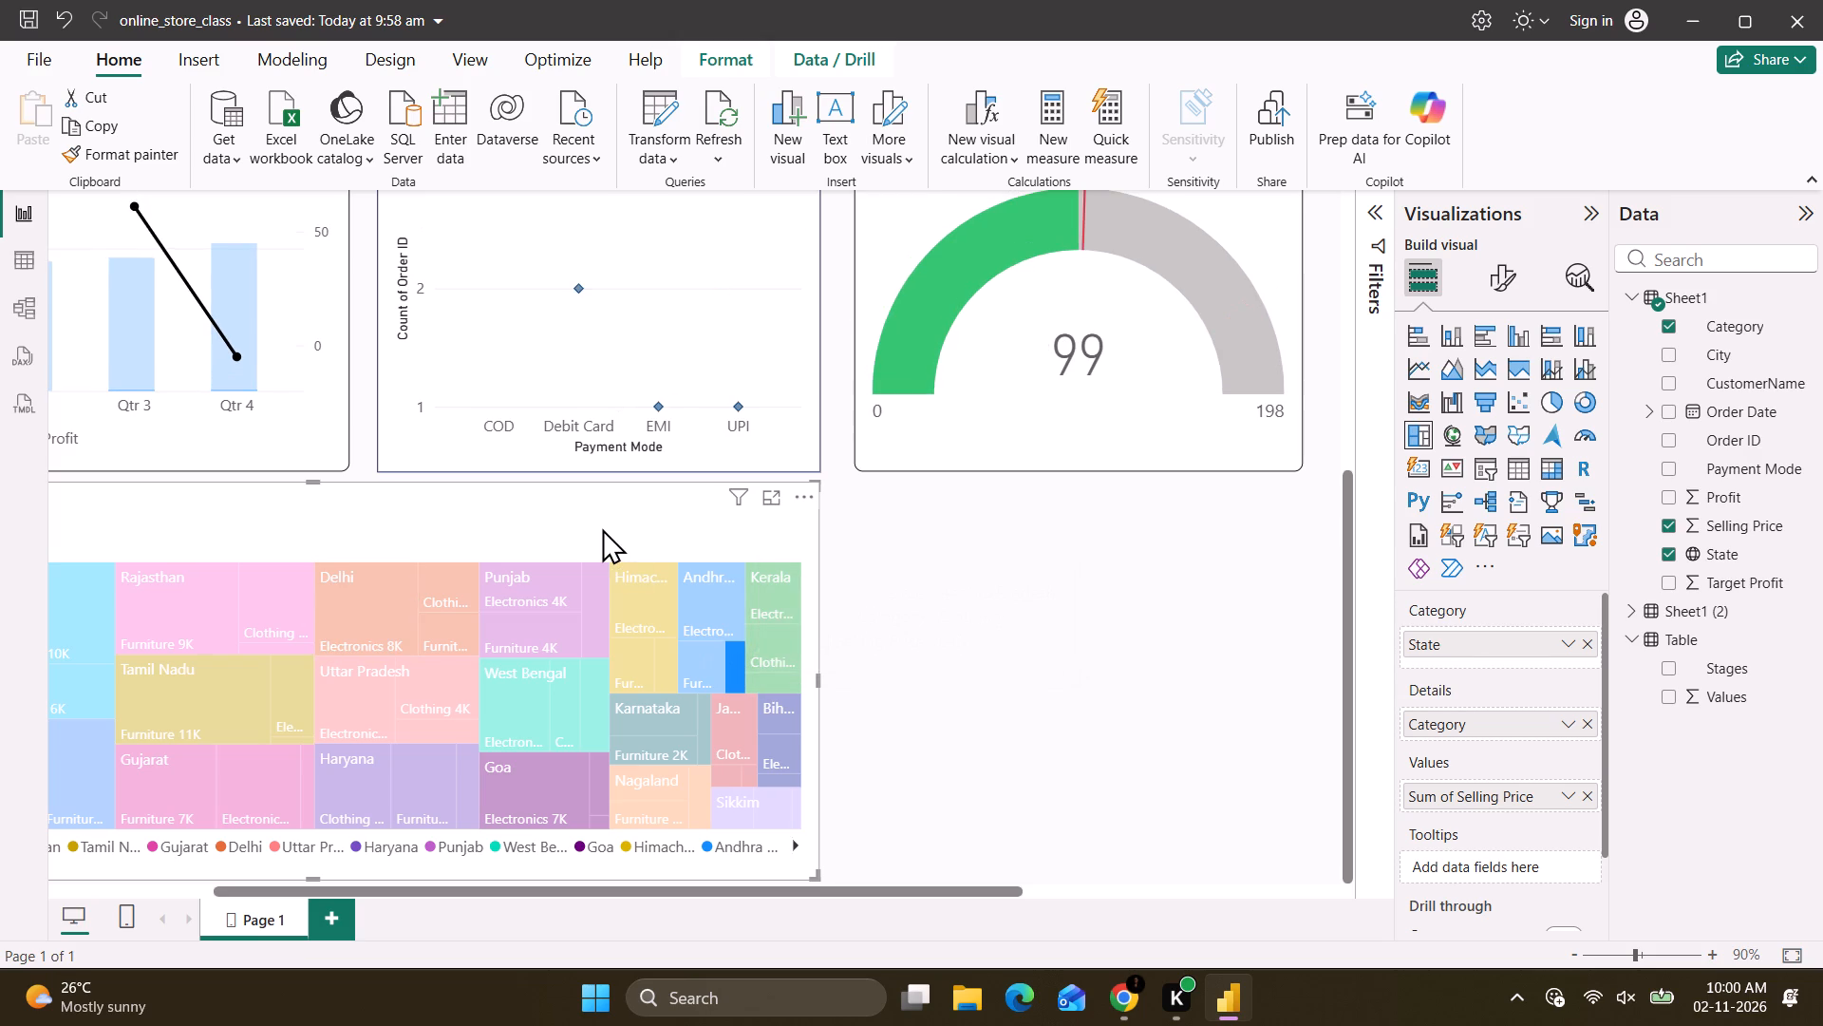
left_click(280, 334)
left_click(232, 314)
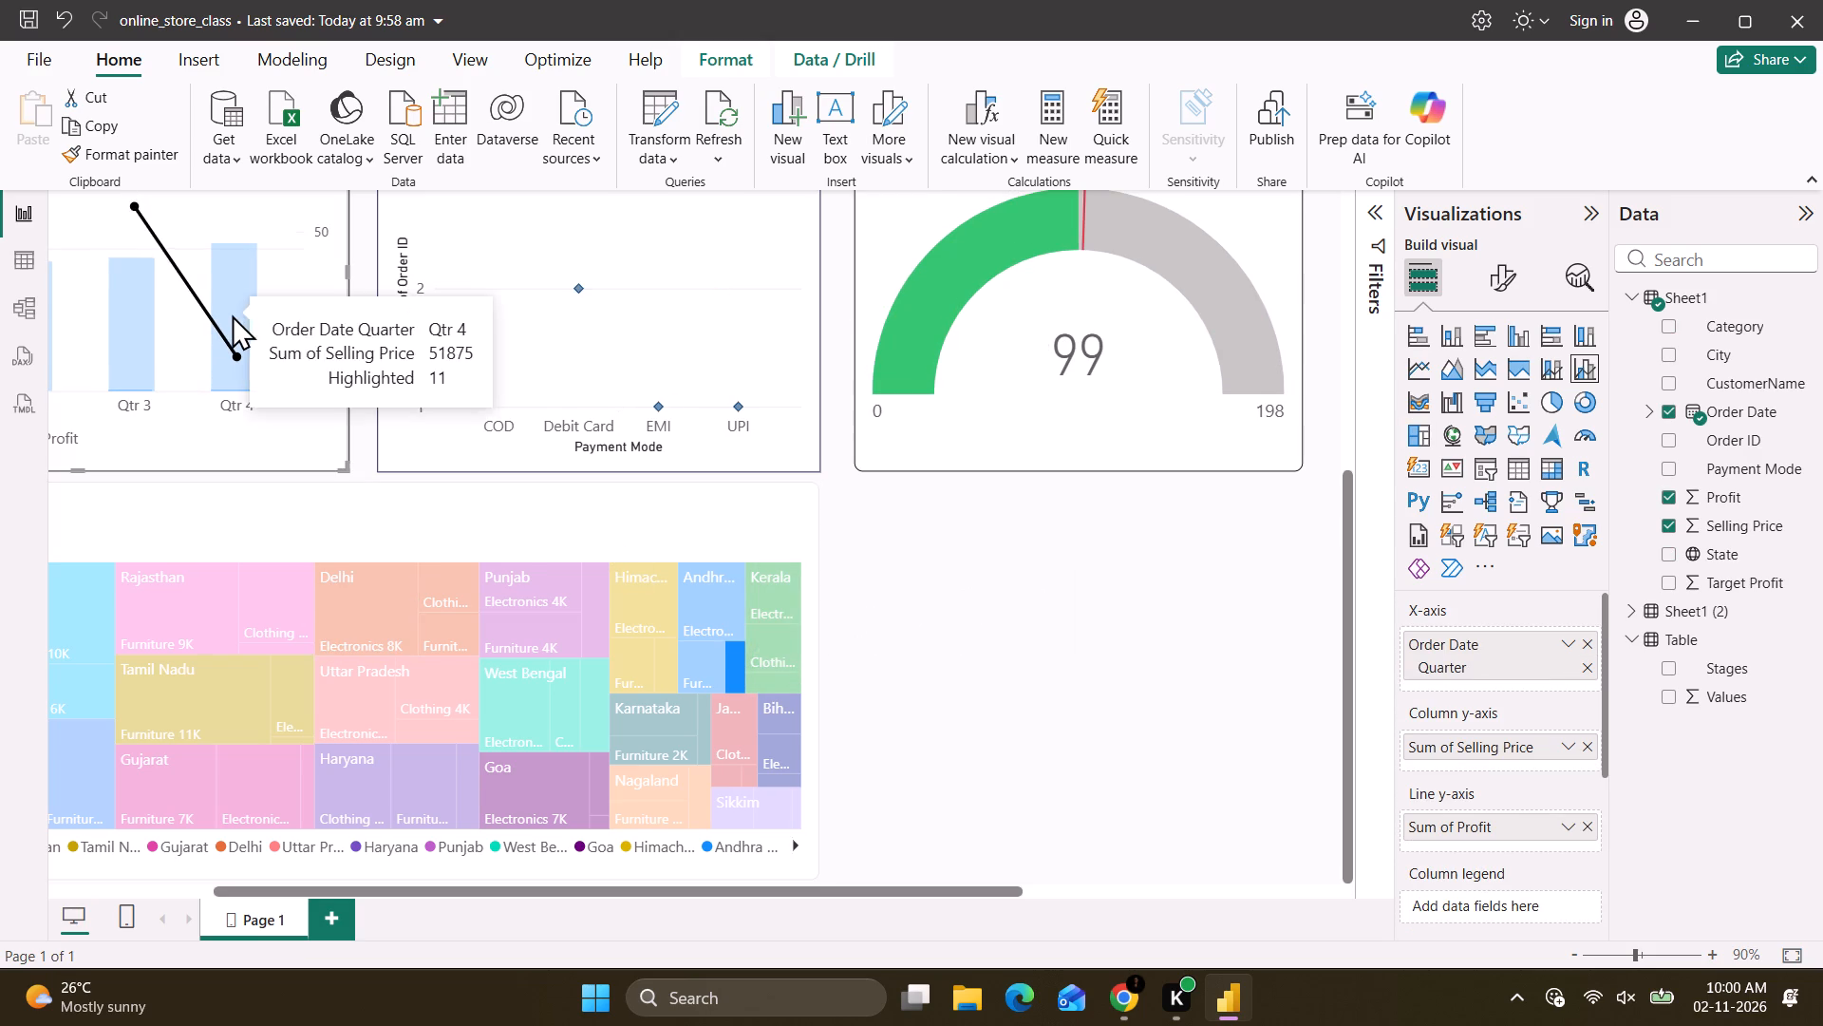
left_click(280, 292)
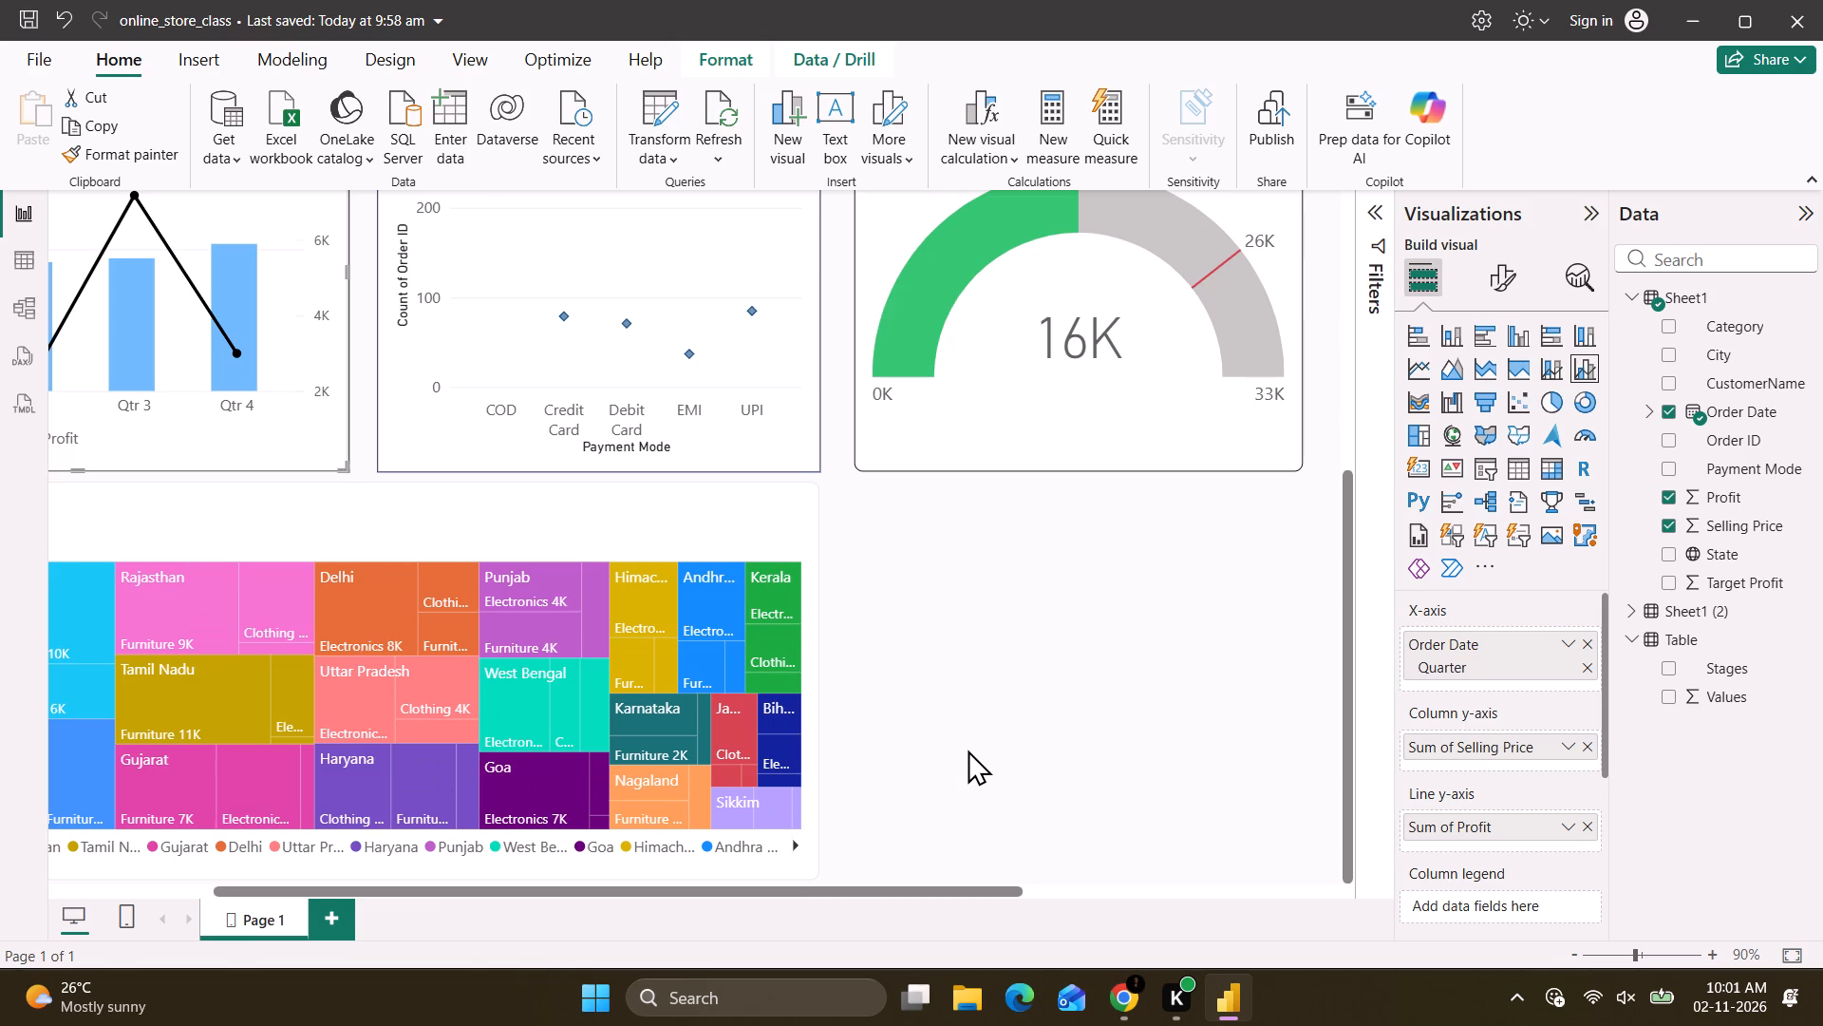
Look over the dashboard layout and inspect the treemap's state and category tiles up close.
scroll(998, 769, "right", 1)
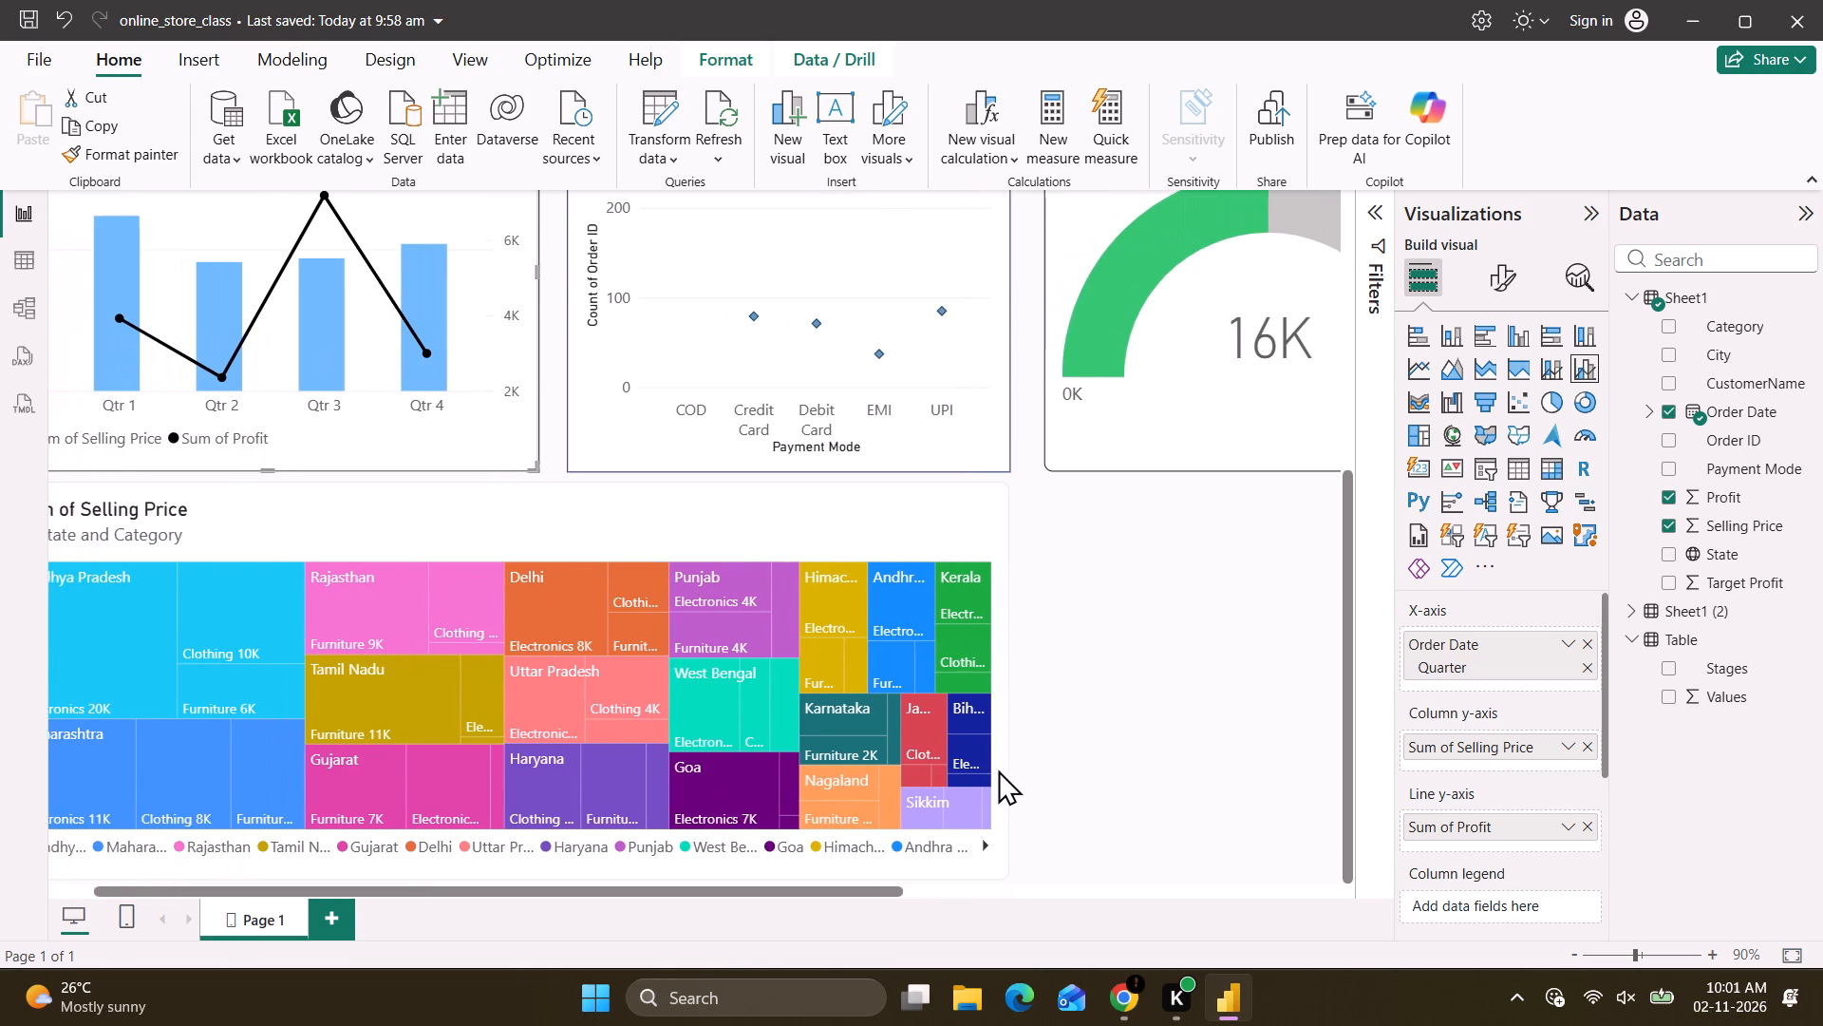
scroll(998, 769, "right", 1)
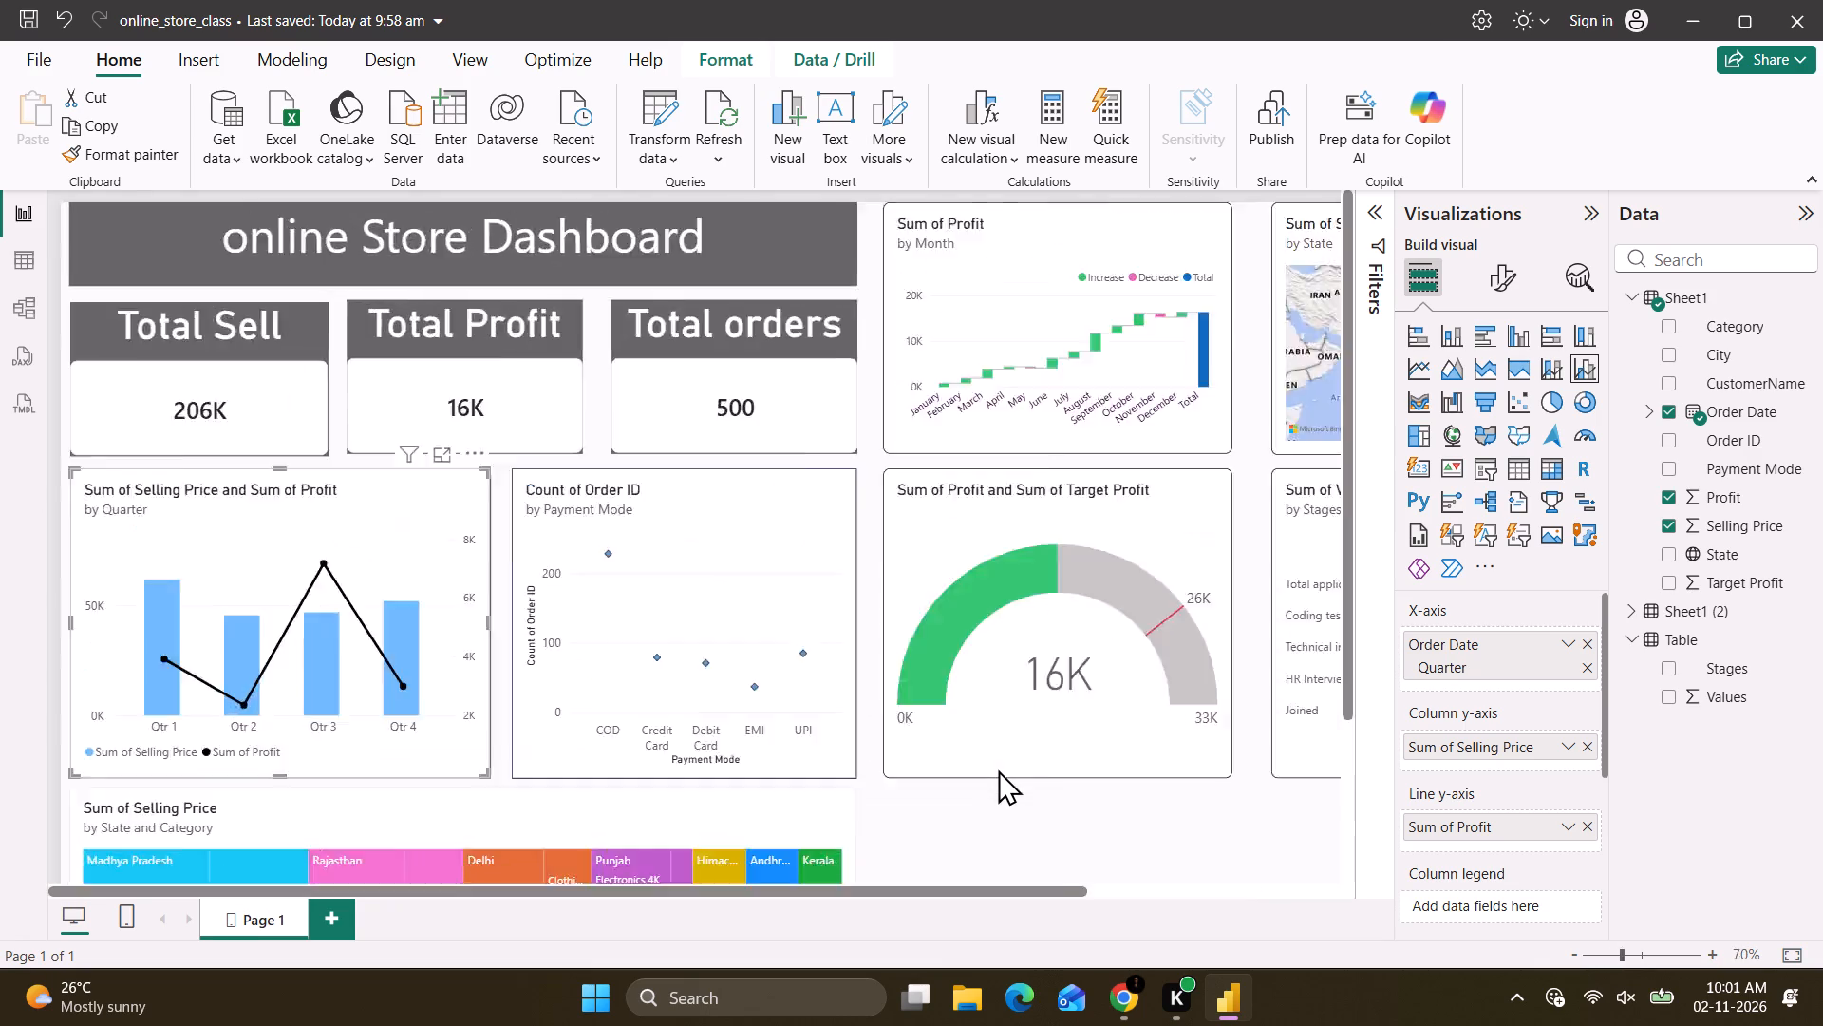
scroll(998, 769, "down", 5)
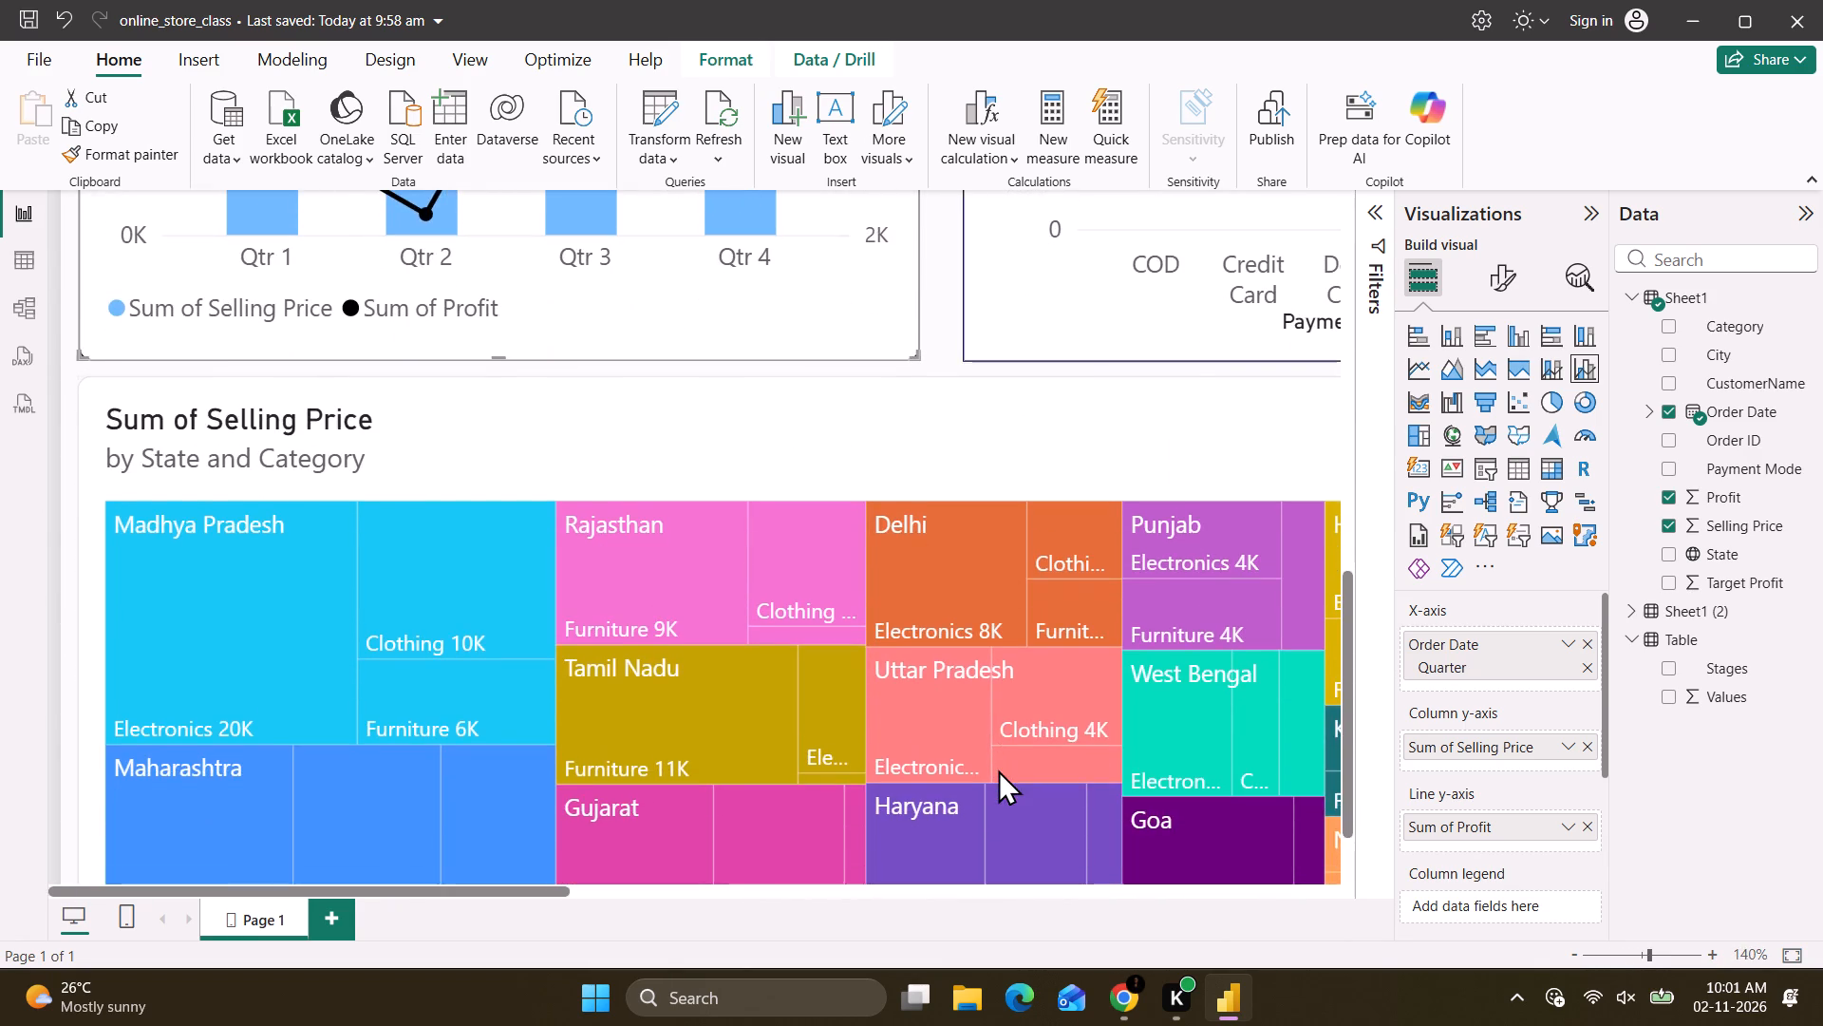
scroll(998, 769, "left", 3)
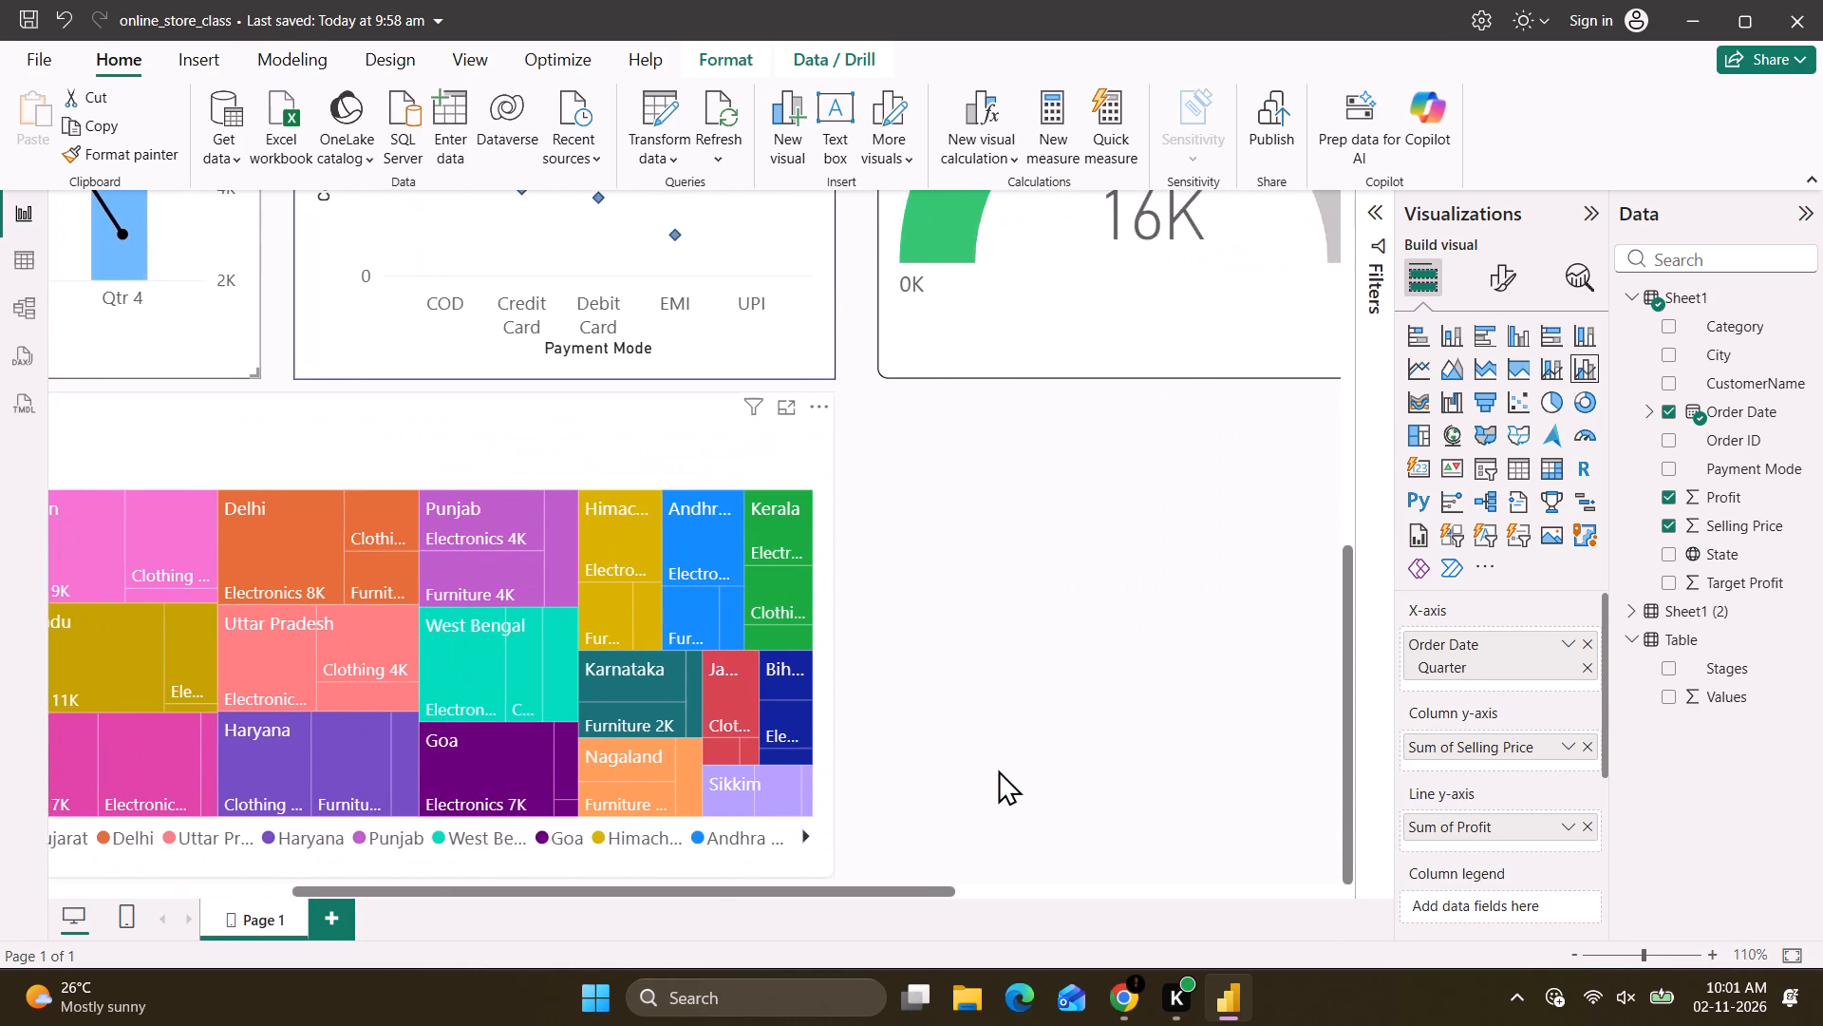
scroll(998, 769, "left", 4)
scroll(998, 769, "right", 5)
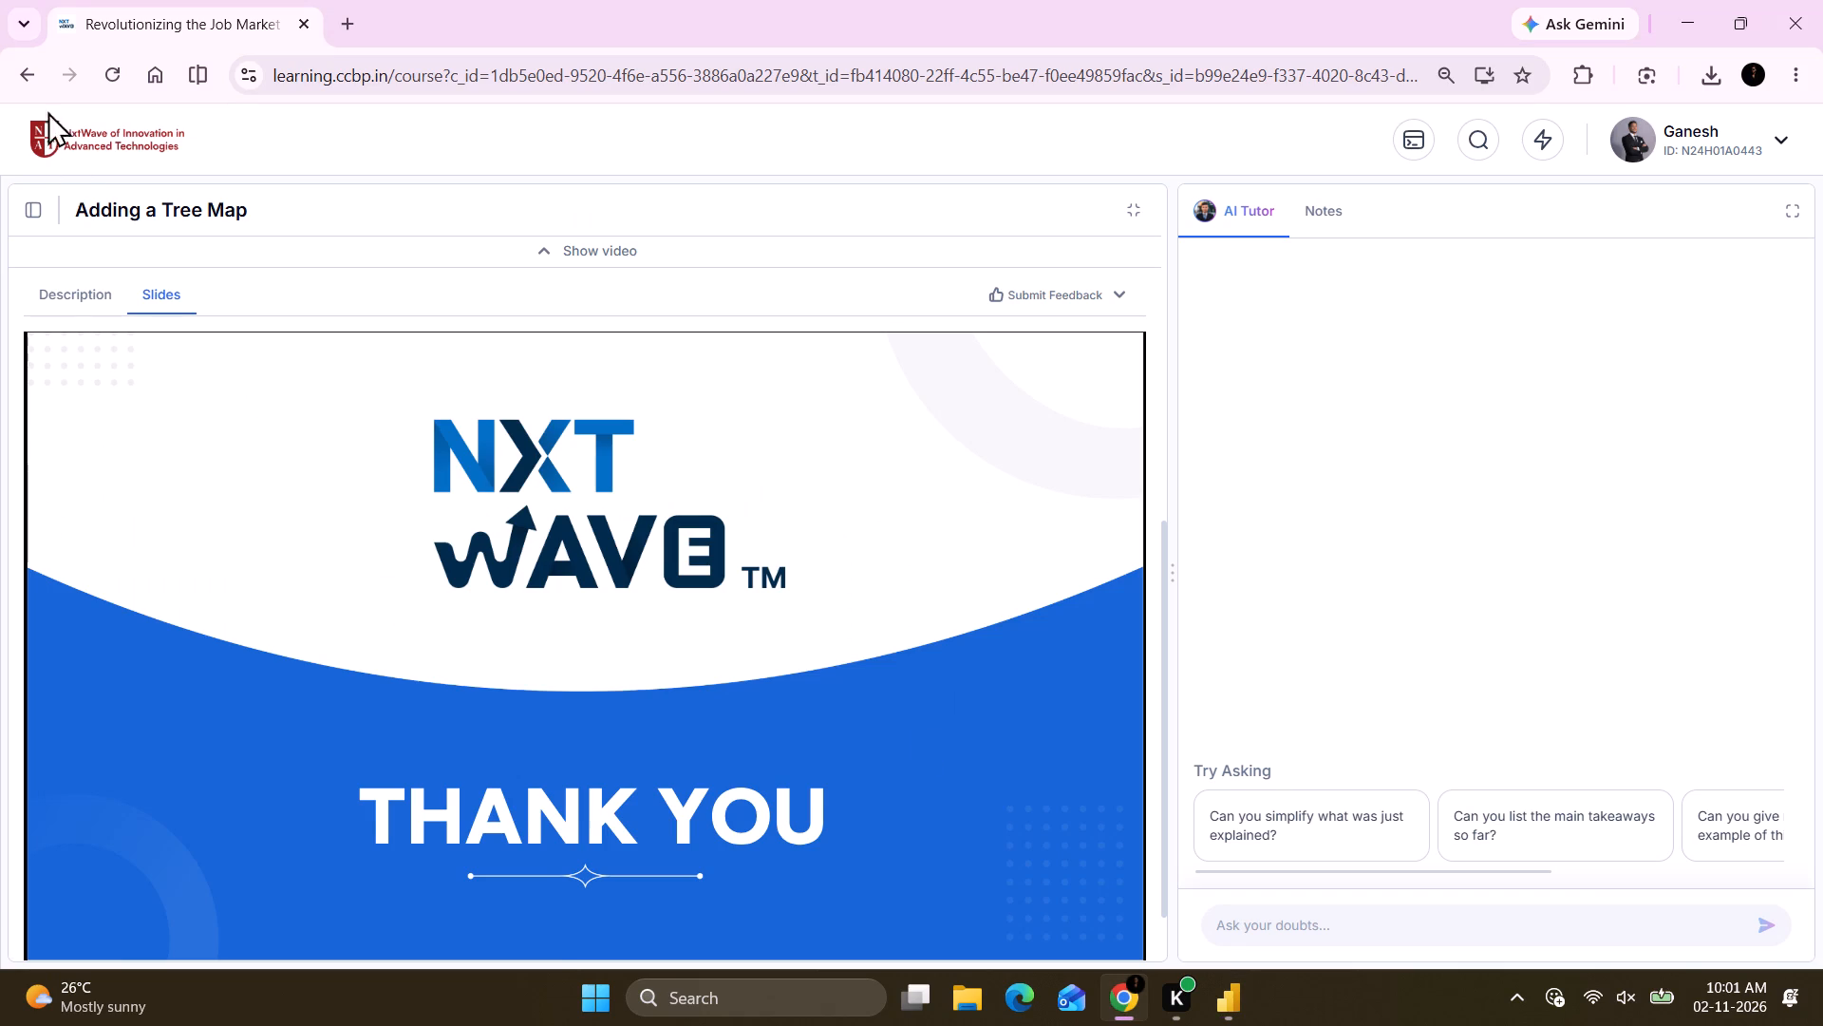
In the course page in Chrome, open the lesson "Adding a Ribbon Chart" from the course contents.
left_click(25, 214)
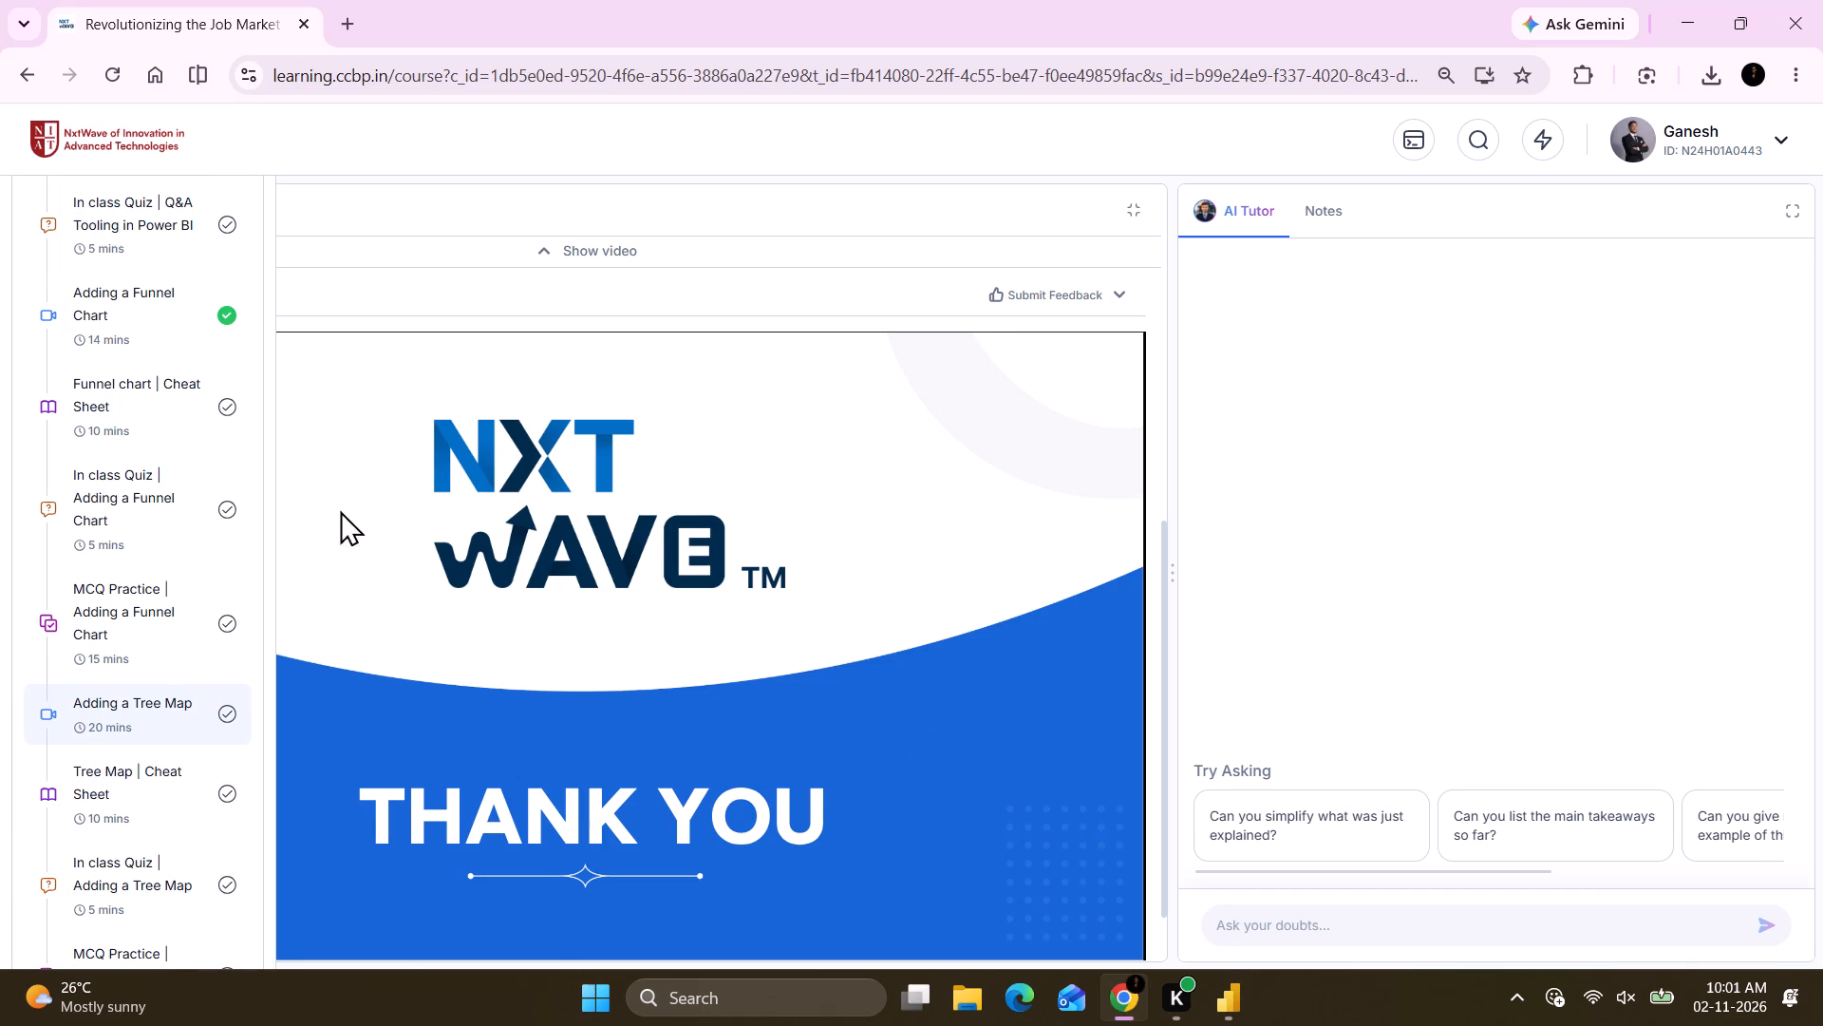
scroll(93, 769, "down", 4)
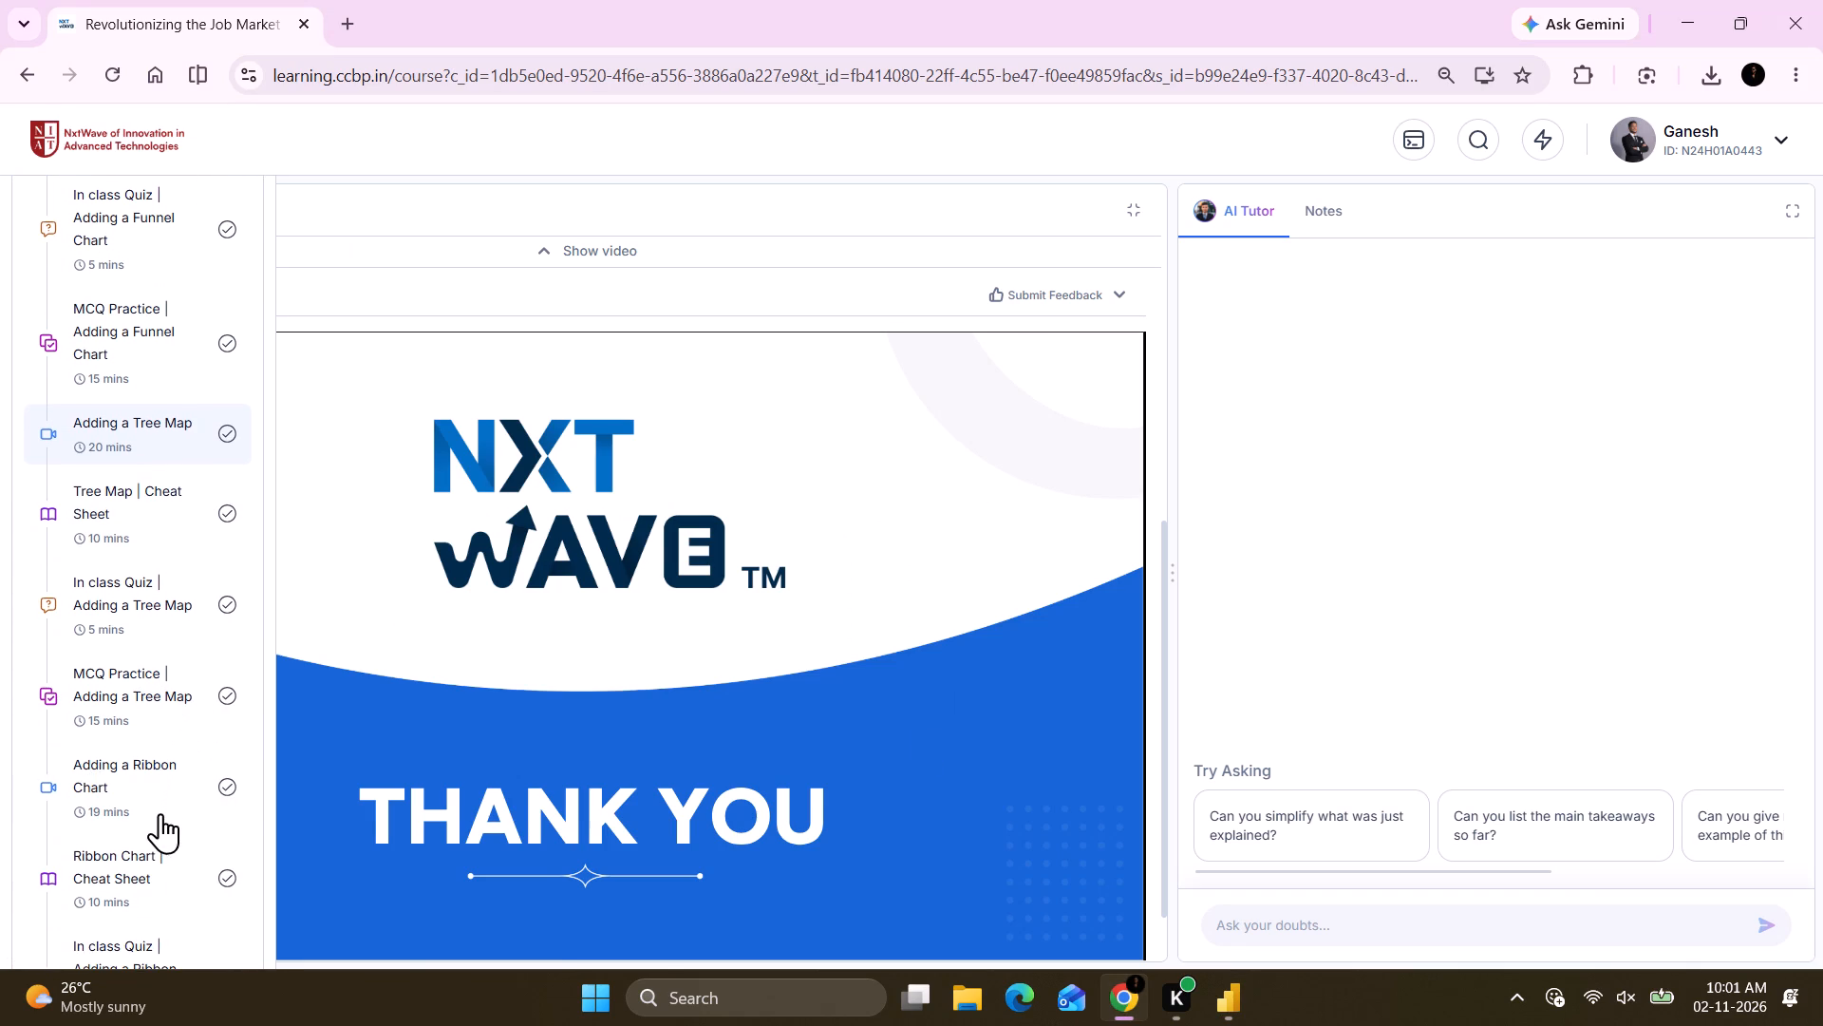
scroll(160, 813, "down", 1)
left_click(210, 768)
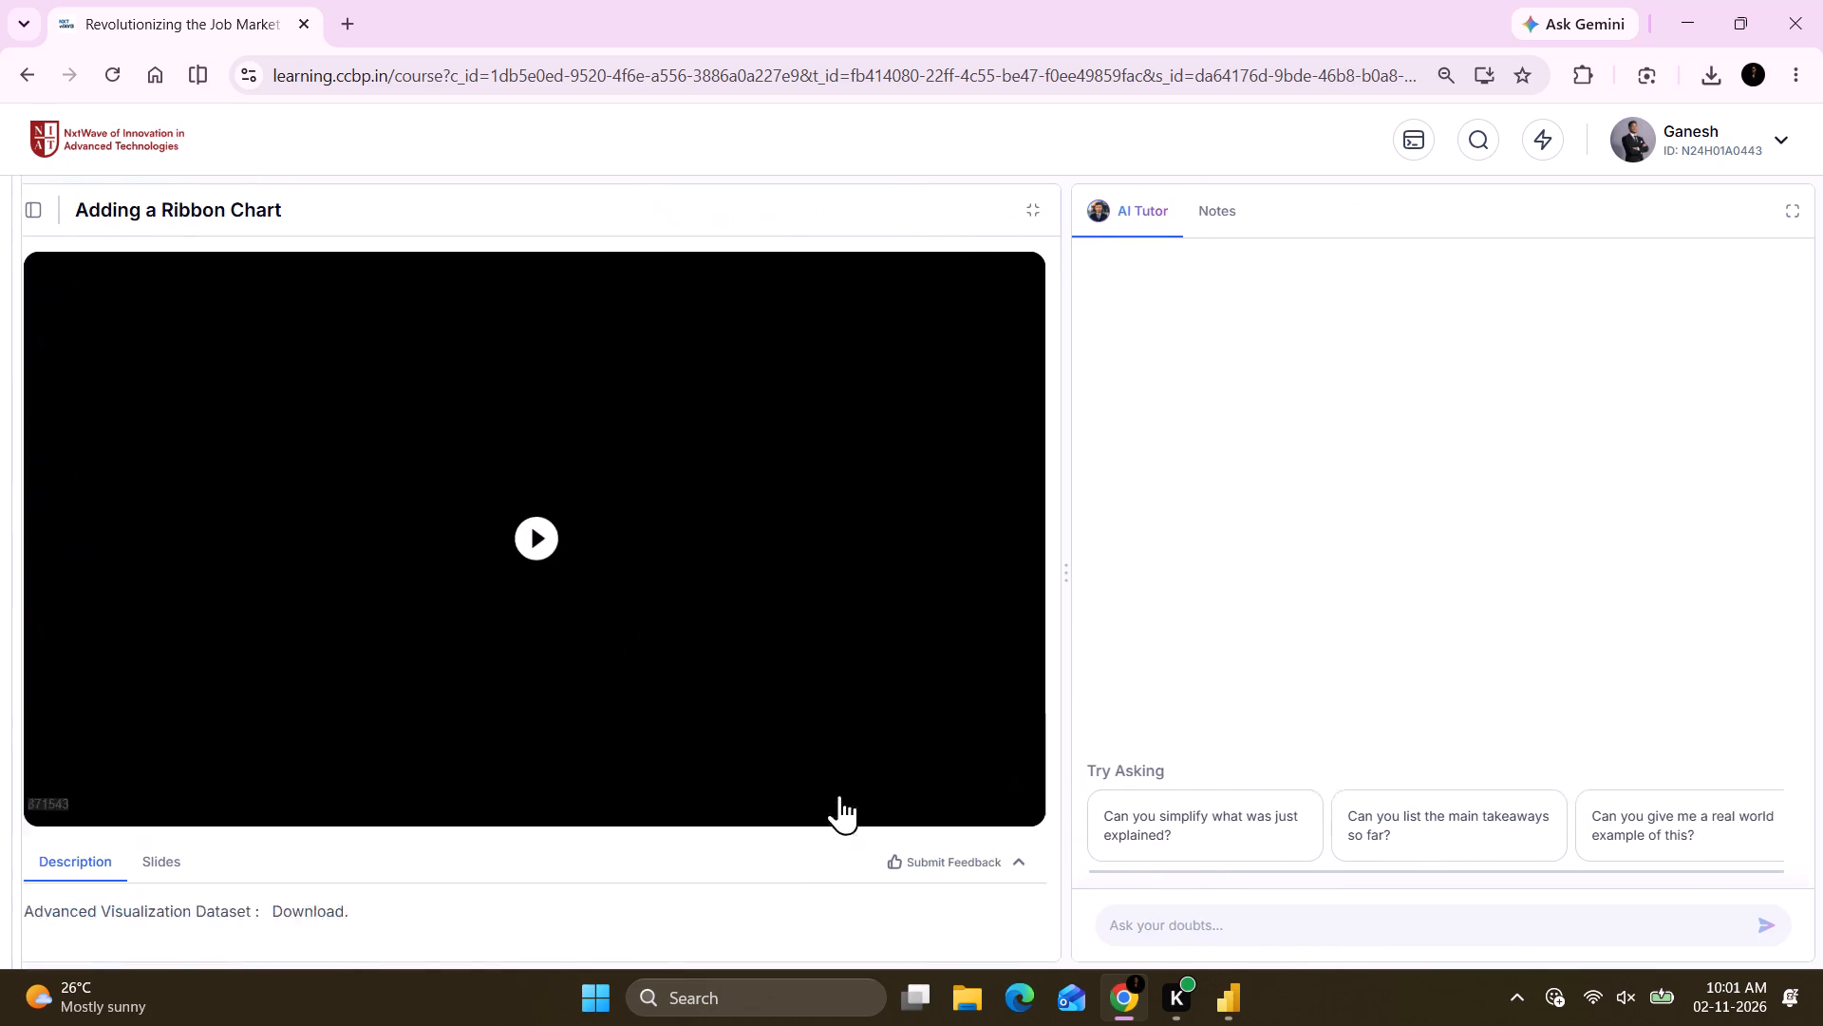
Read the Ribbon Chart lesson's slides, covering the introduction and the comparison with the stacked column chart.
left_click(179, 927)
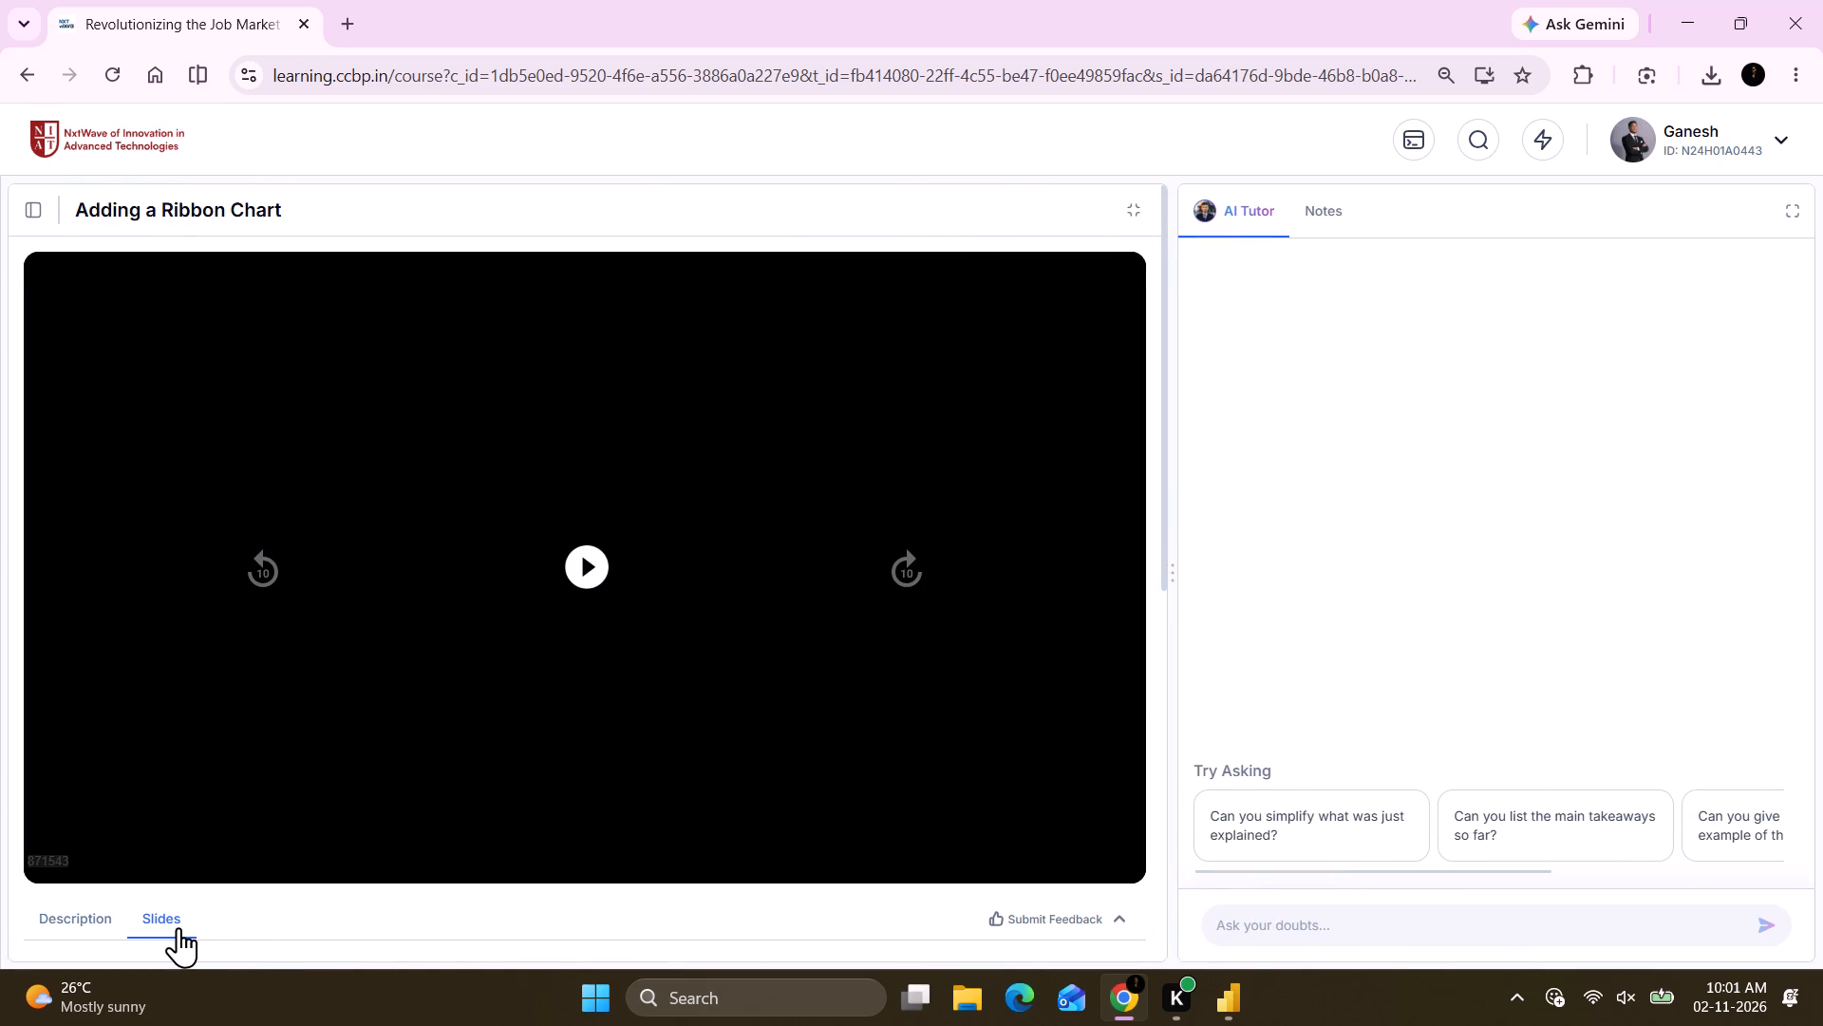
left_click(179, 927)
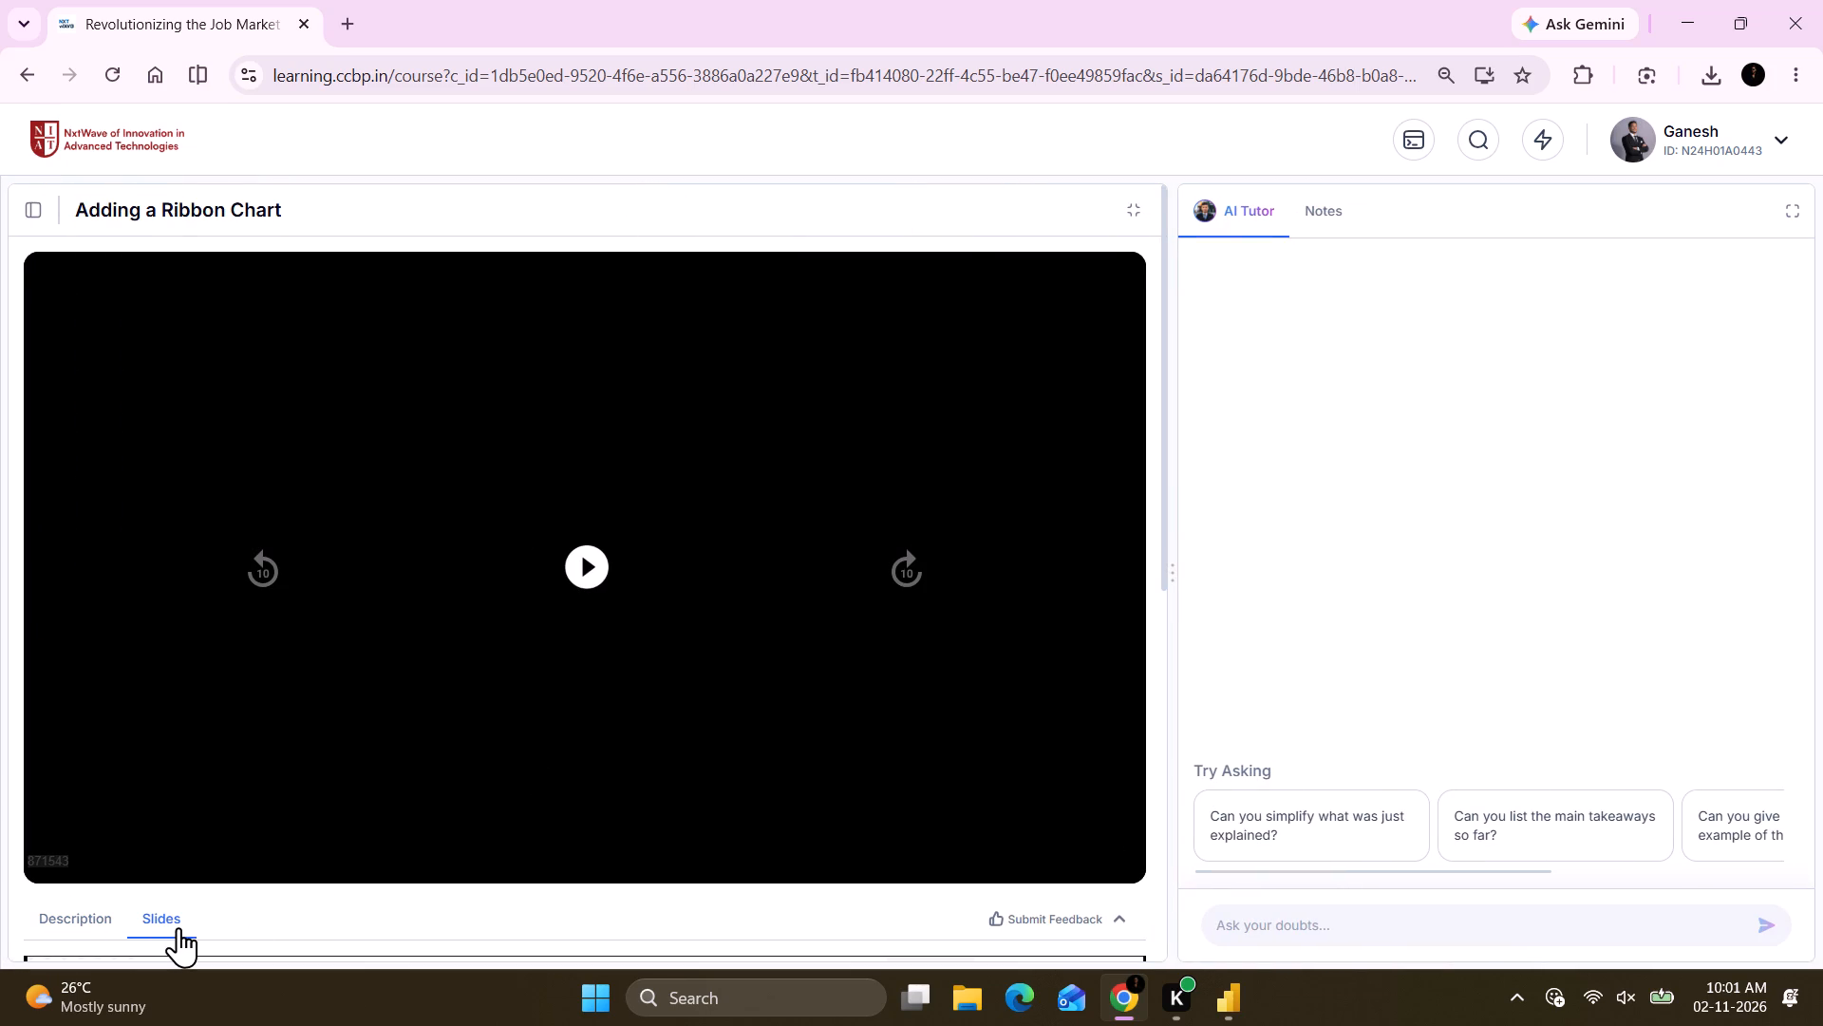
scroll(179, 927, "down", 4)
scroll(407, 860, "down", 4)
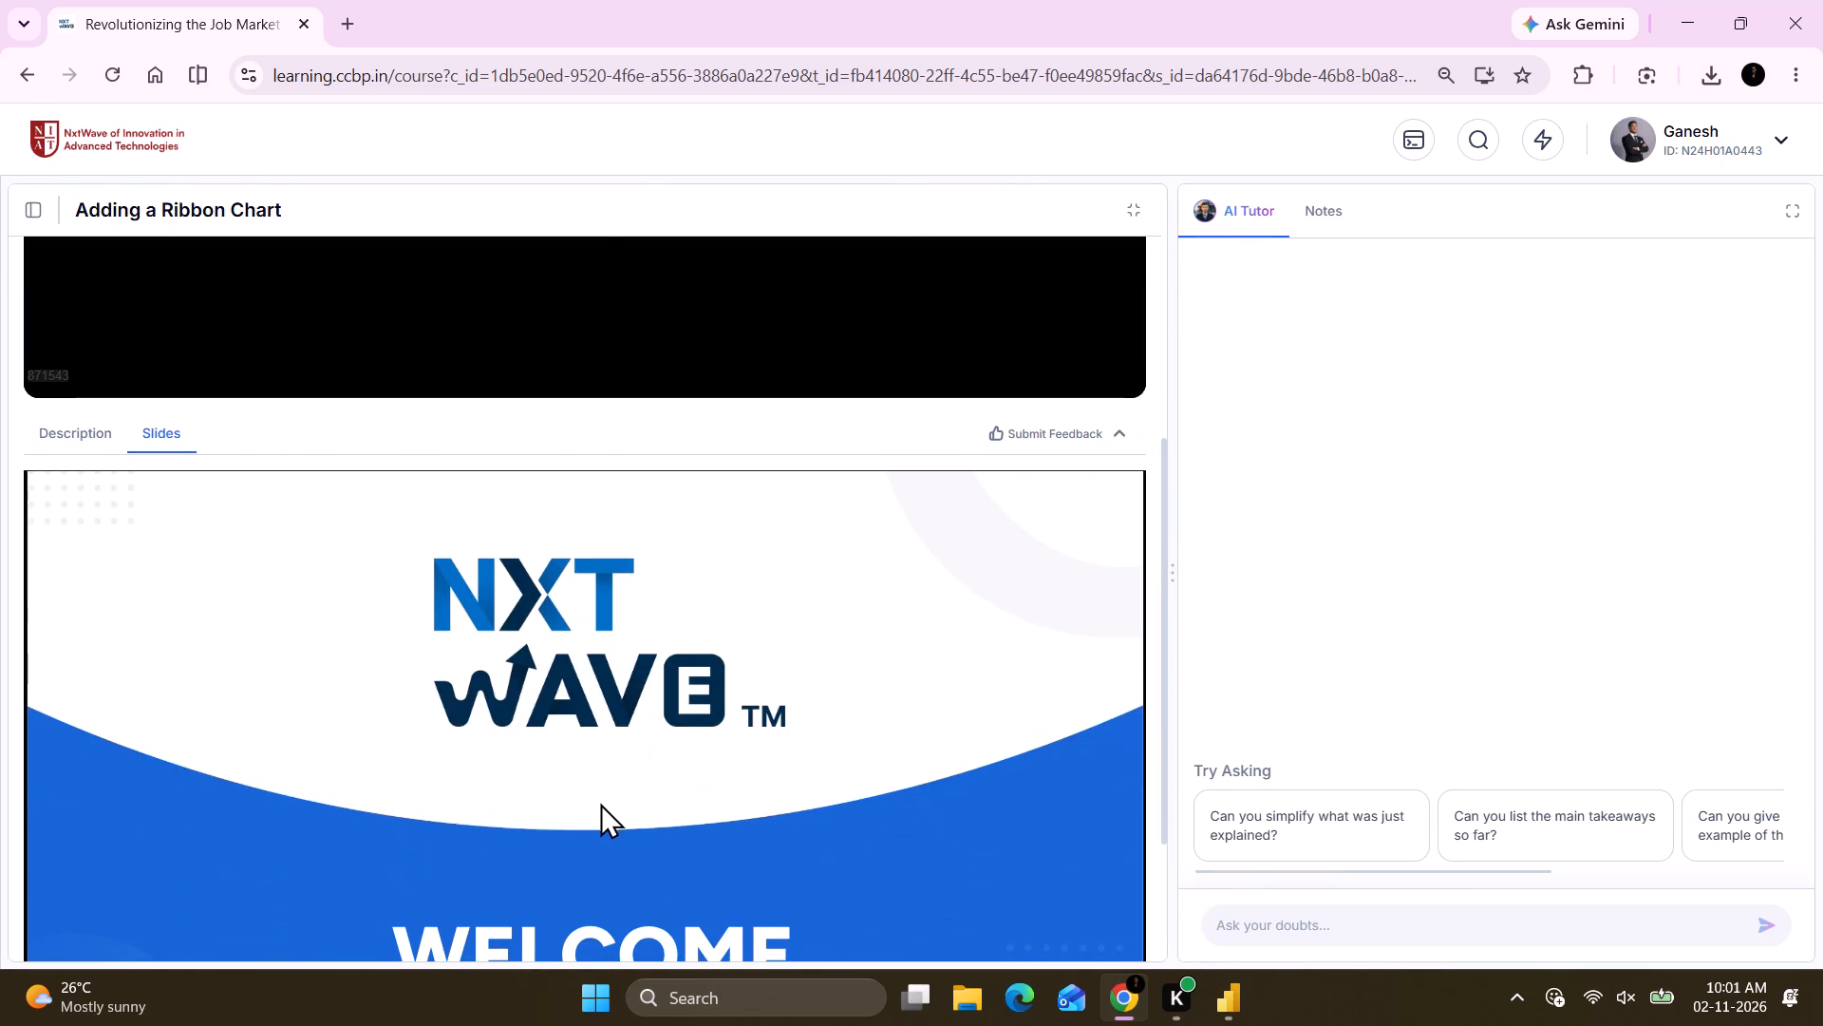
scroll(611, 802, "down", 2)
left_click(611, 802)
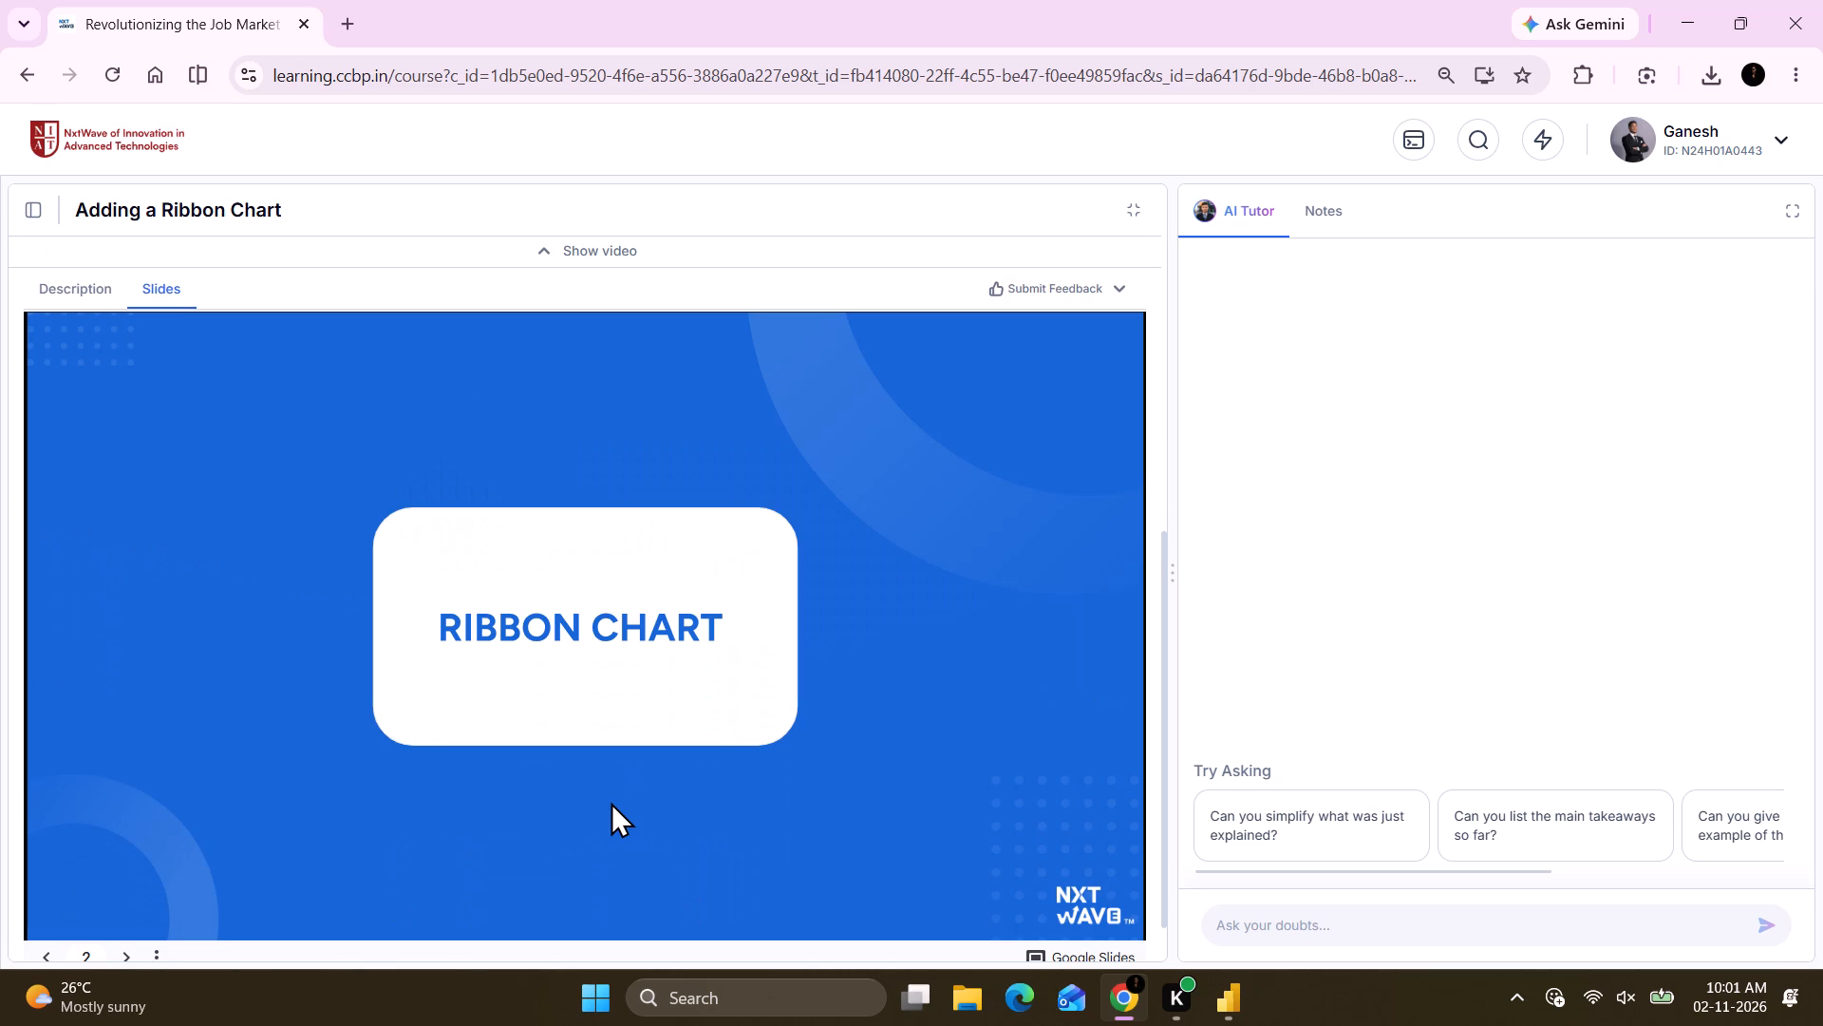
left_click(611, 802)
left_click(611, 802)
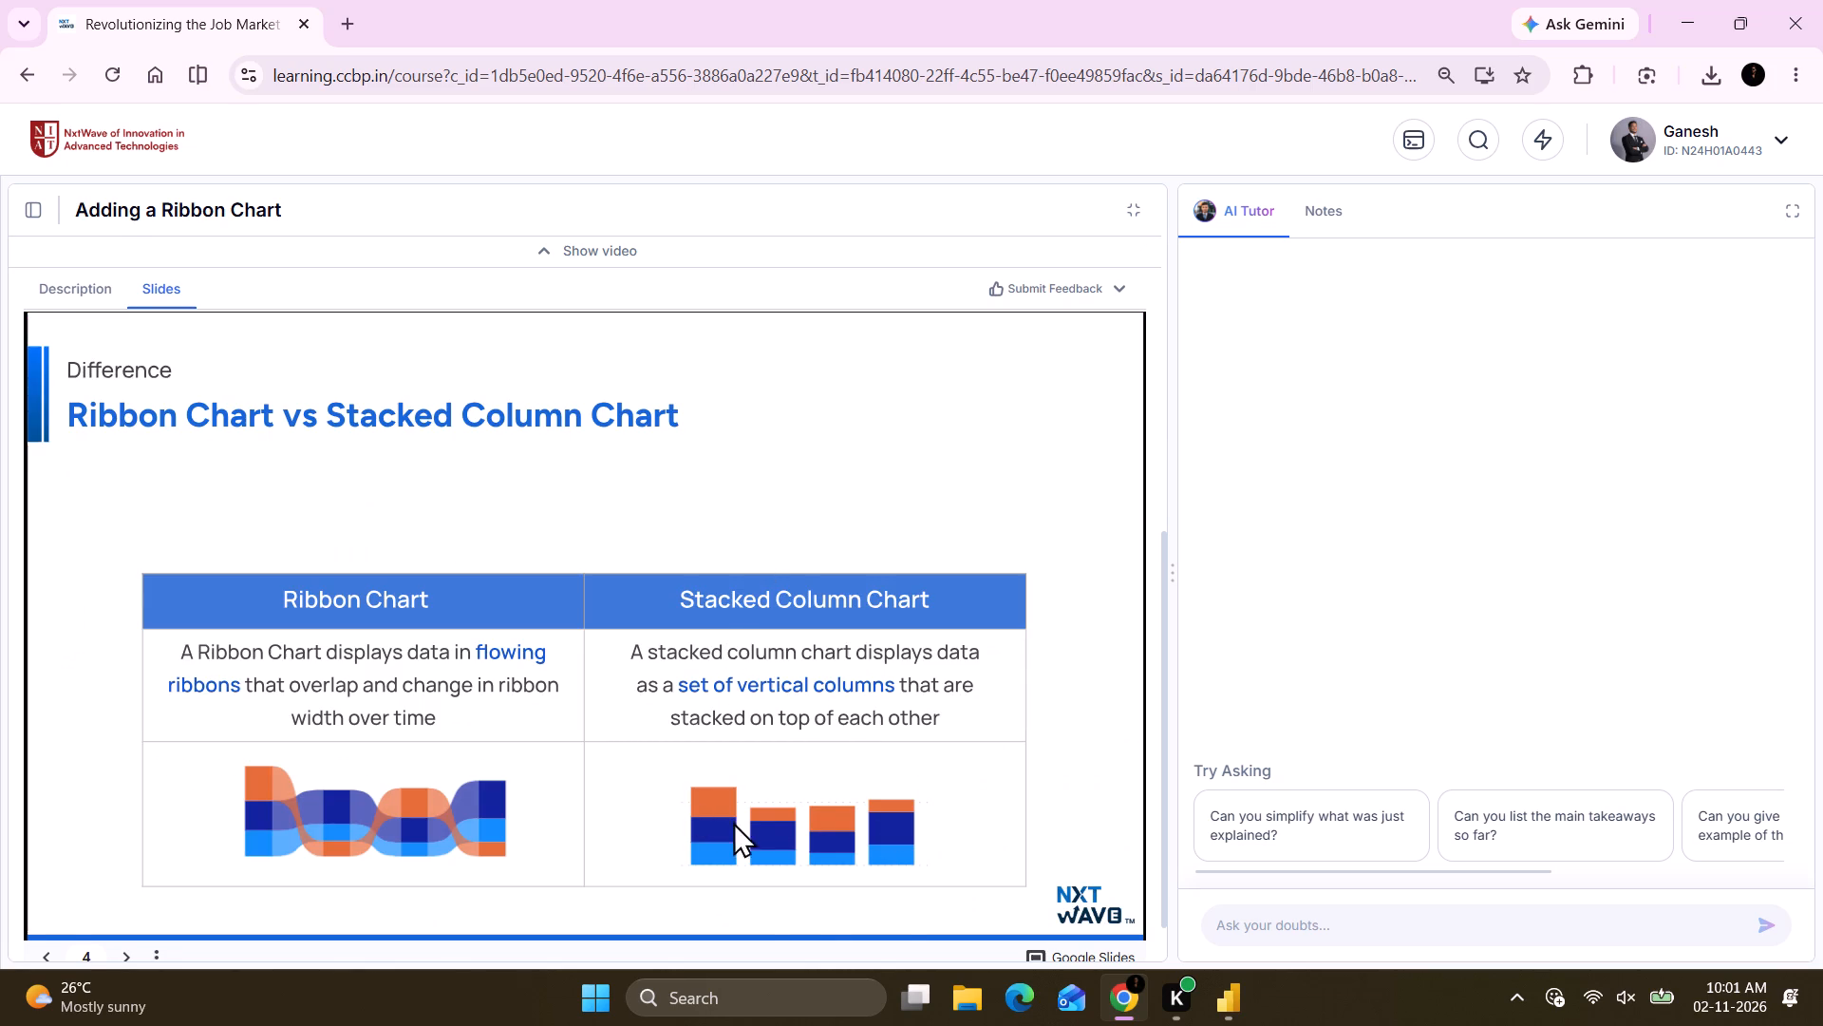
key("Left")
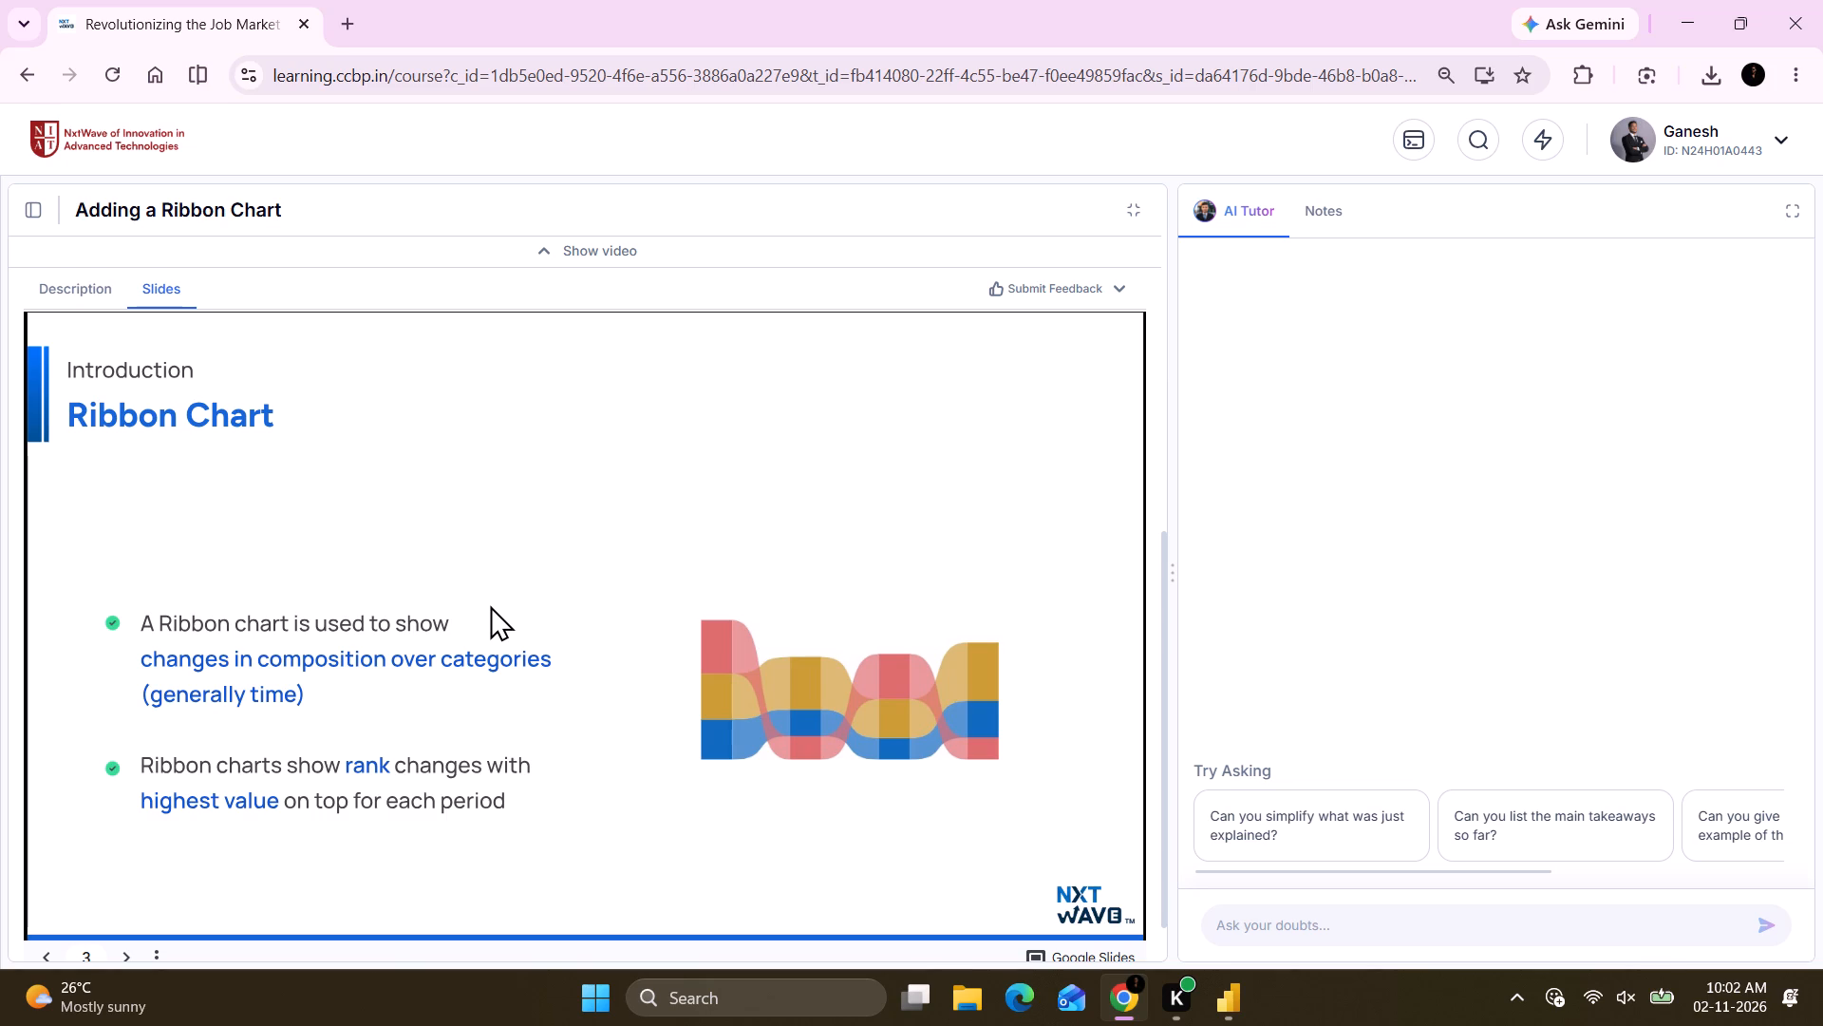
key("Right")
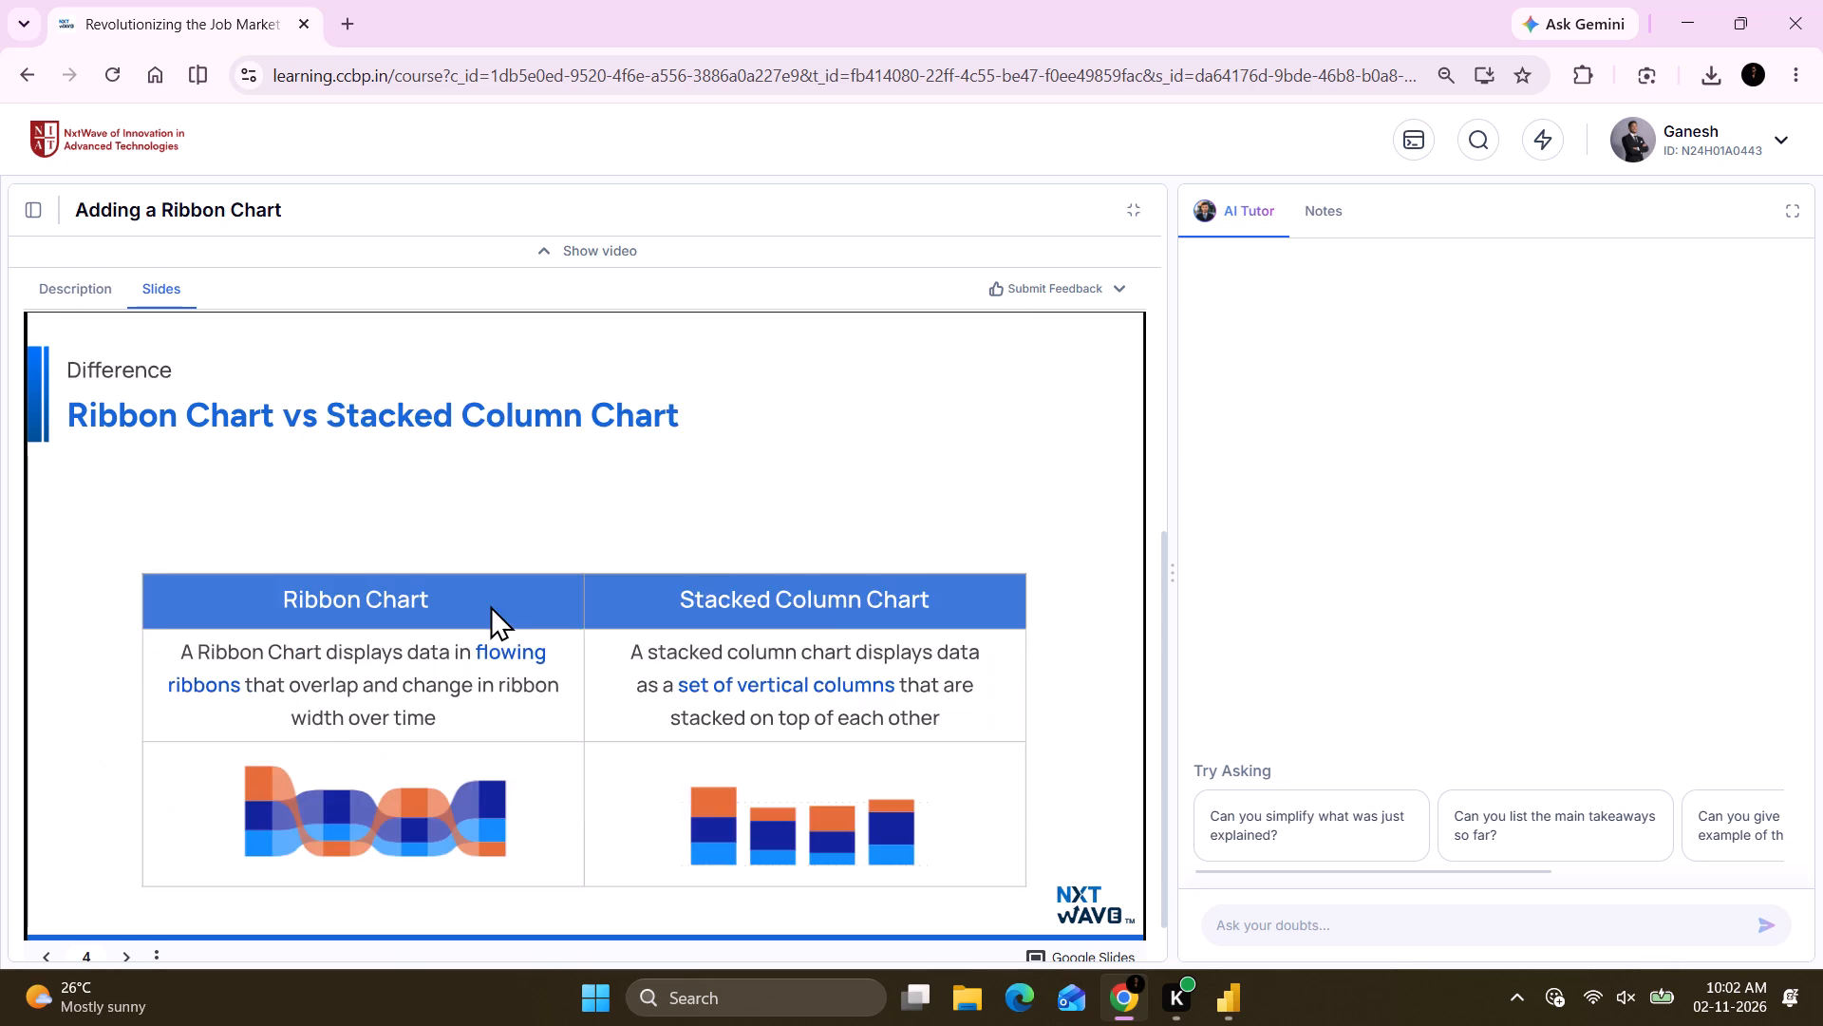
key("Right")
key("Right")
key("Right")
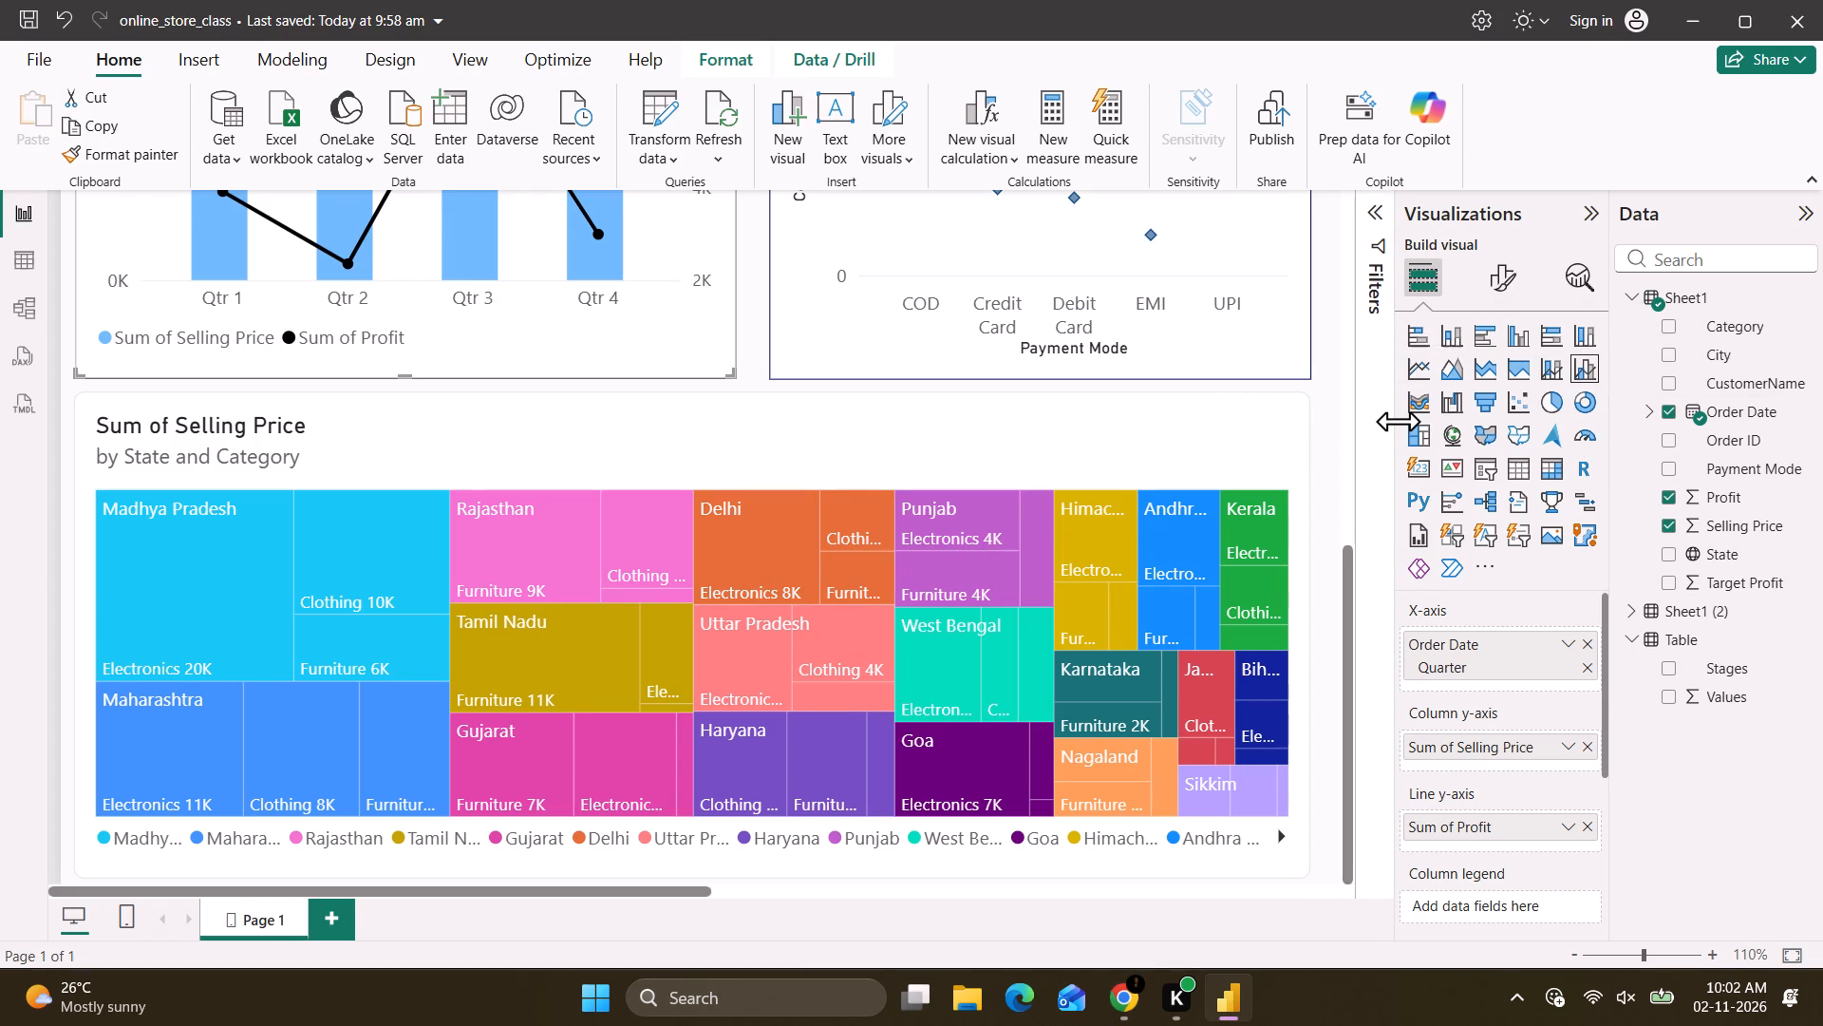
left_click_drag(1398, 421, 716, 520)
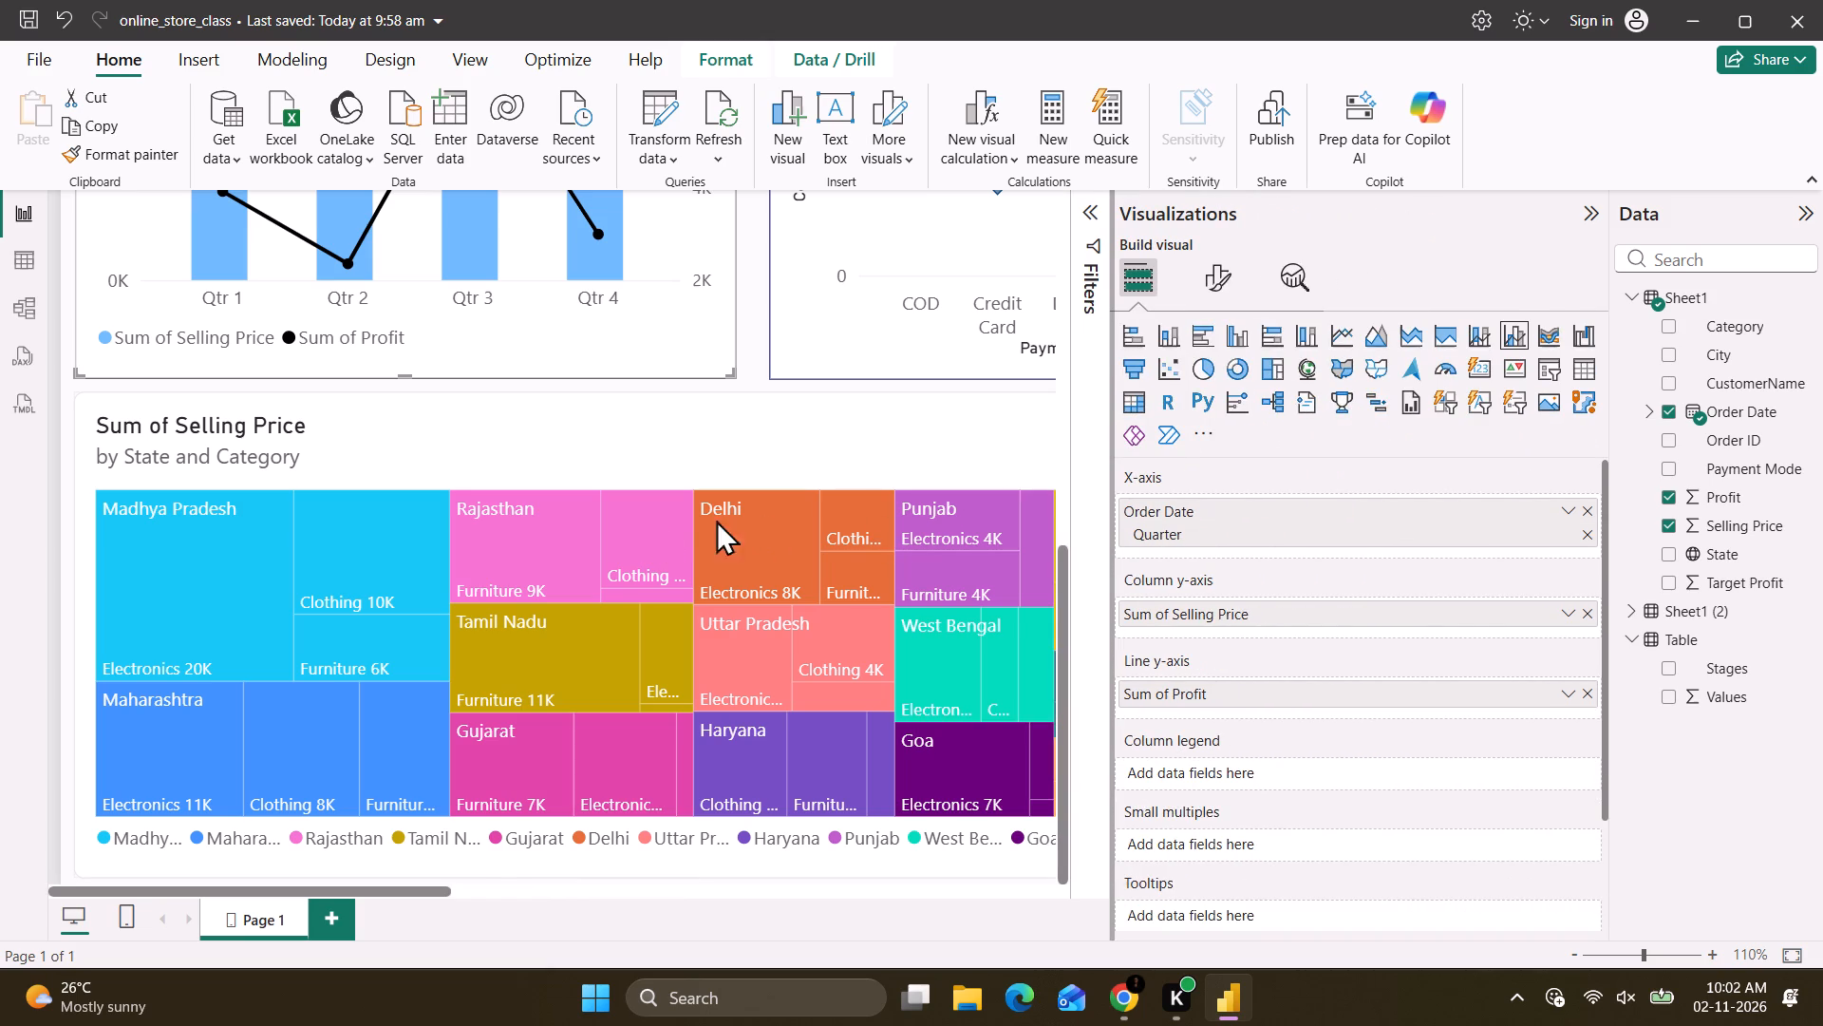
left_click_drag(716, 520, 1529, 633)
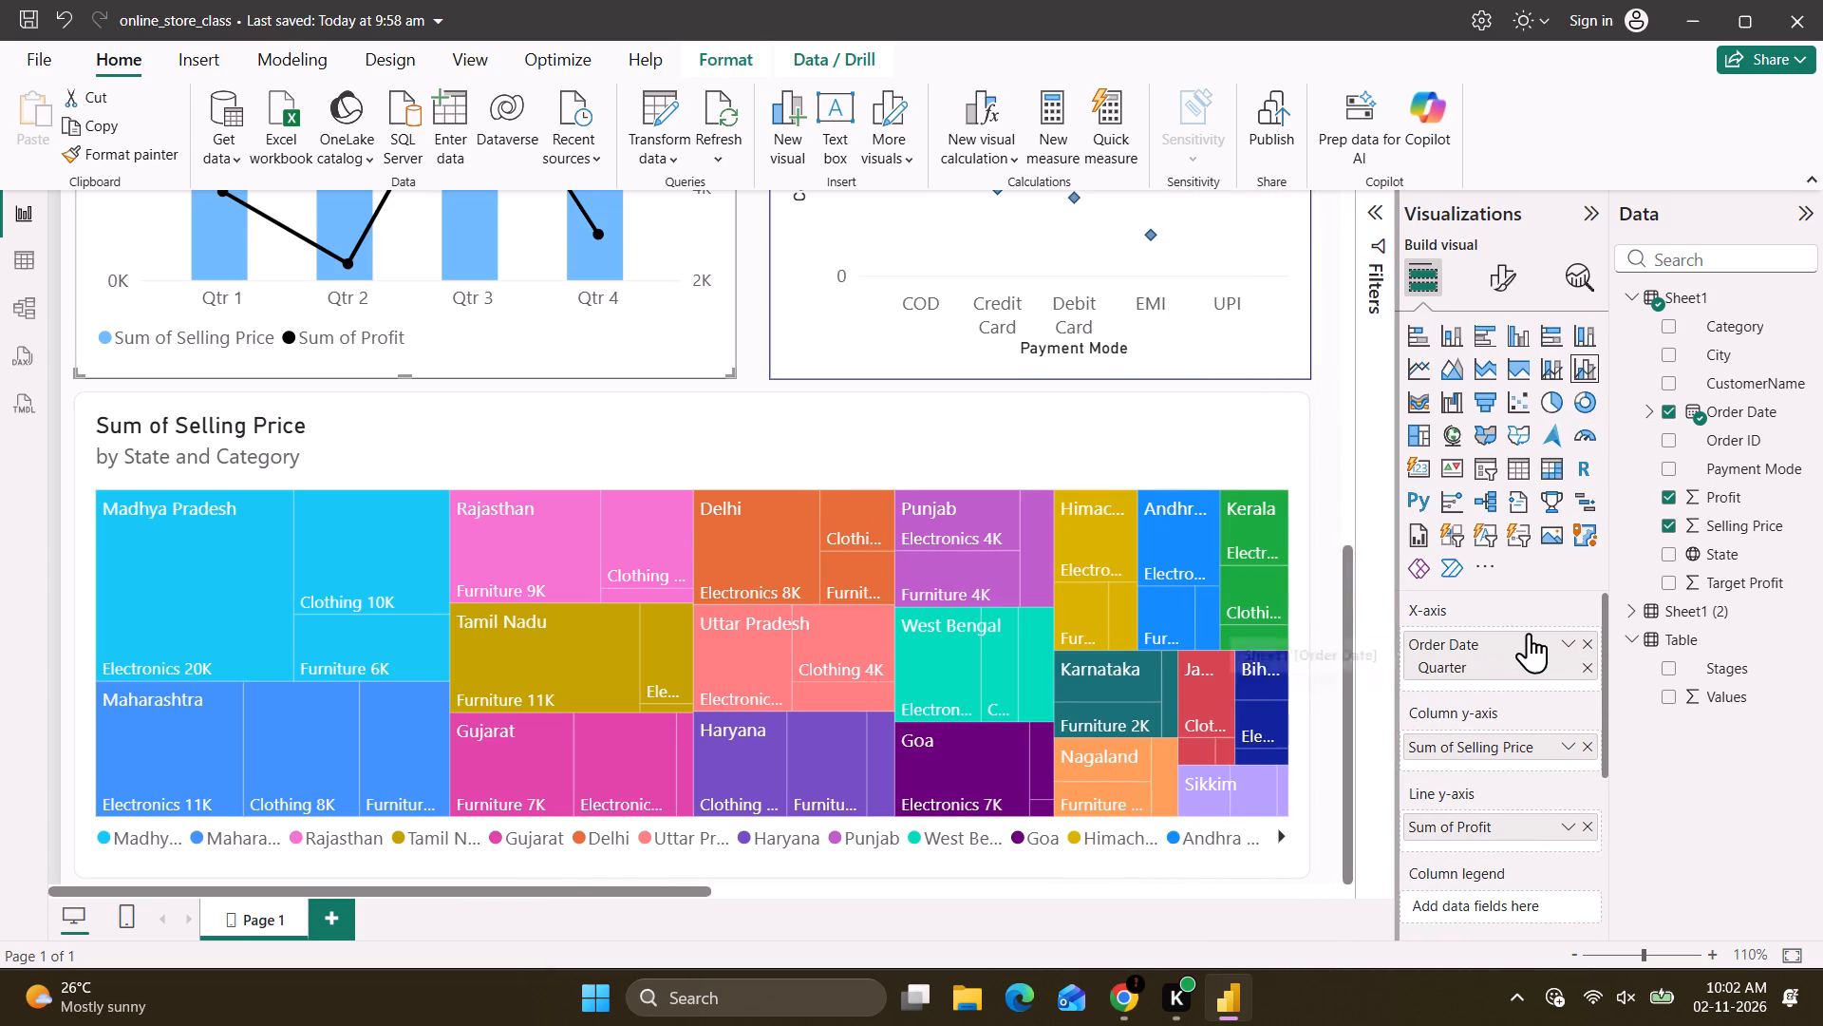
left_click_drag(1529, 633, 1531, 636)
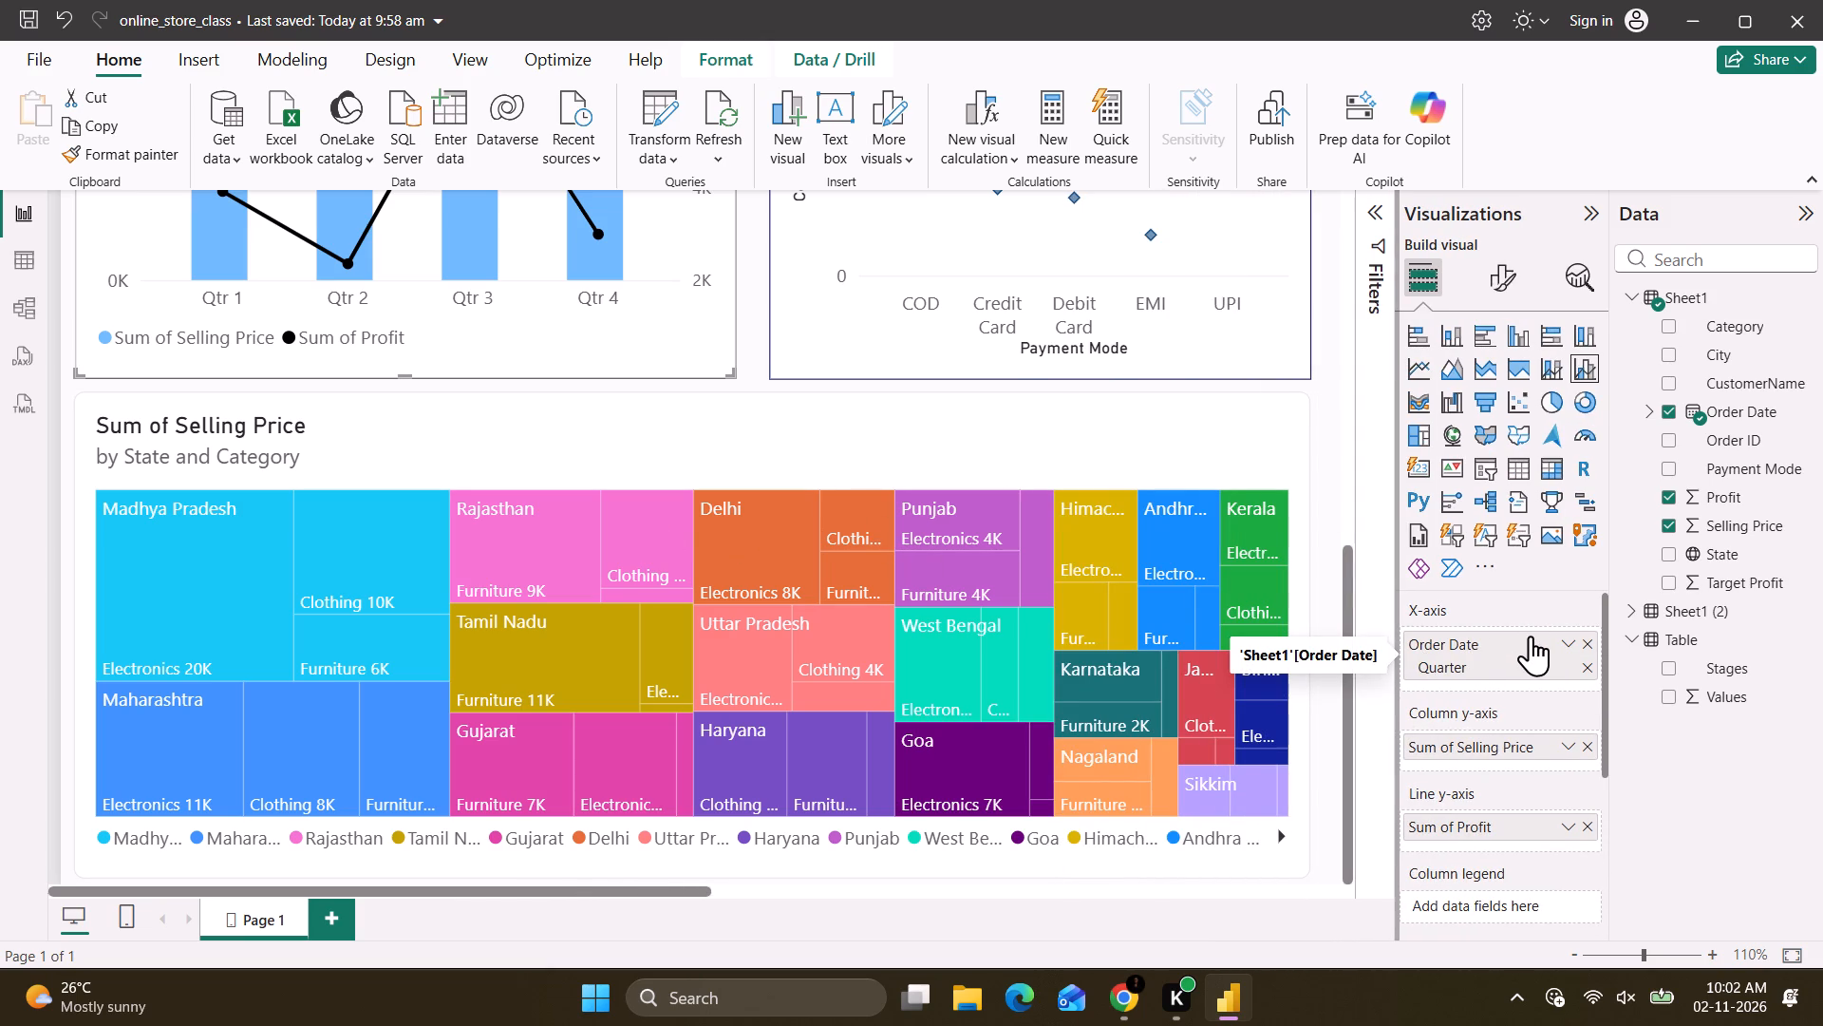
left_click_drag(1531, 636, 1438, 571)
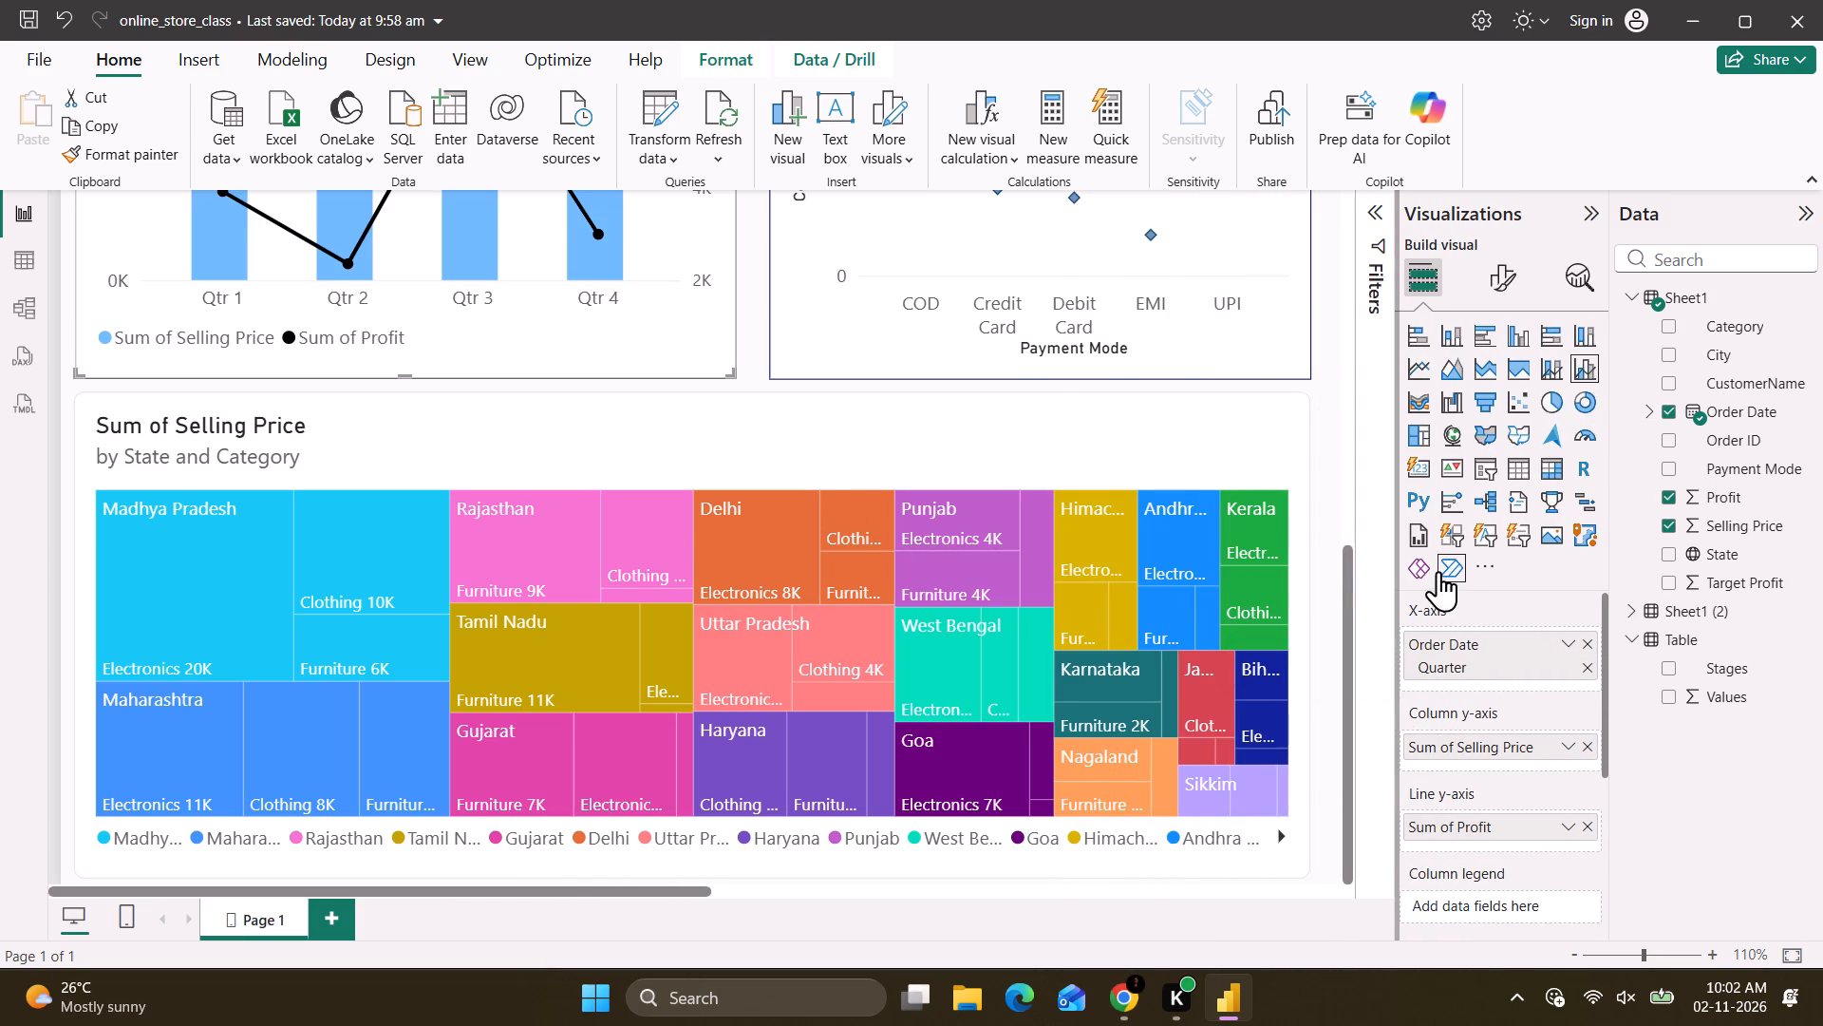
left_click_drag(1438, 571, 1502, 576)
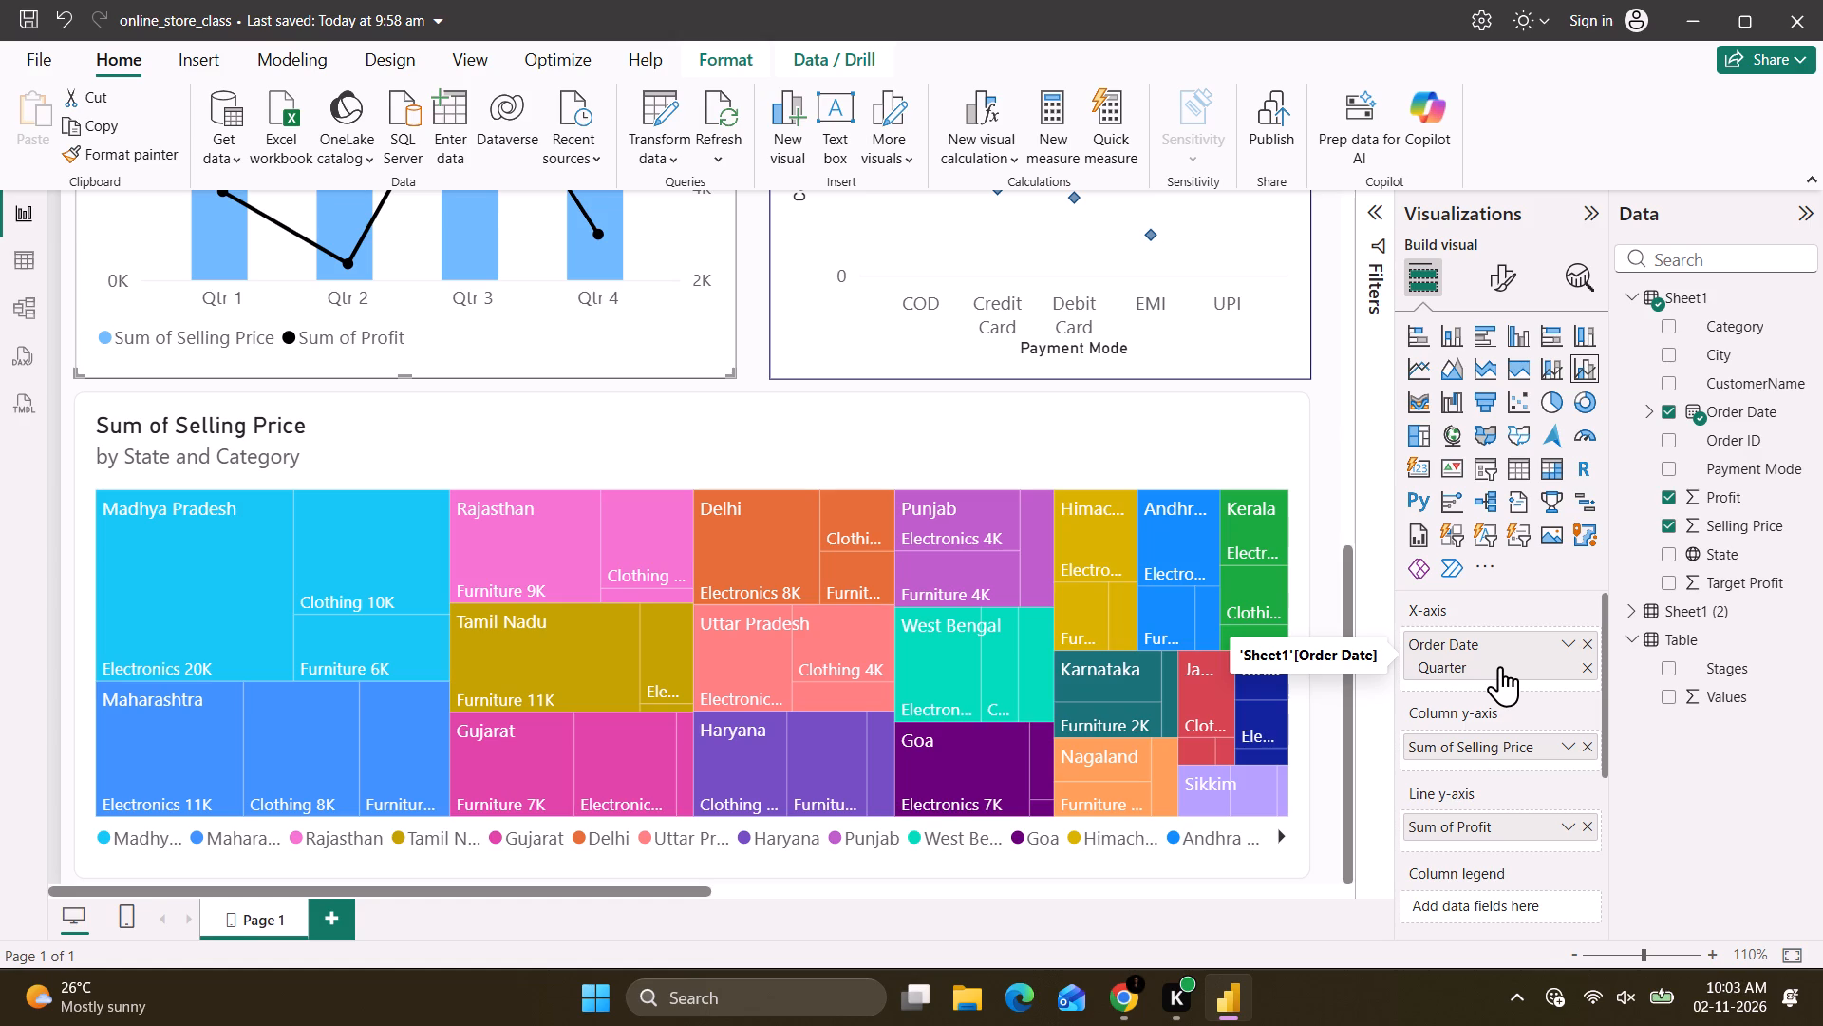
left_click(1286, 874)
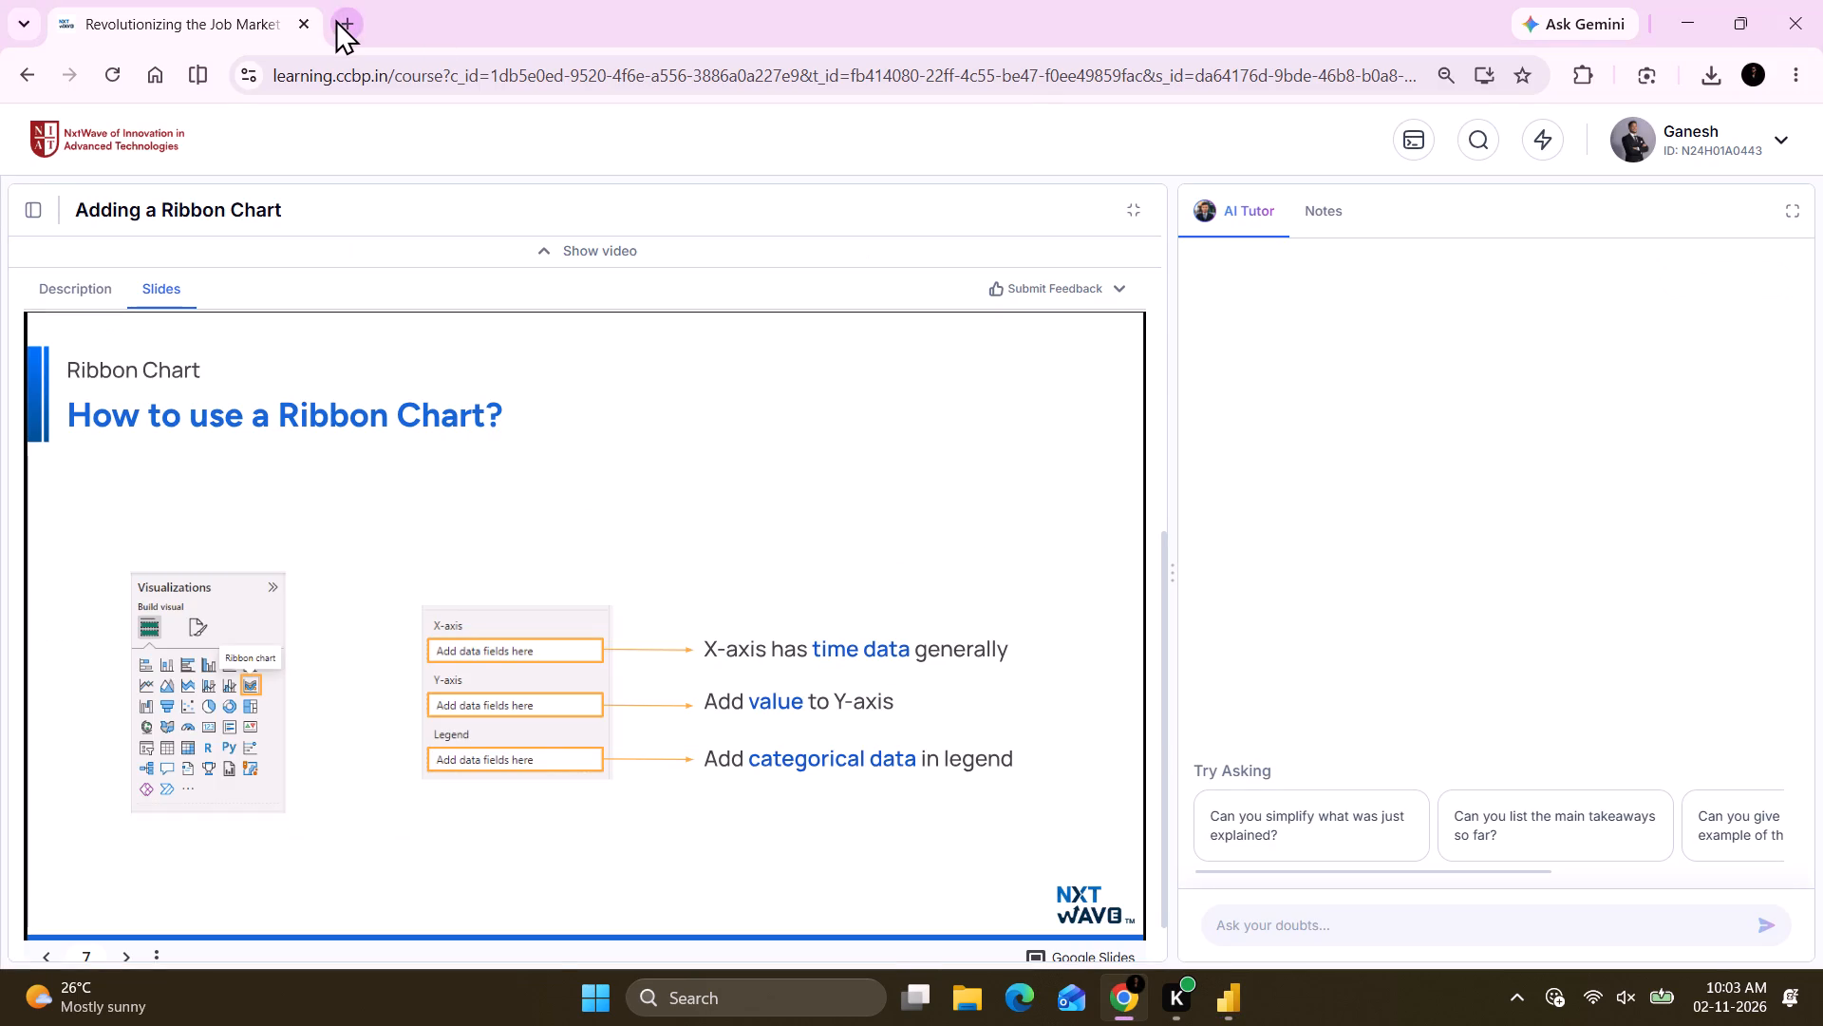
In Chrome, search for "wh" in a new tab and open WhatsApp Web from the search results.
left_click(335, 19)
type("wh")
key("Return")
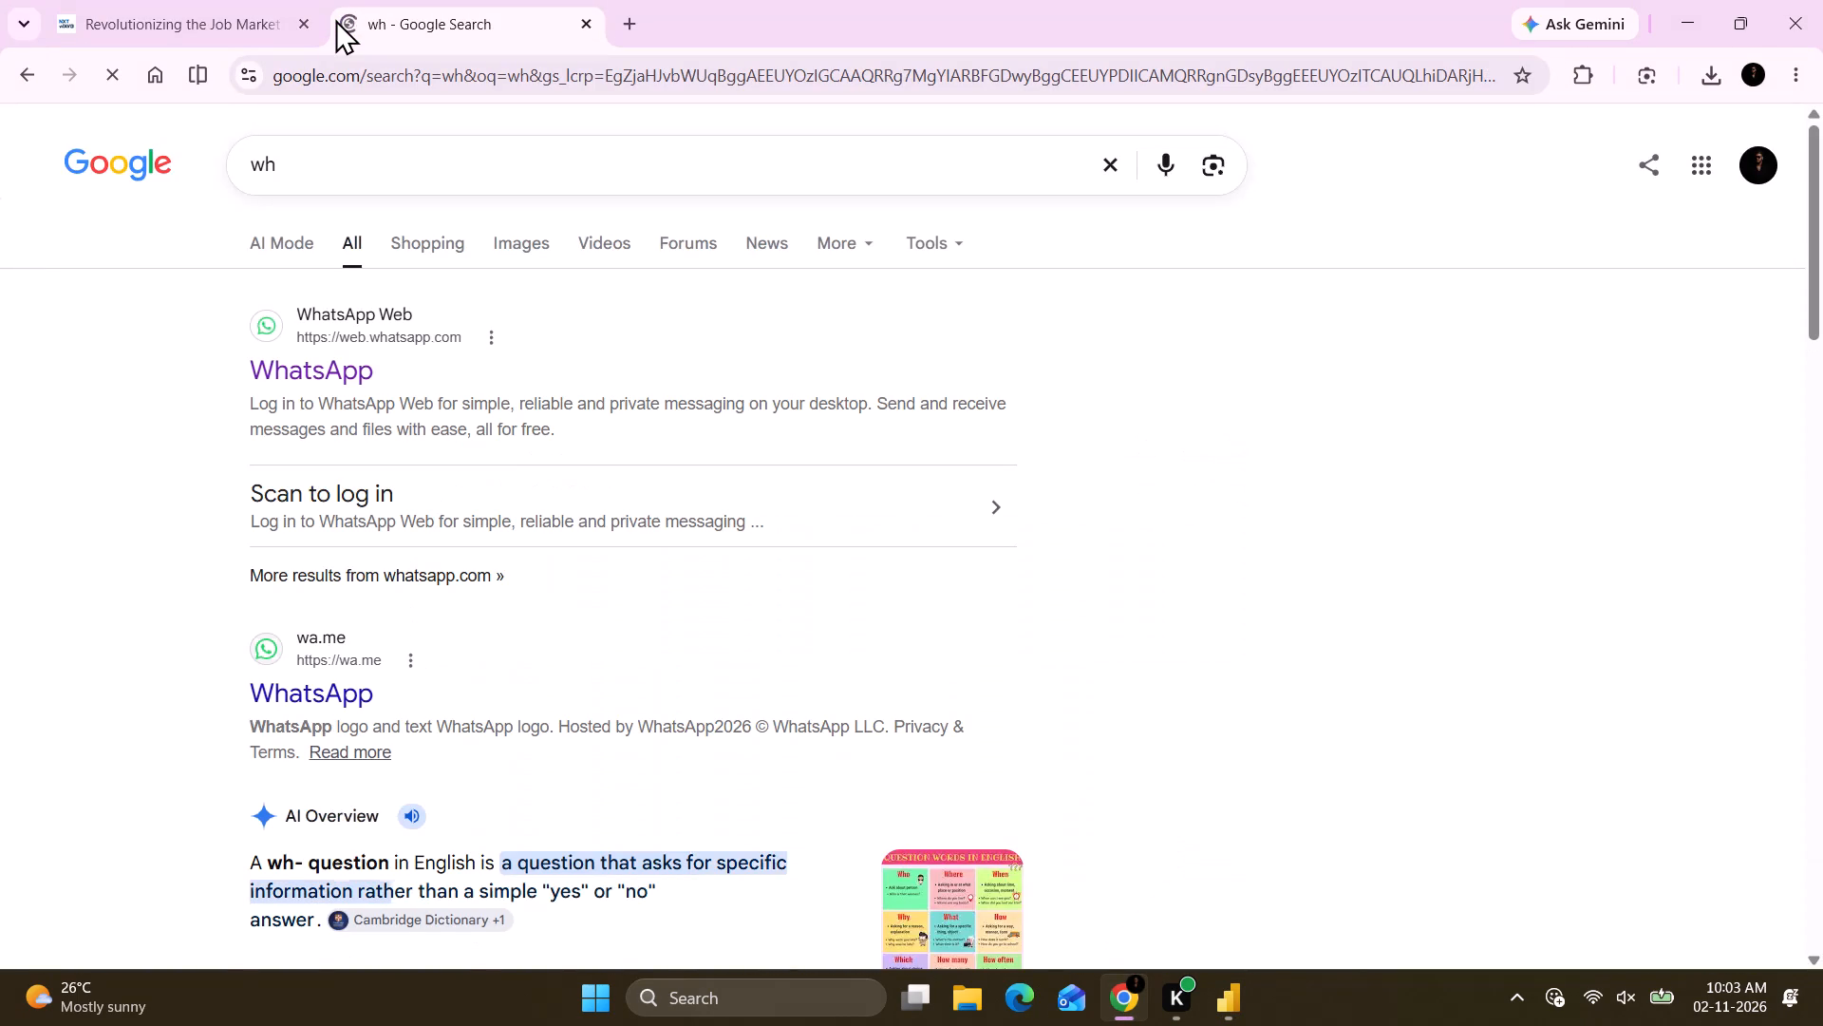
left_click(307, 341)
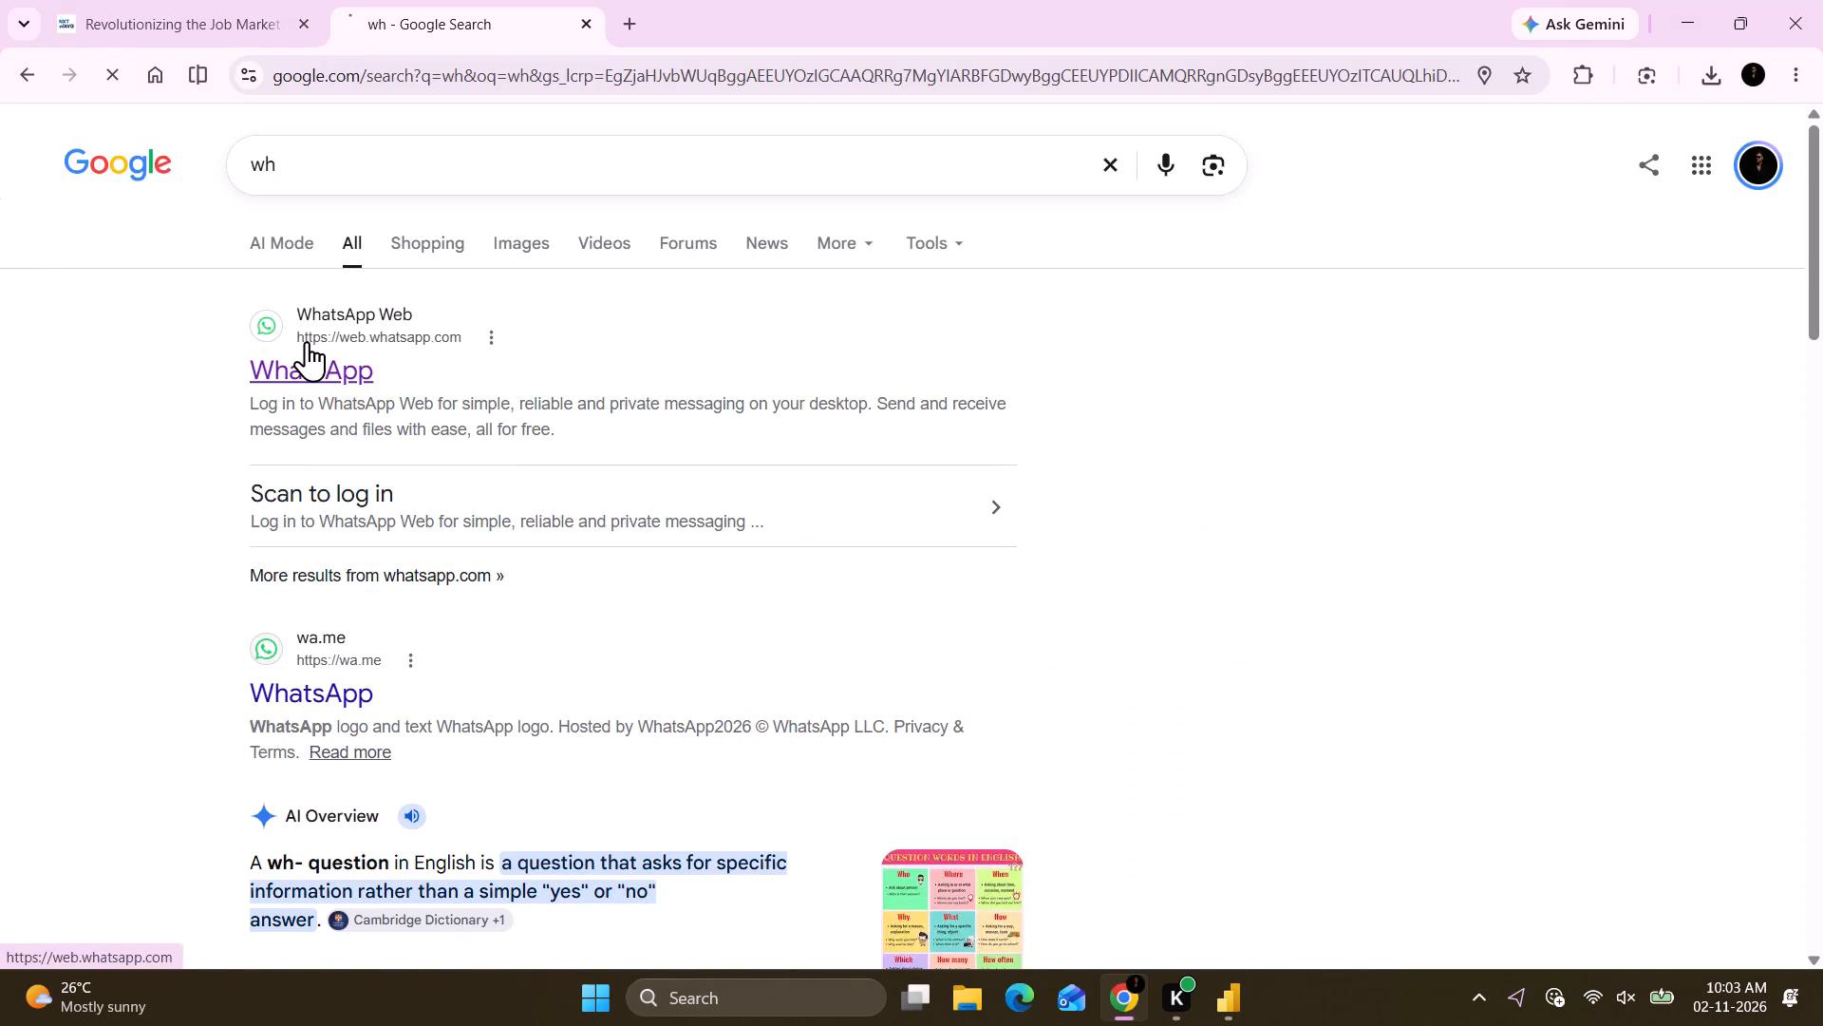
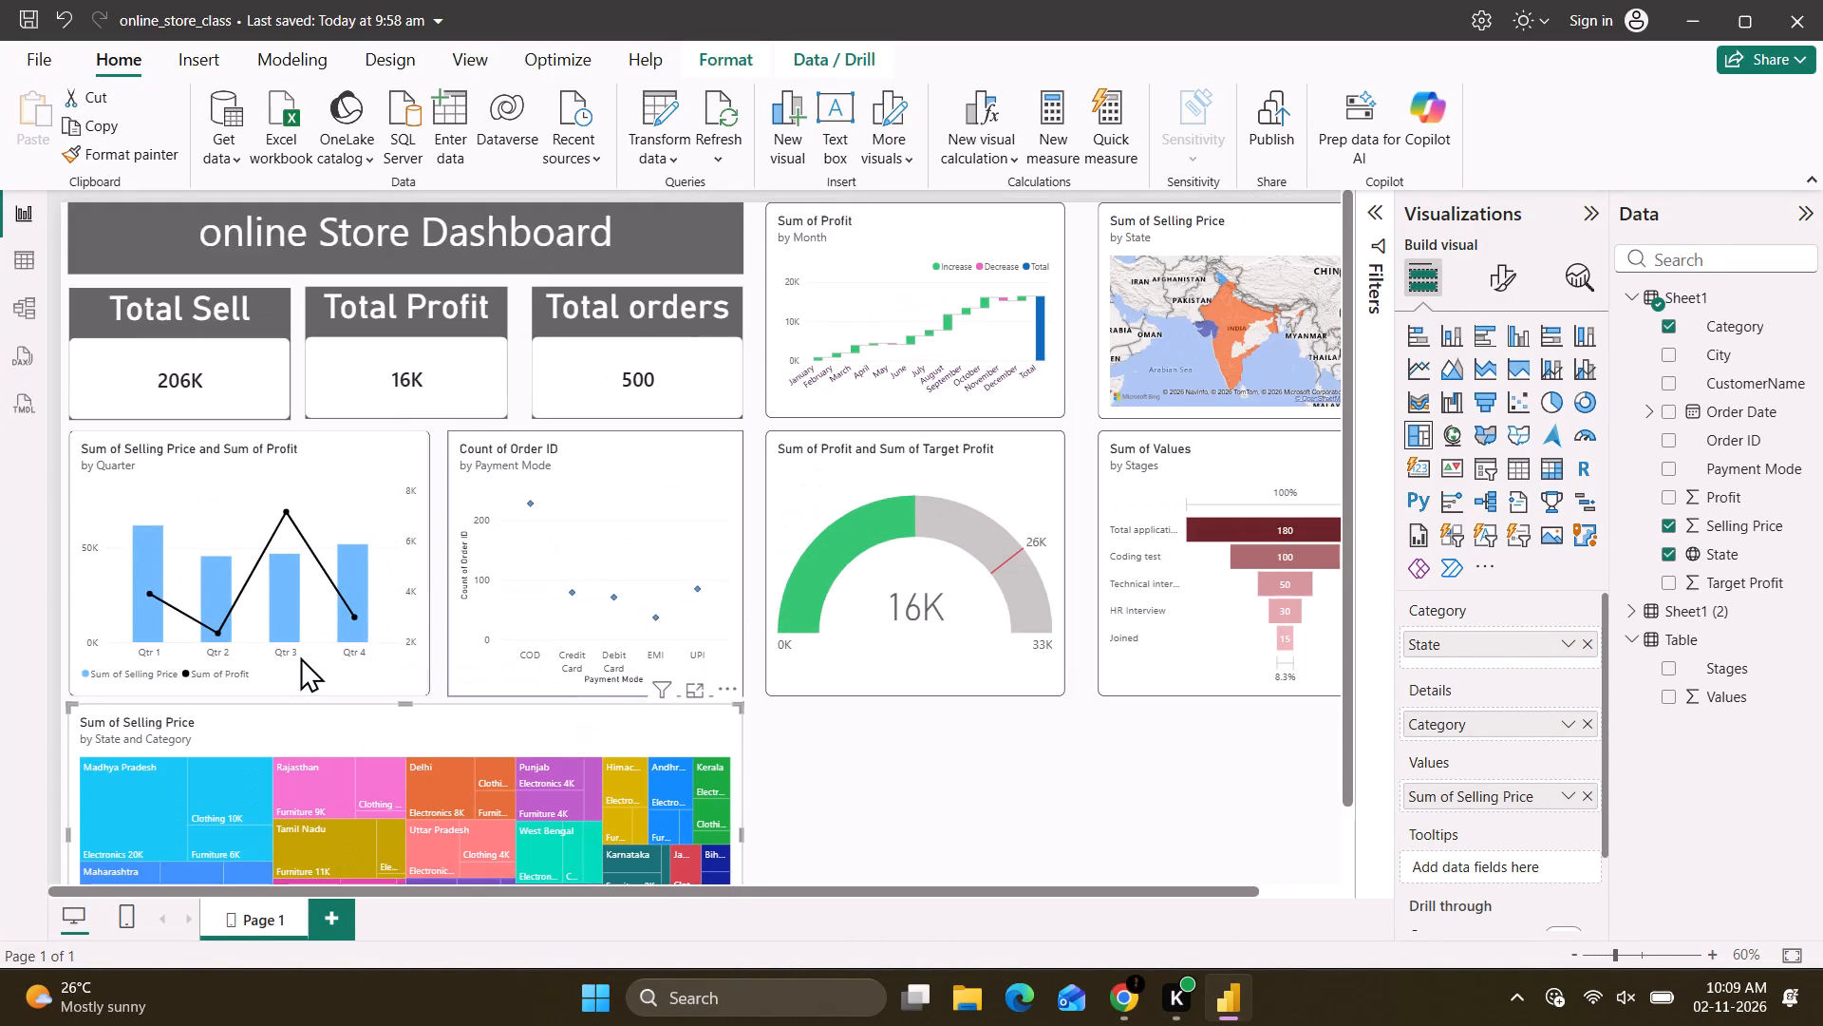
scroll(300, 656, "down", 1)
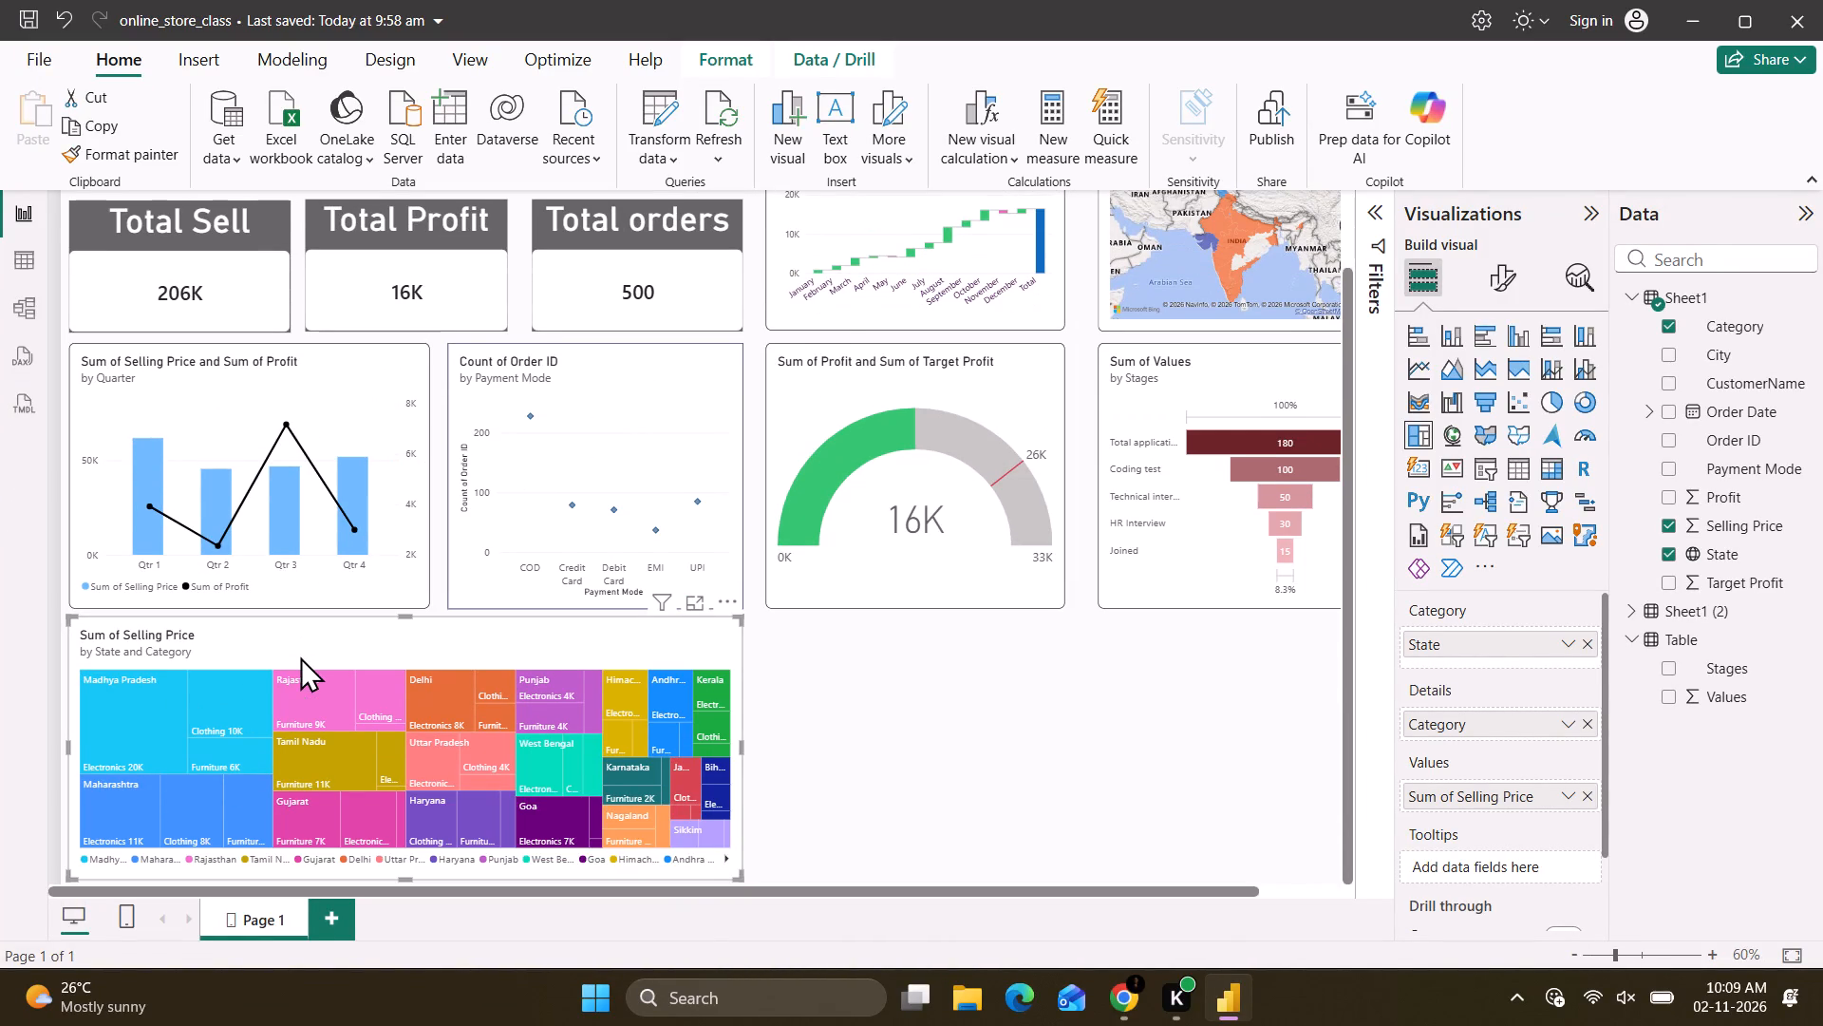
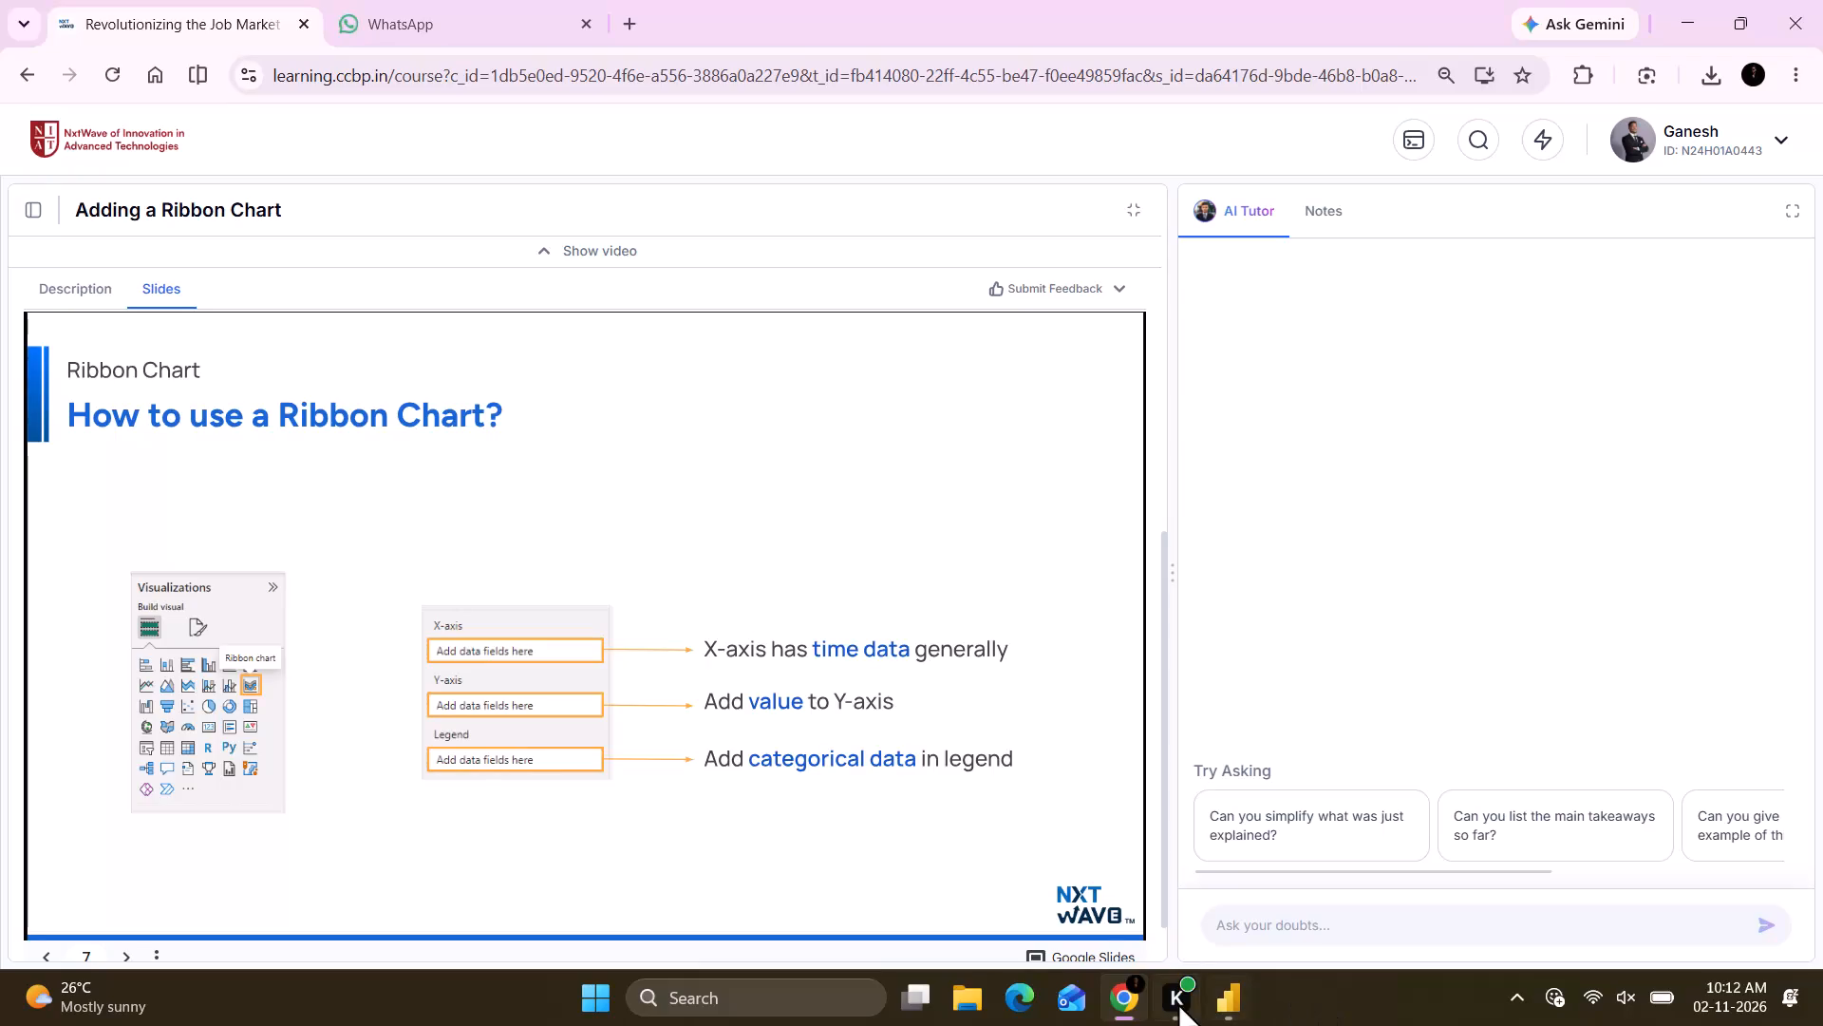
Switch to Power BI Desktop, save the online_store_class report, and close the application.
left_click(1217, 1011)
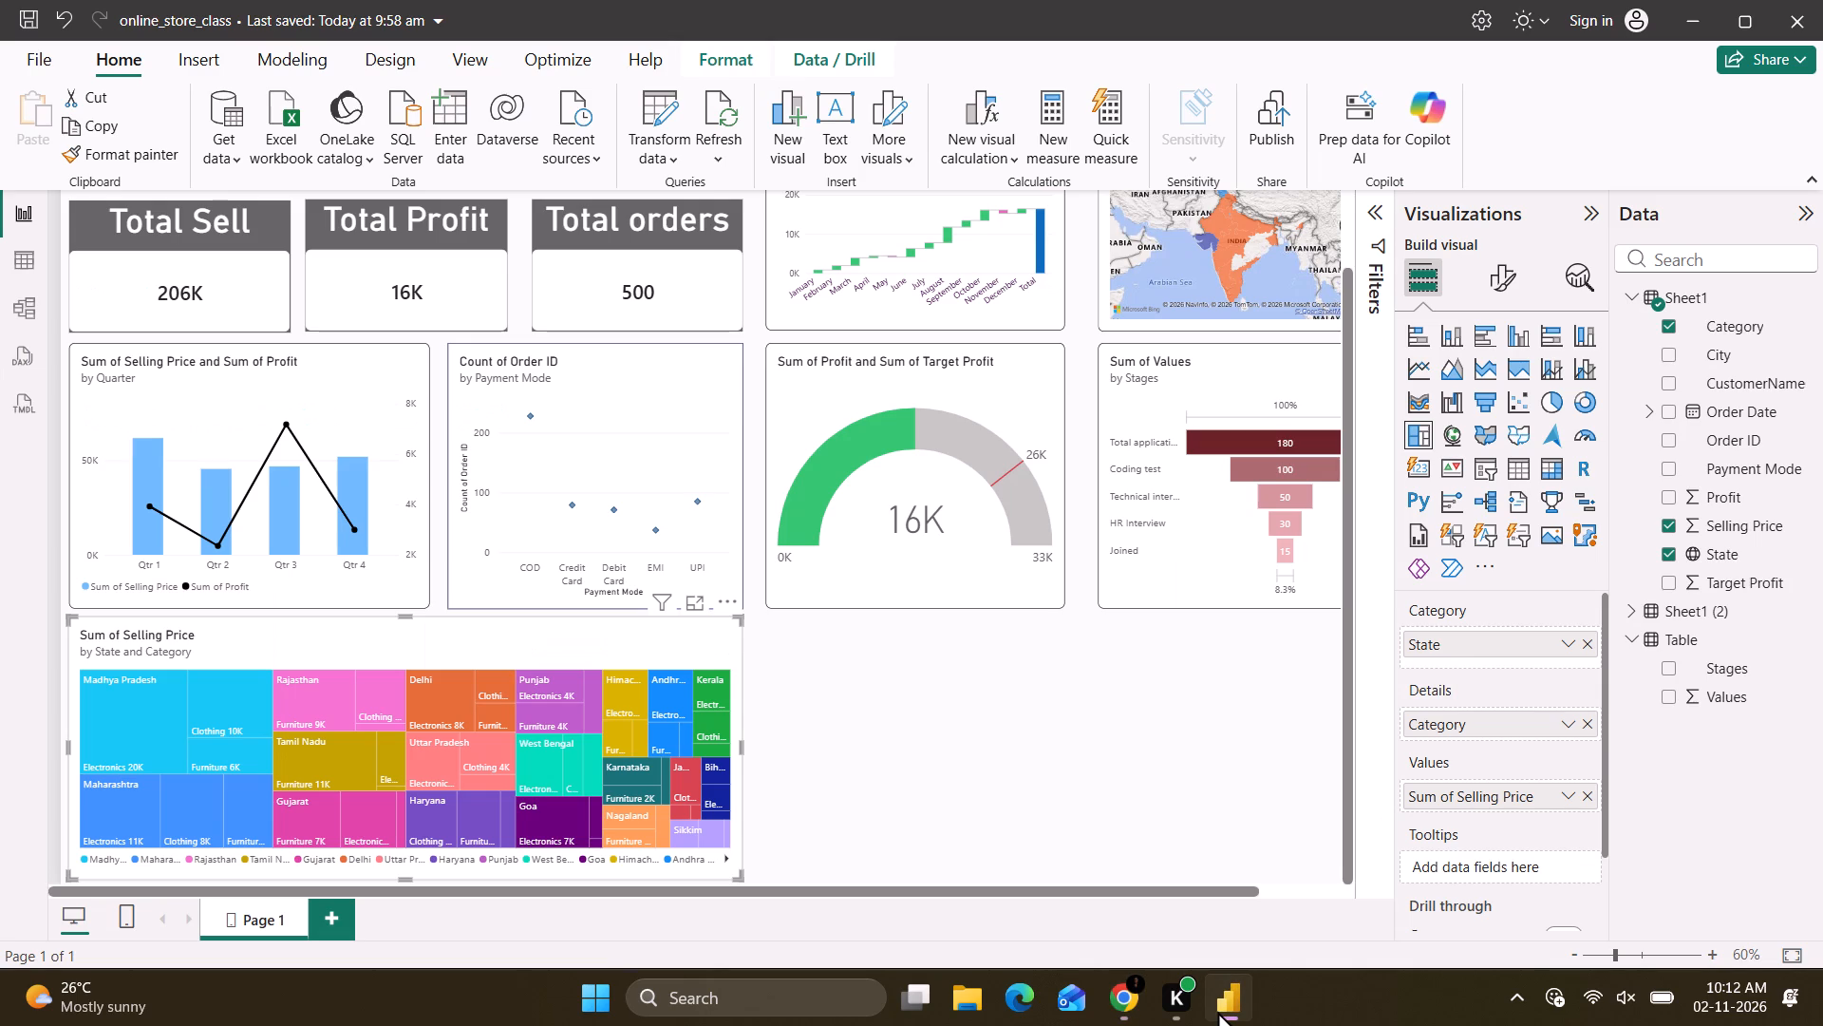
key("ctrl+s")
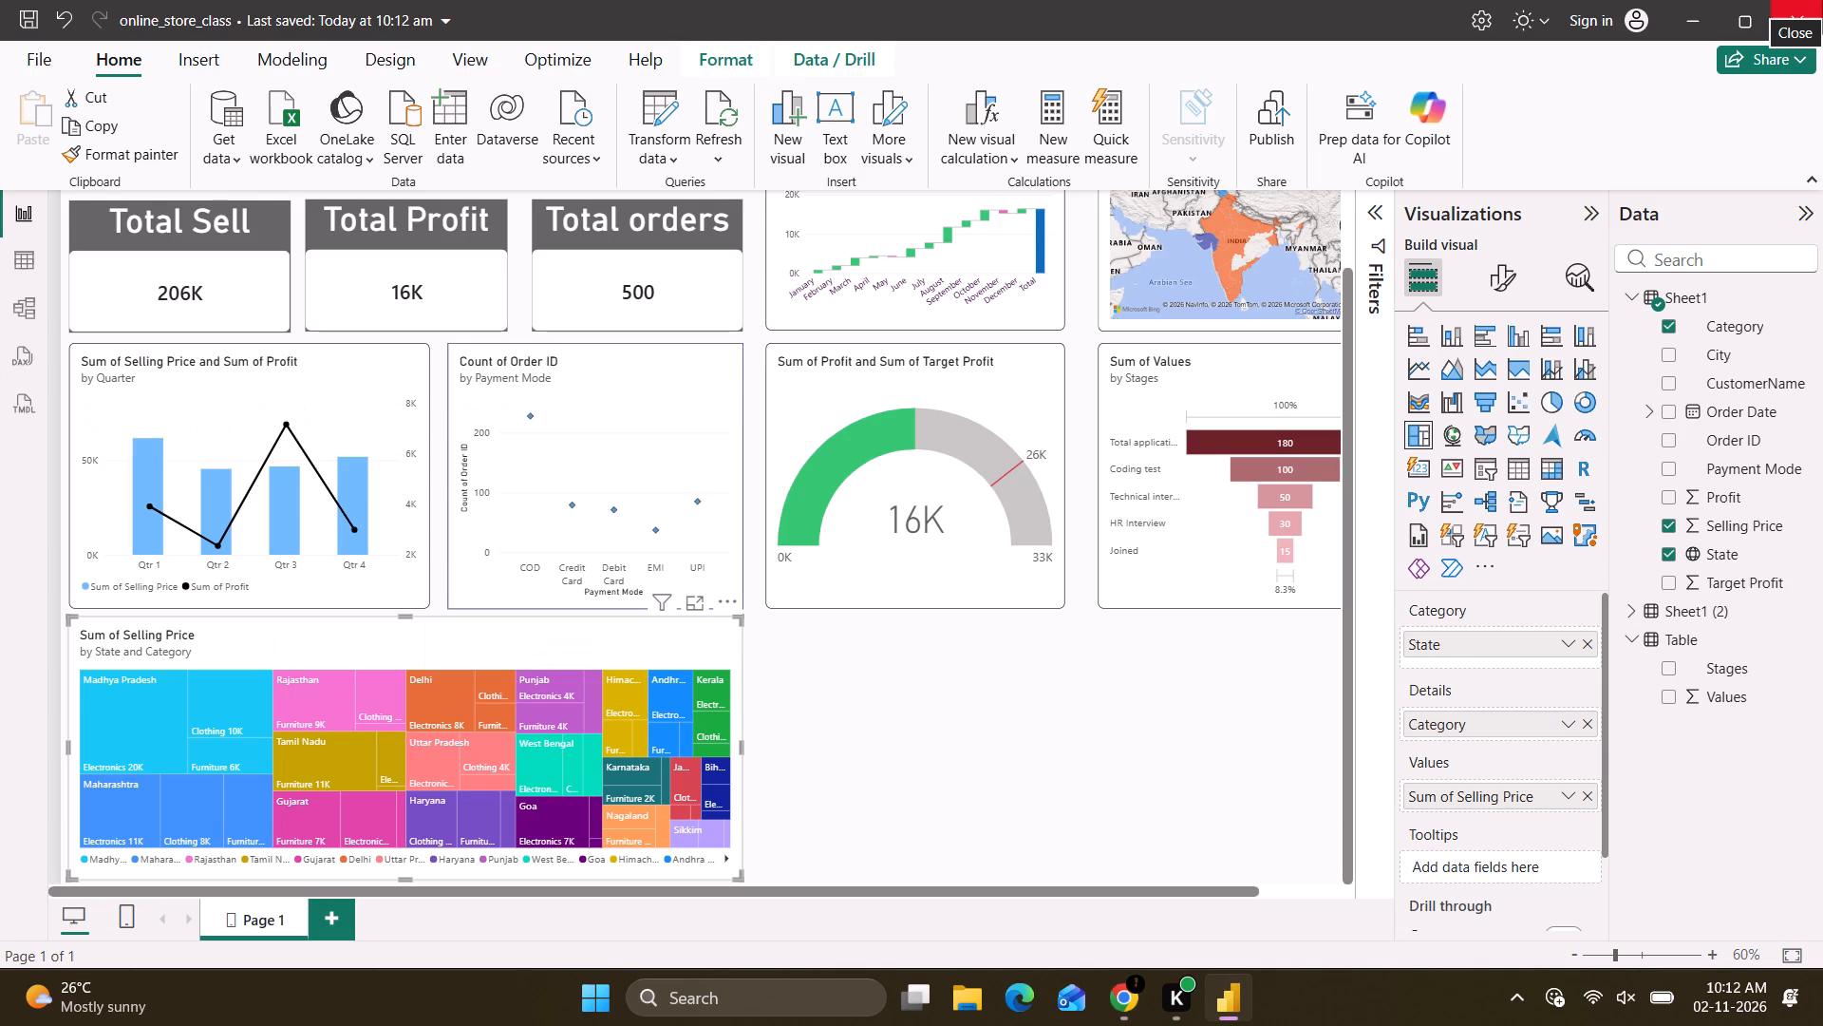
left_click(1822, 0)
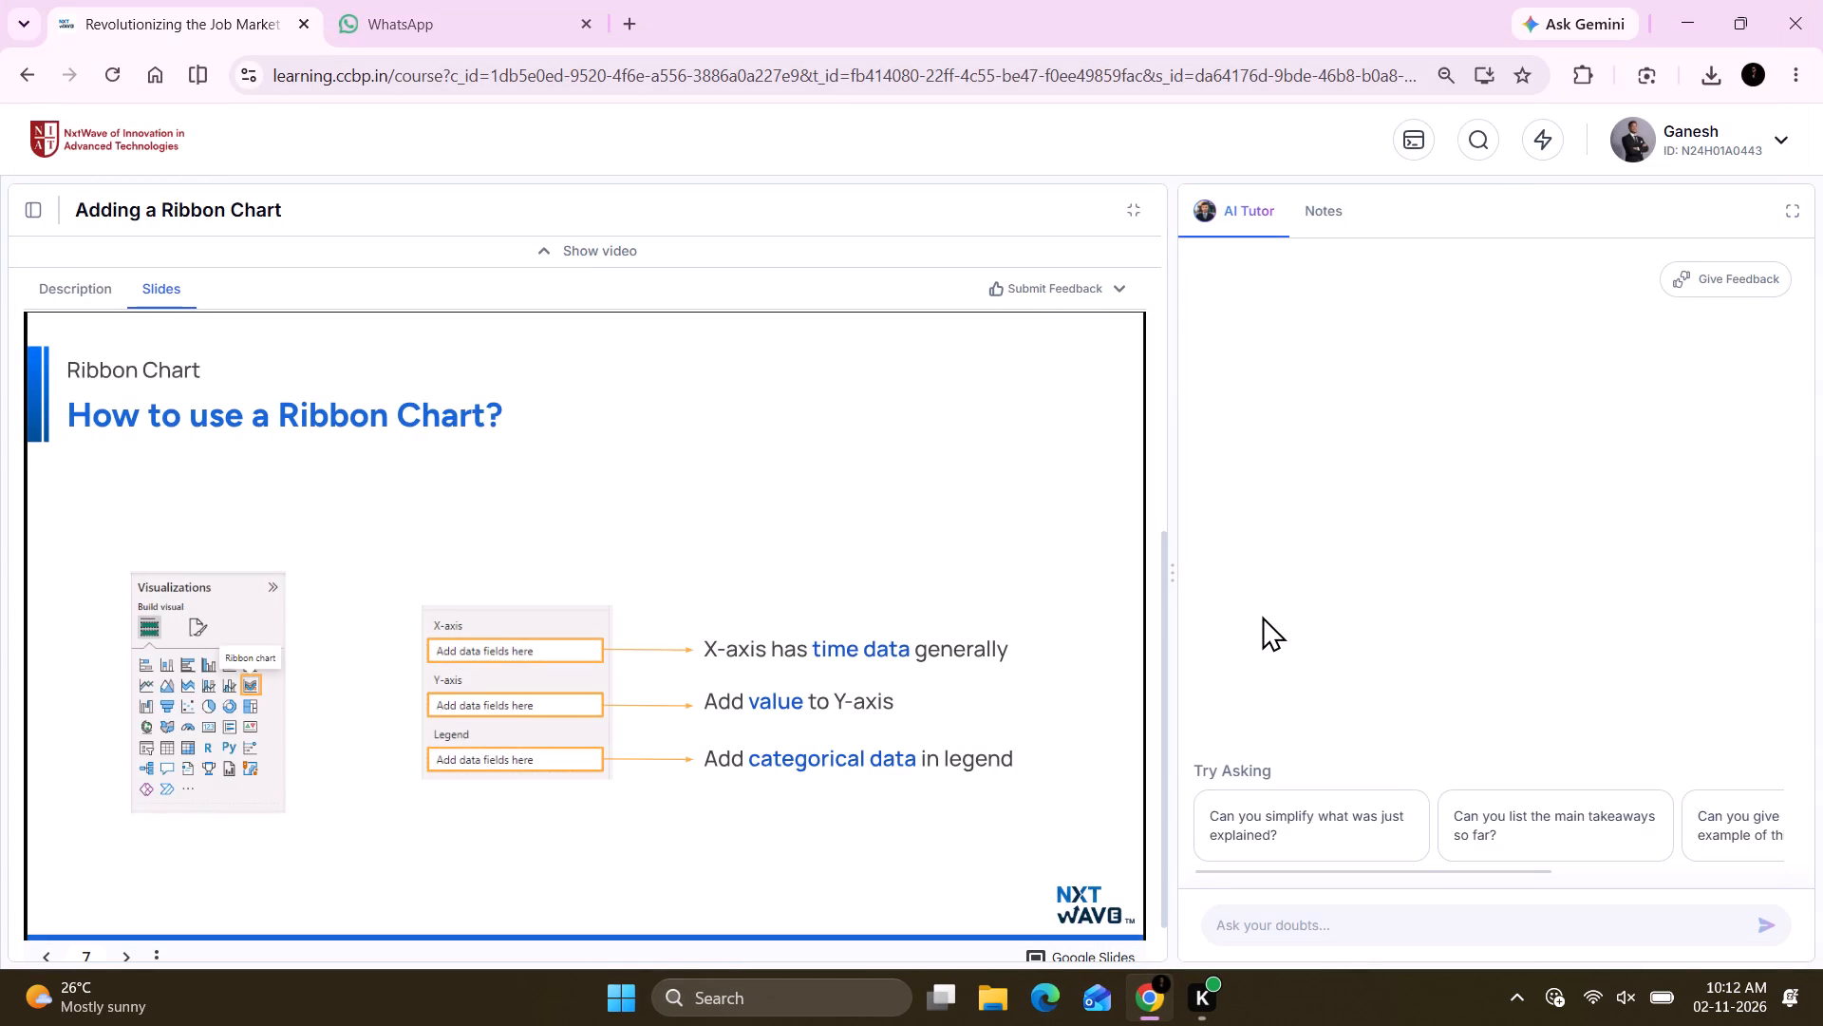
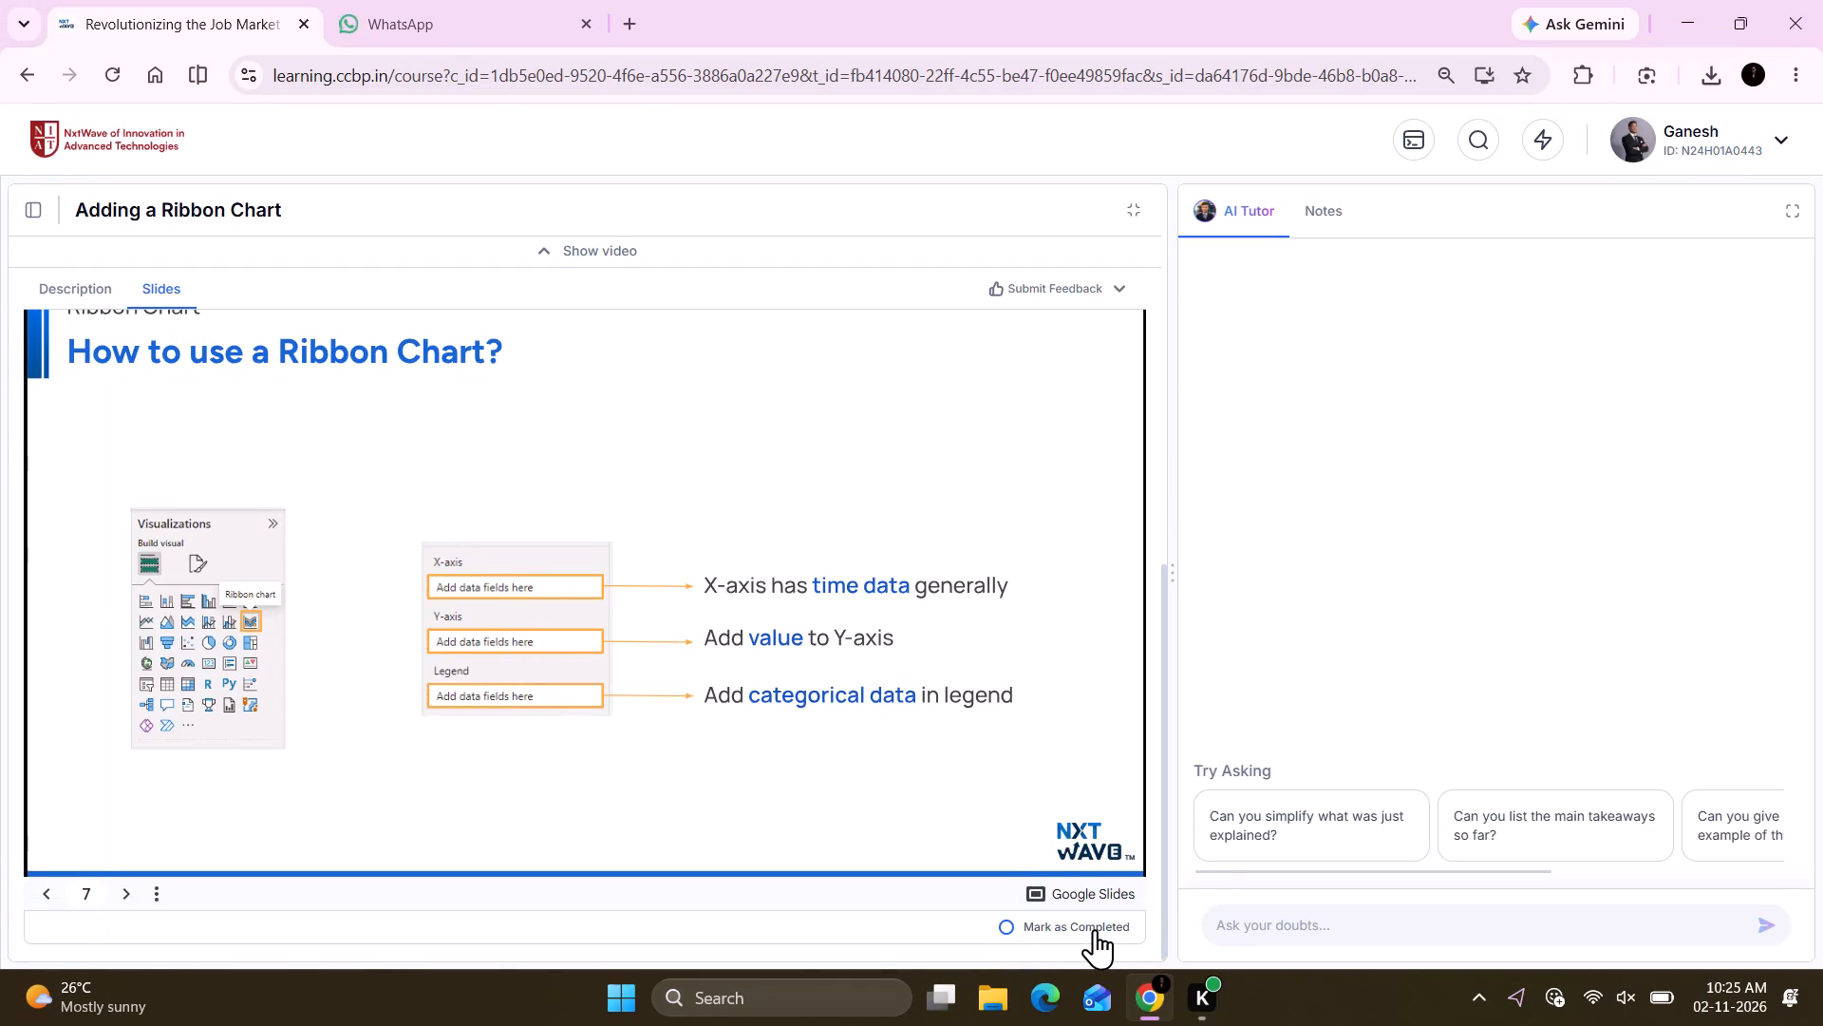
Switch to the course page in the browser and mark the Adding a Ribbon Chart lesson as completed.
left_click(1095, 929)
left_click(1054, 556)
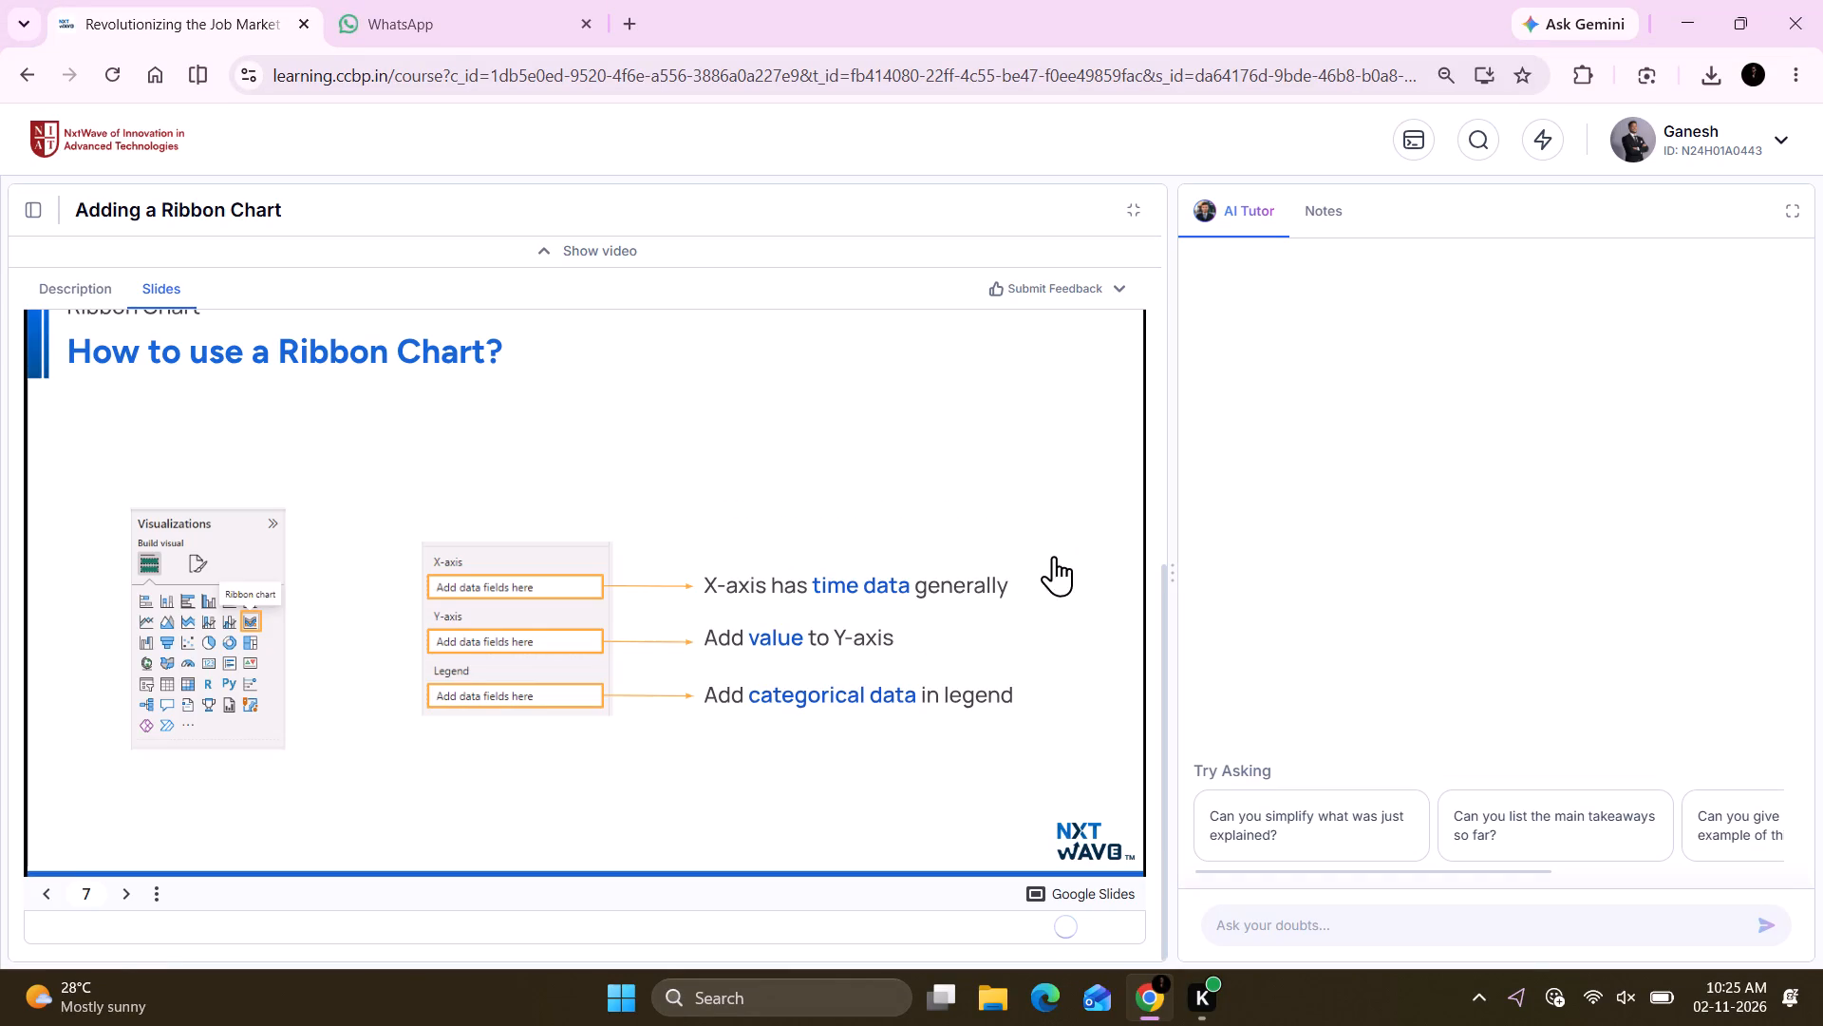
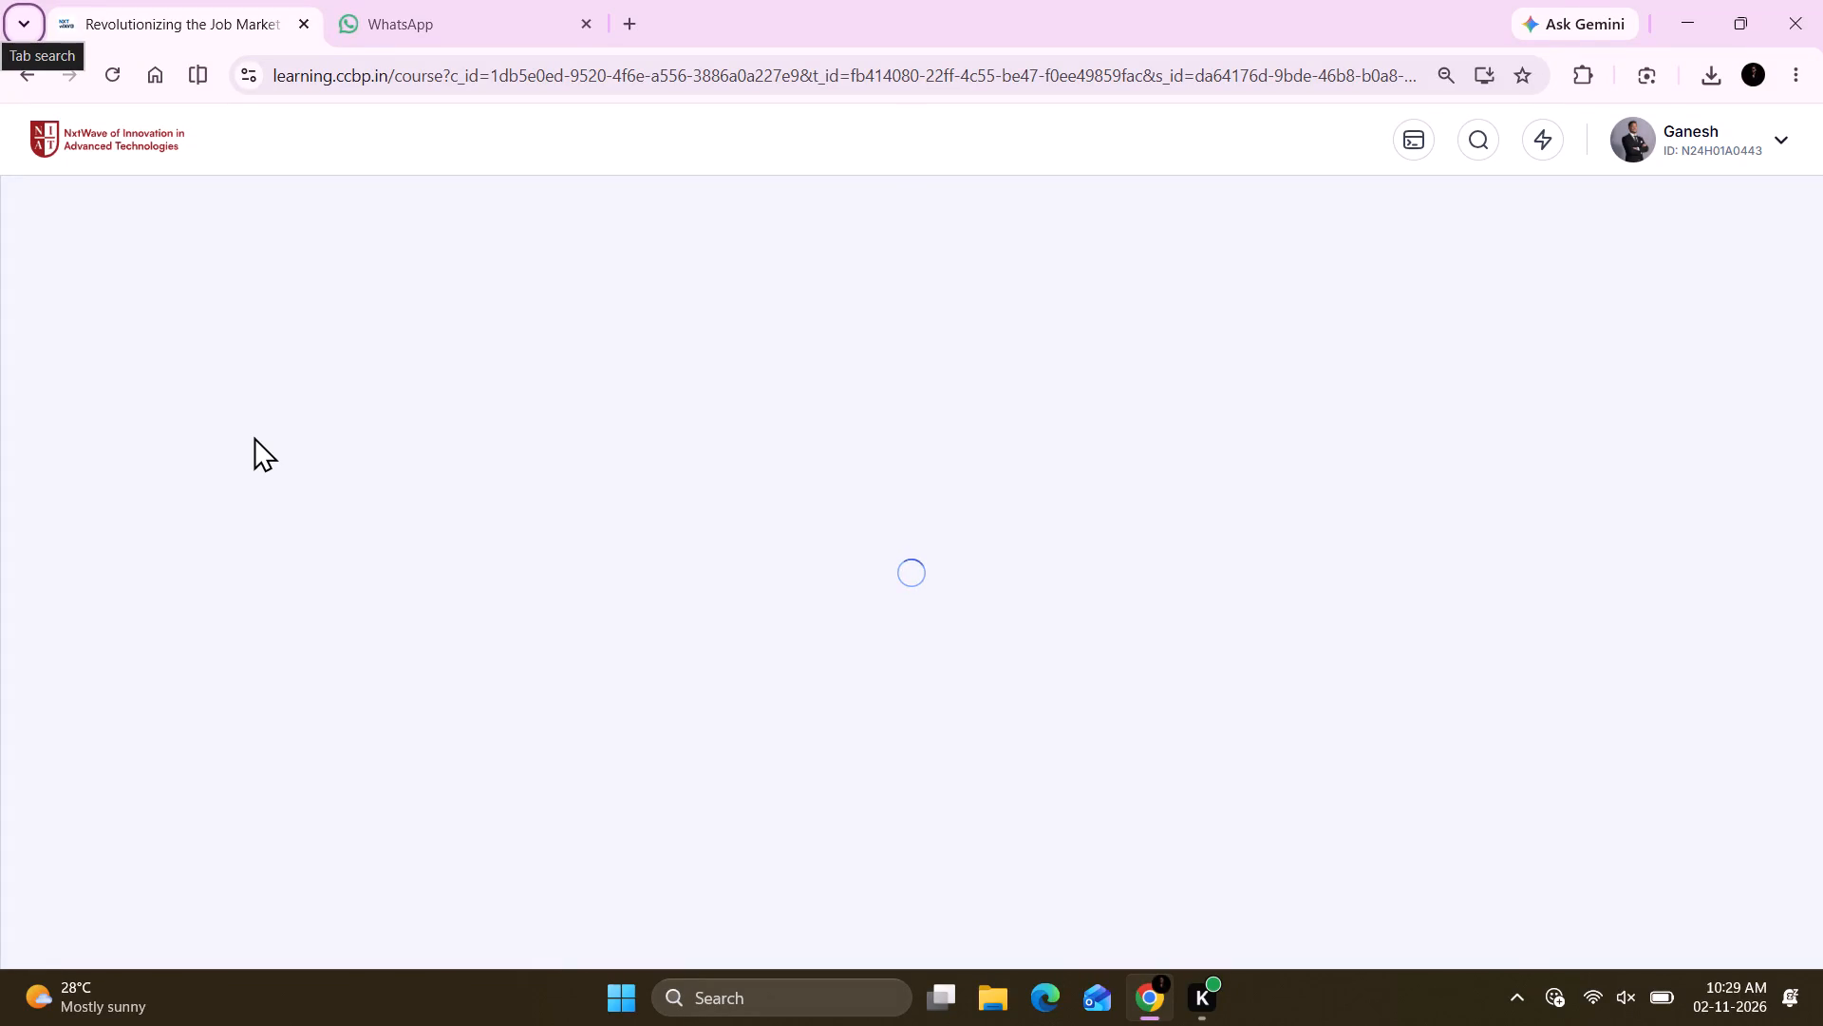
Return to the learning portal's home page and show the details of the scheduled MCQ Practice session.
left_click(130, 127)
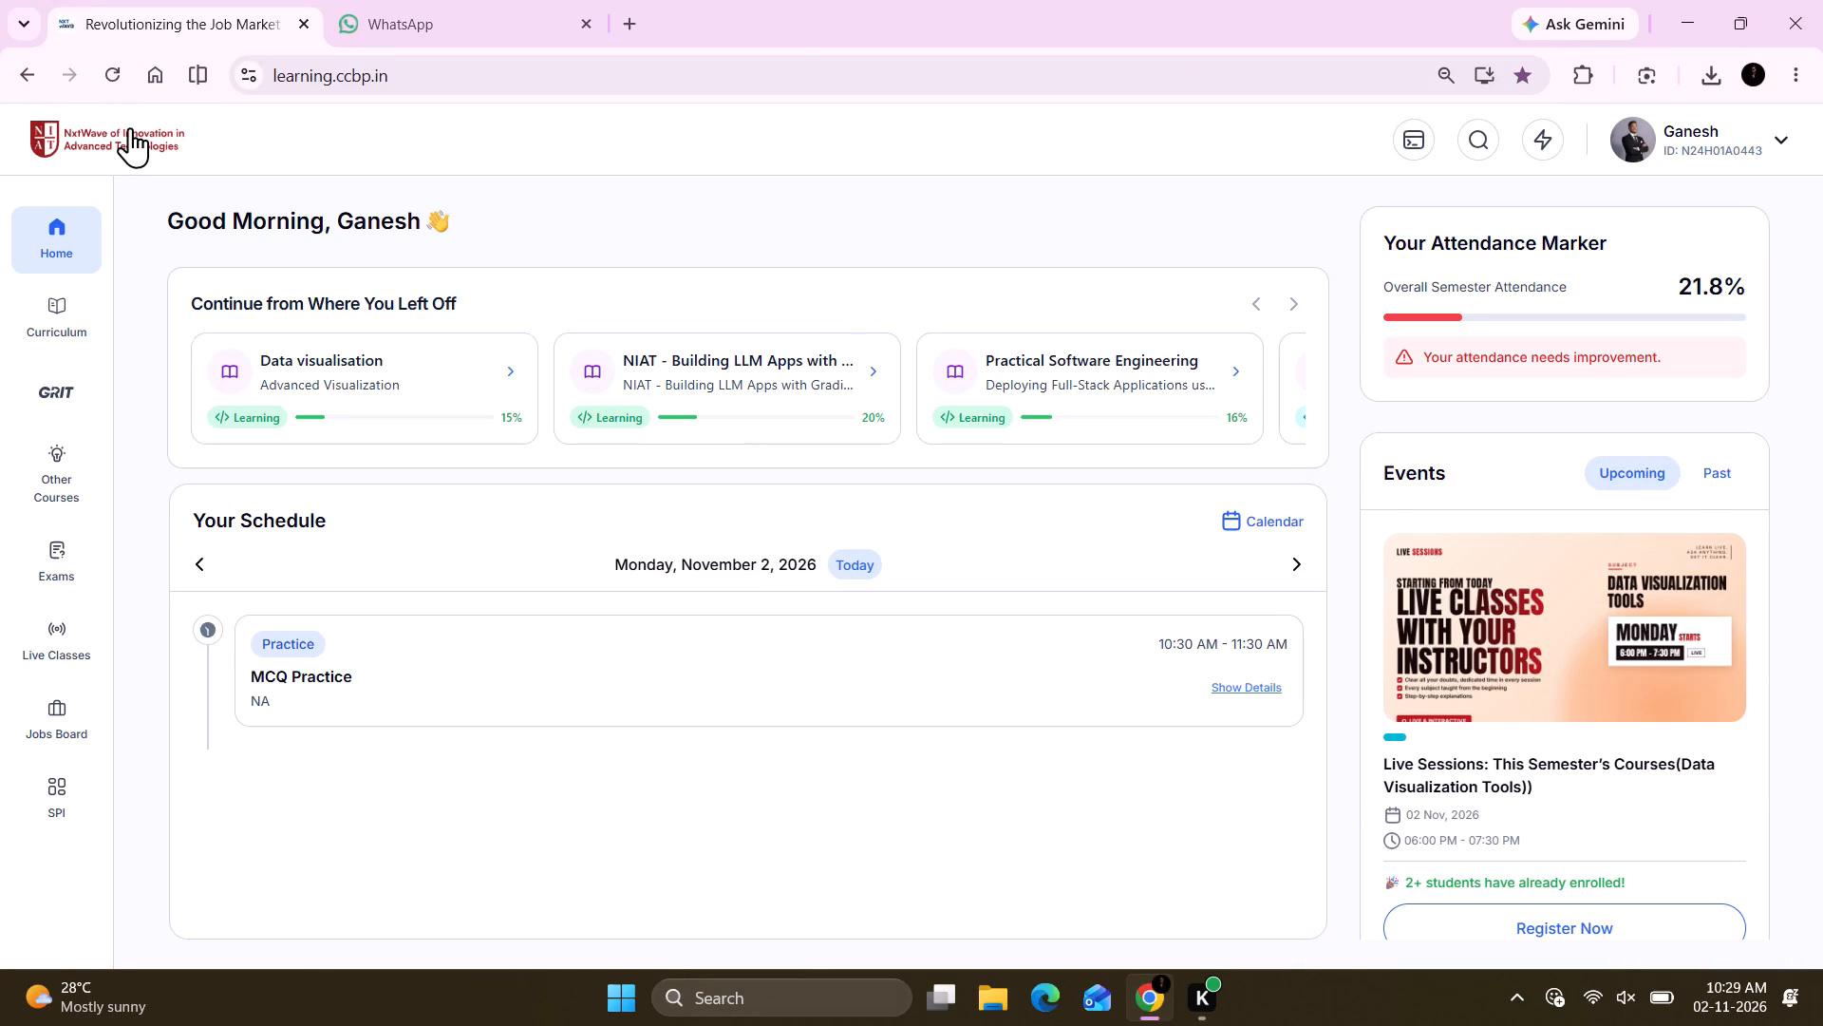
left_click(1243, 689)
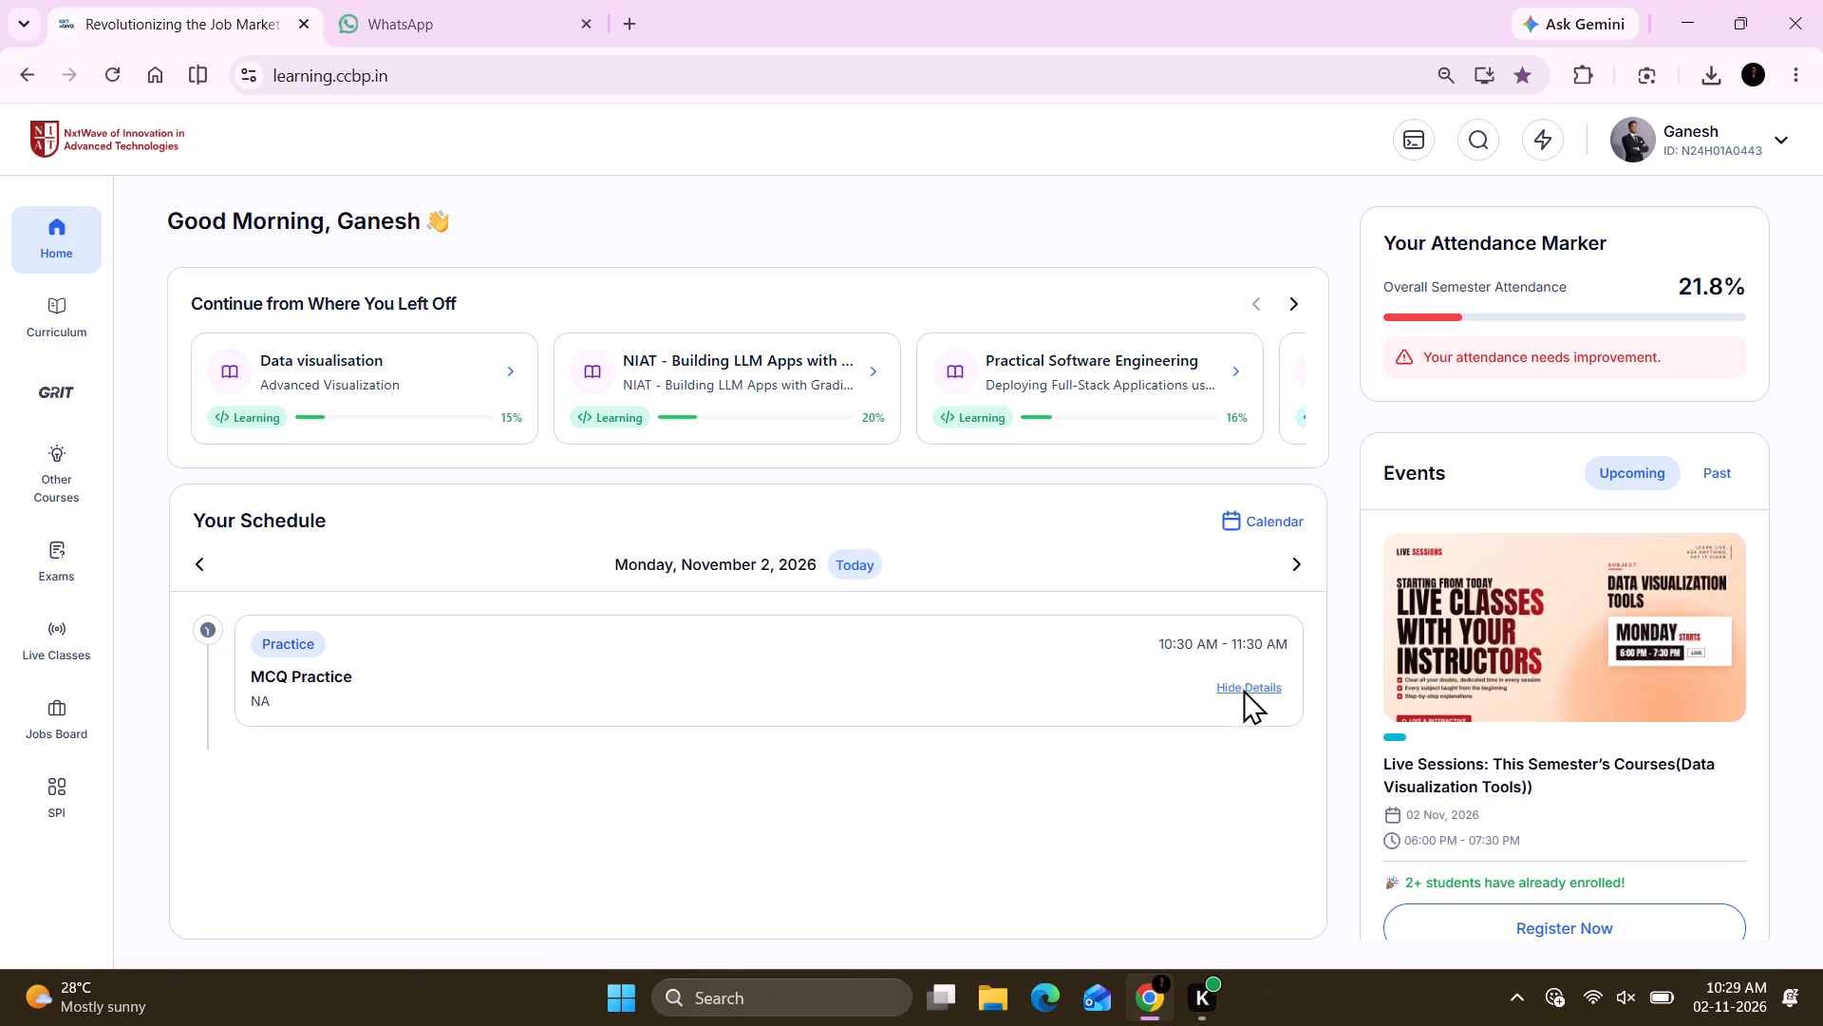
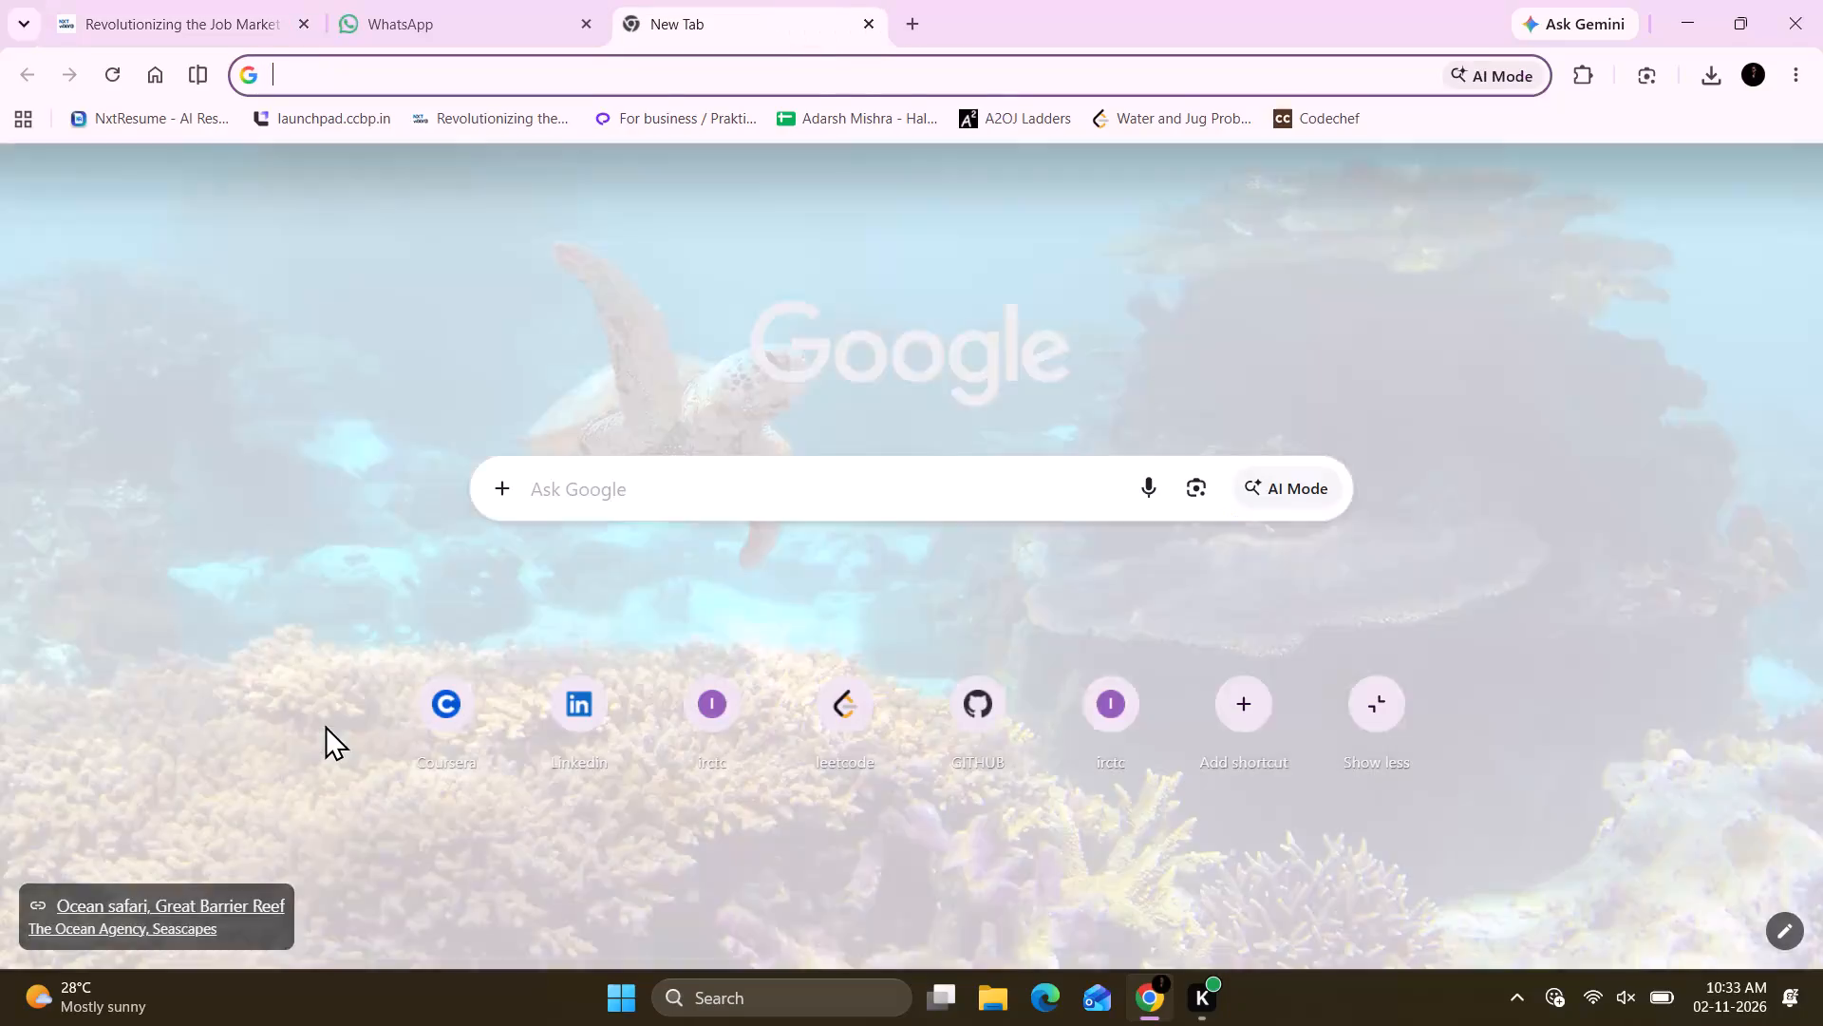
Look up Gemini in the new browser tab, starting from "gemi" and going through the suggestions.
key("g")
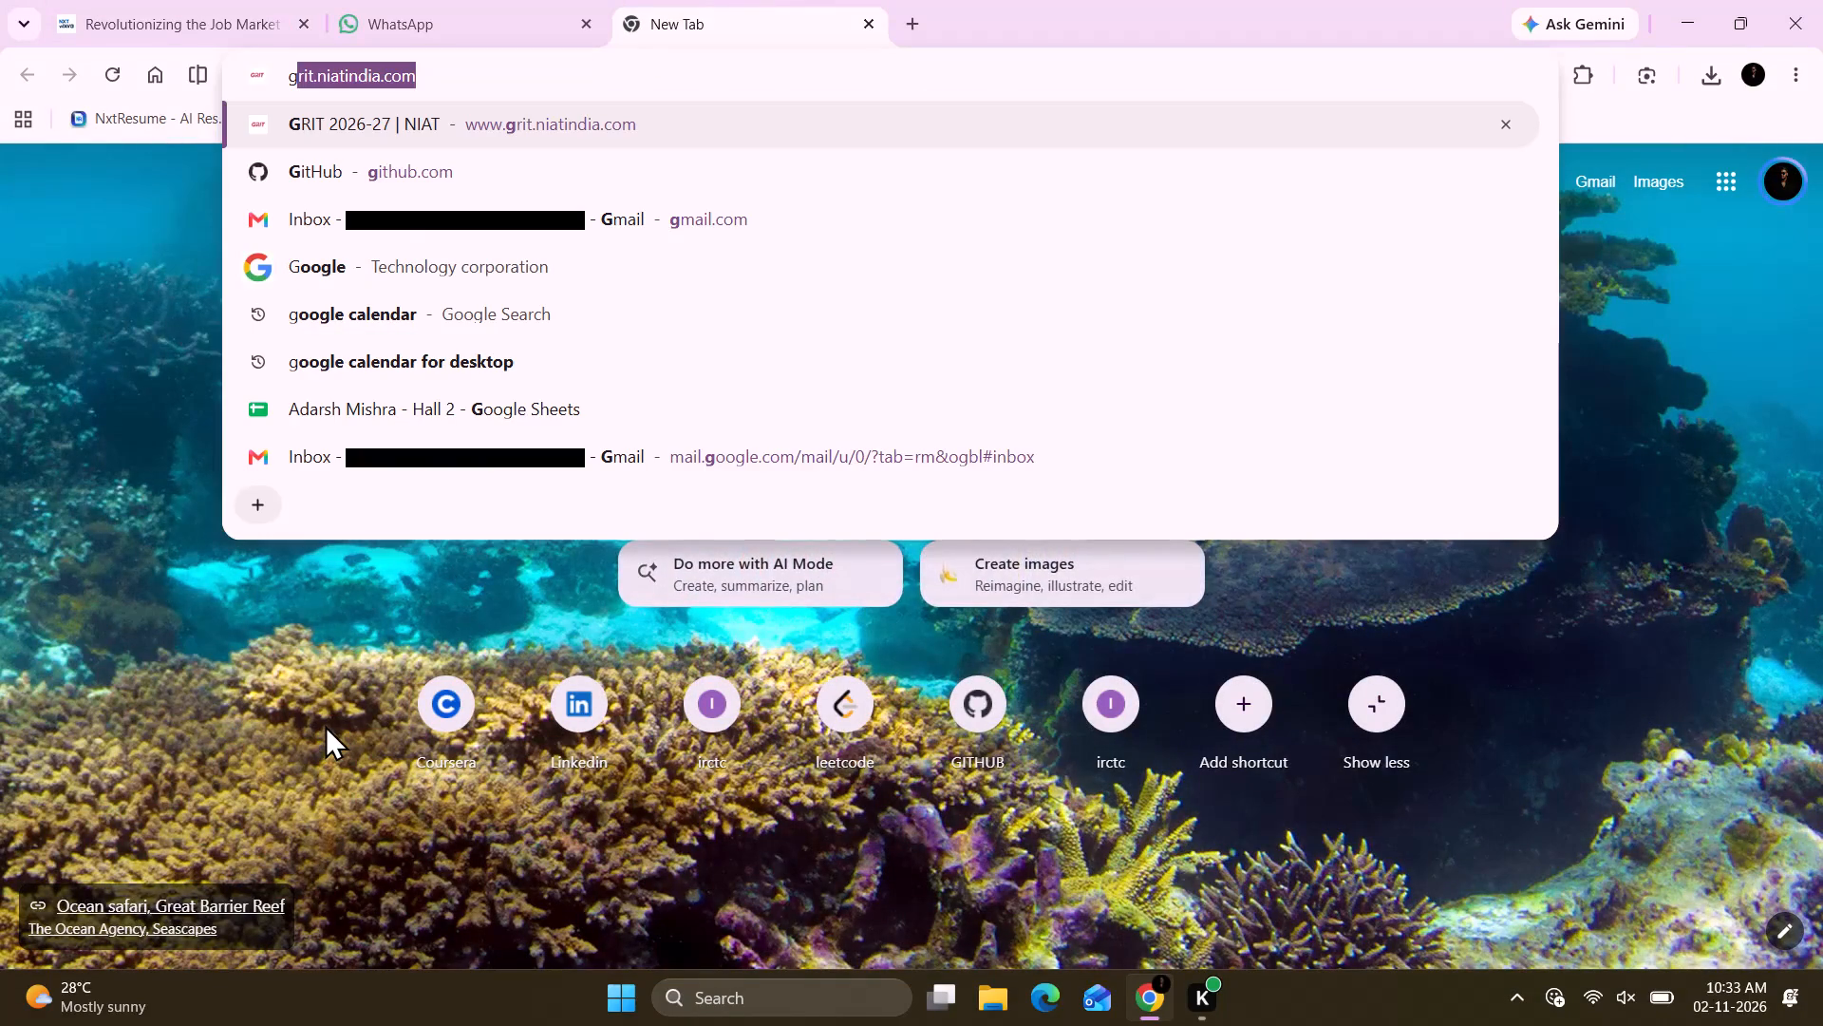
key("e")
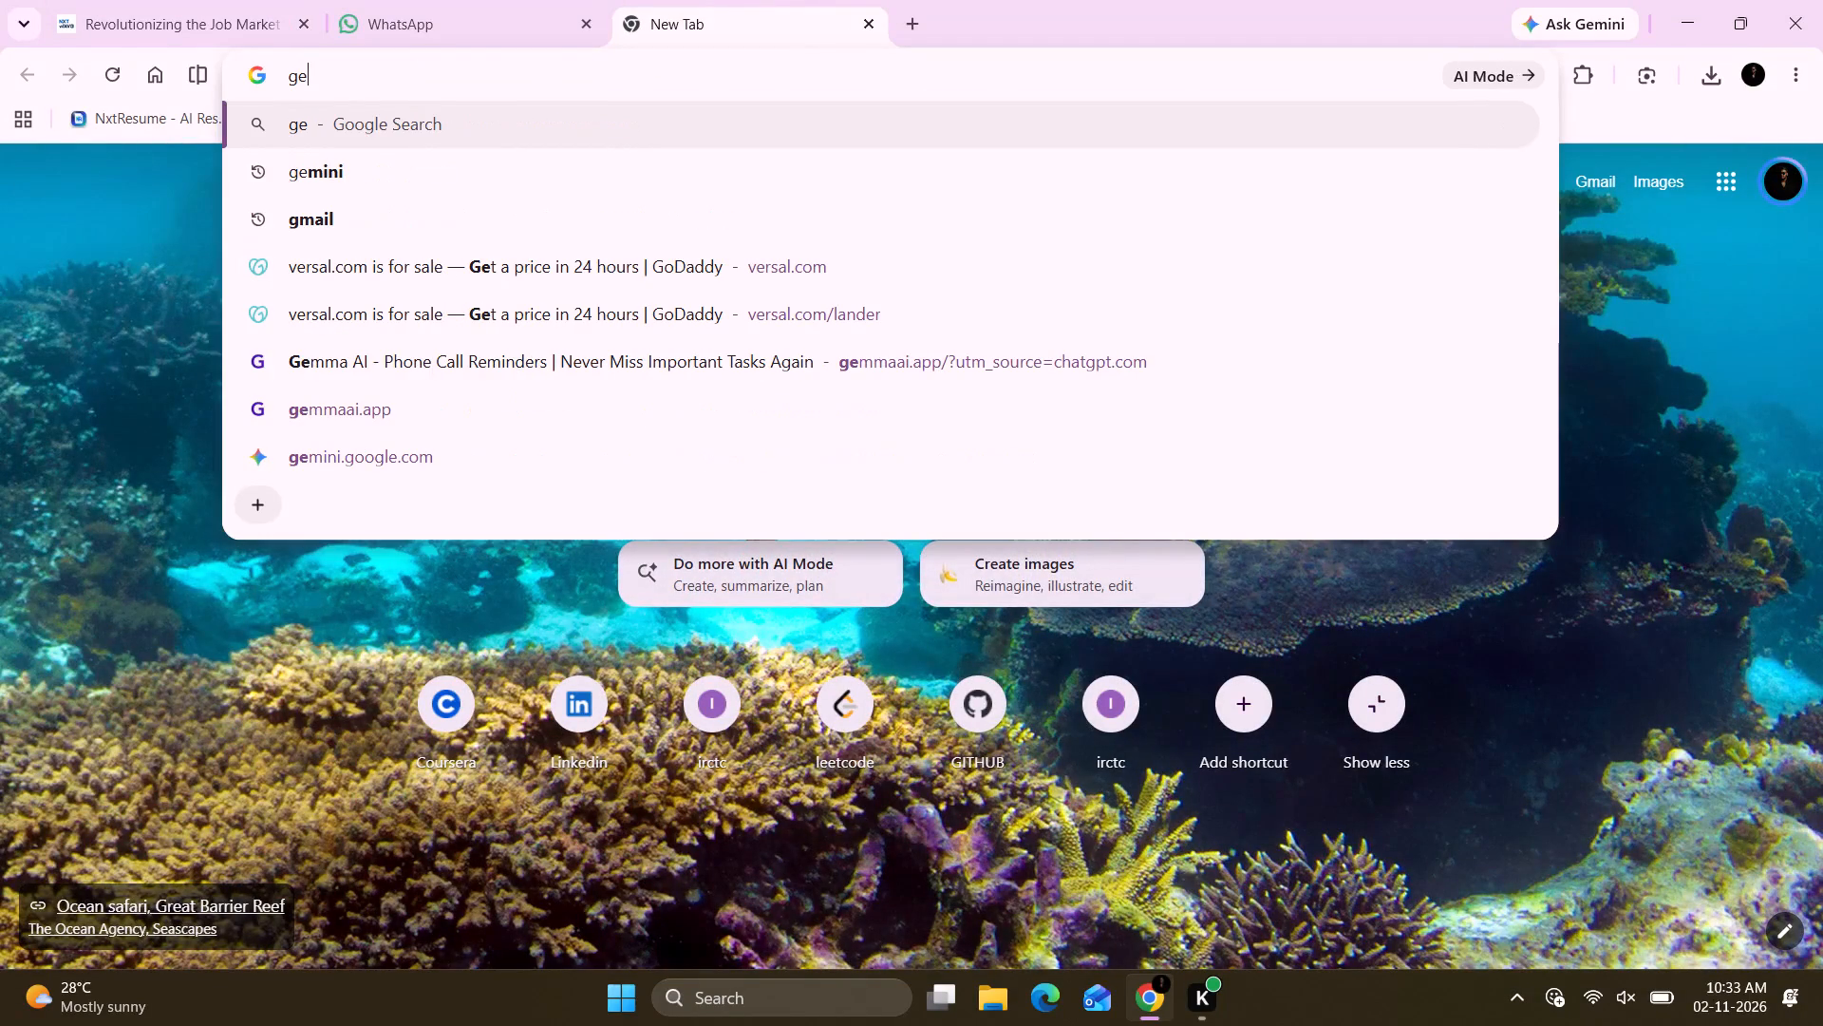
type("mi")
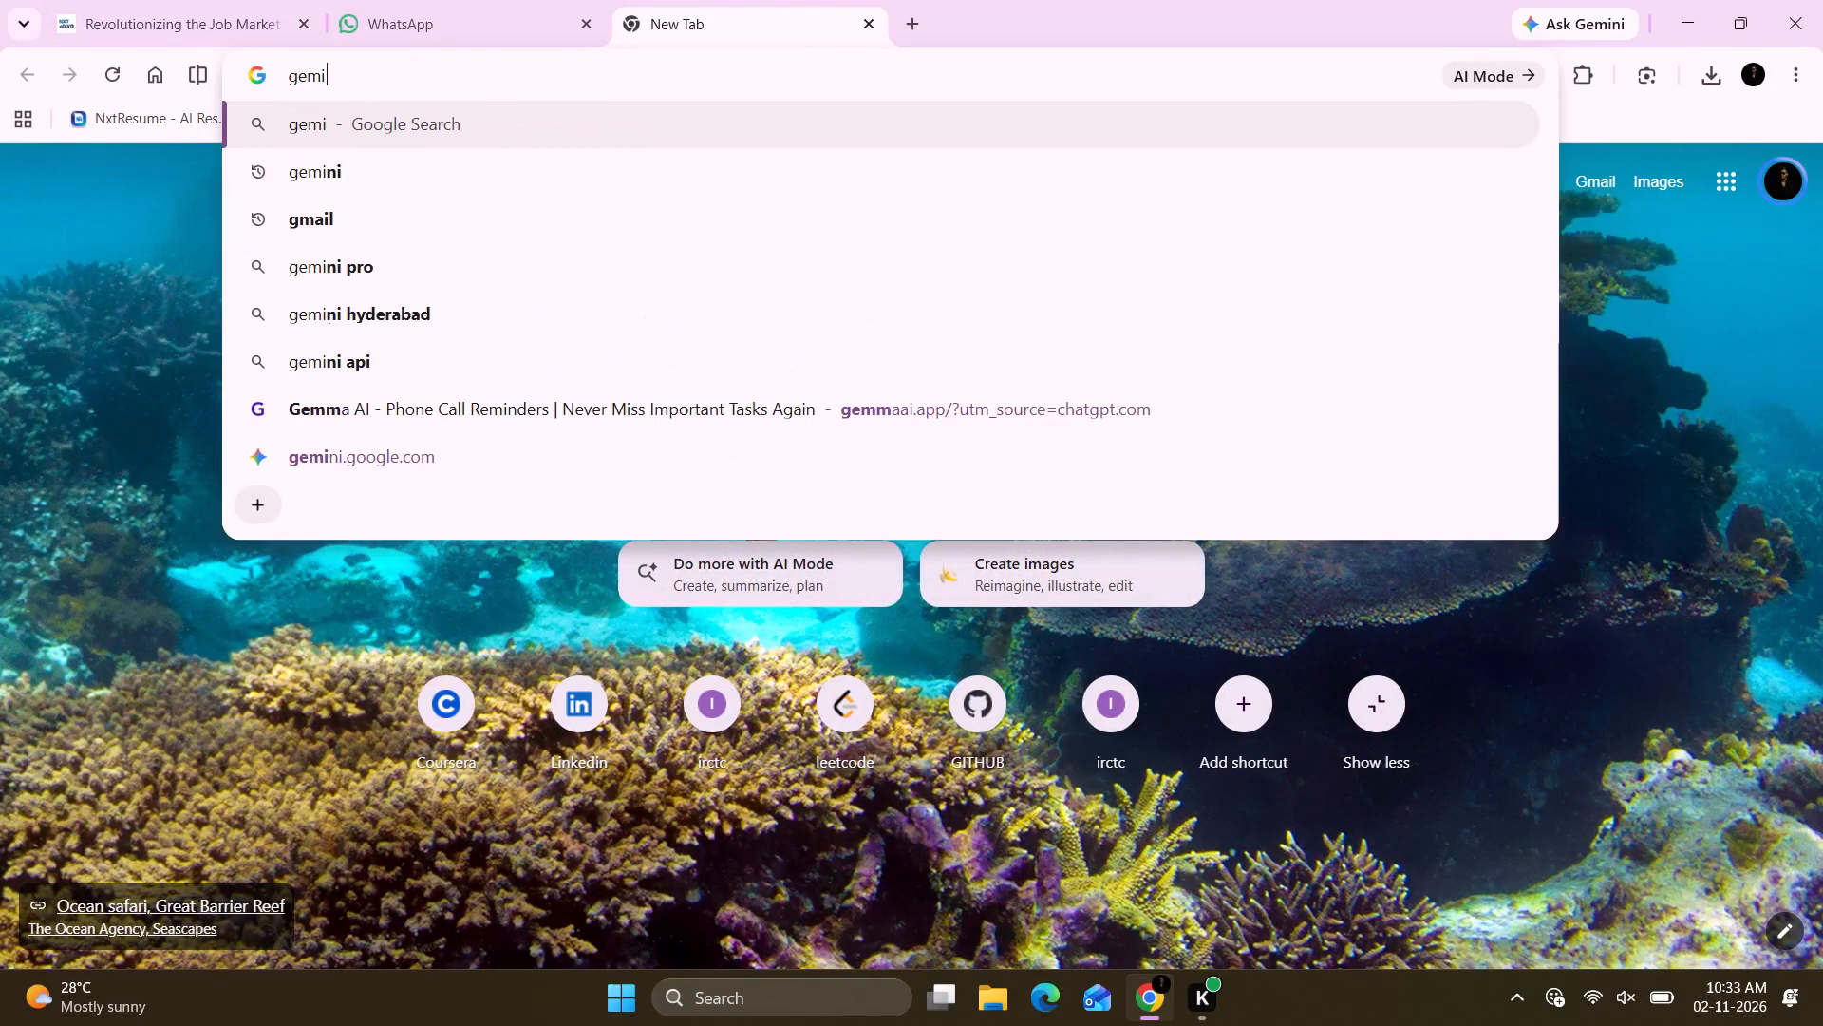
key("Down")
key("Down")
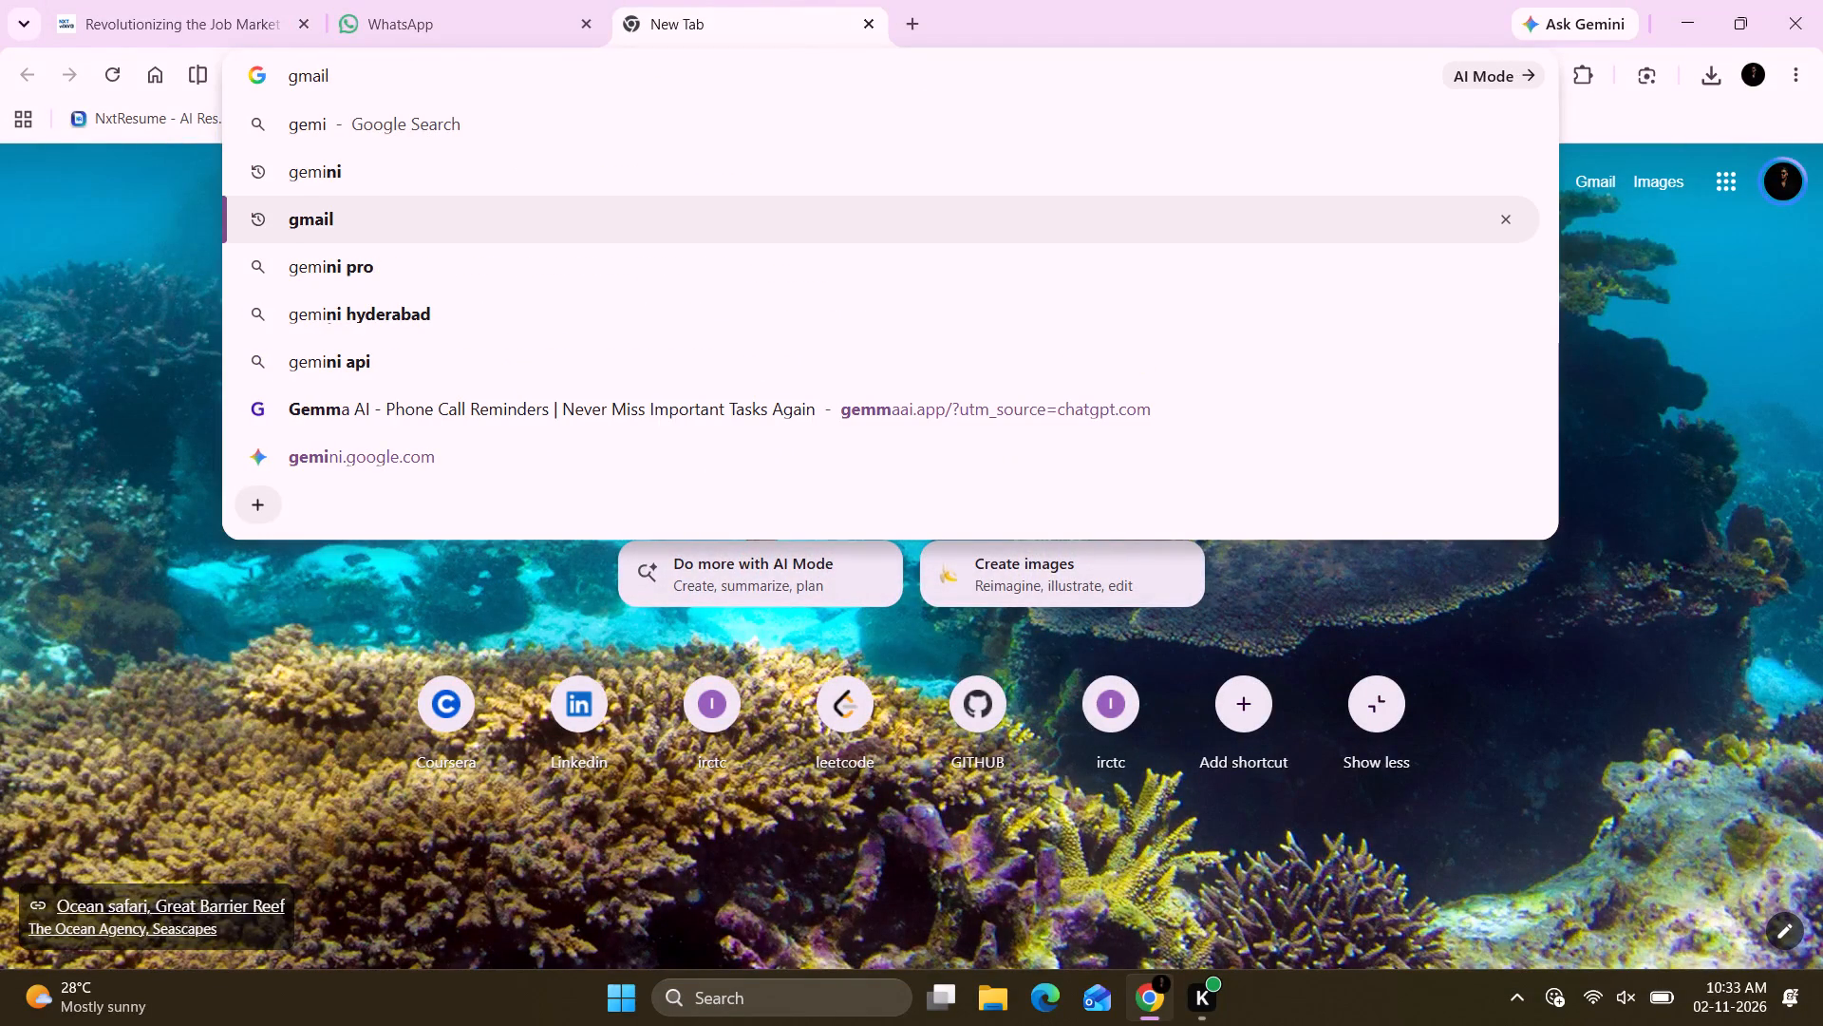